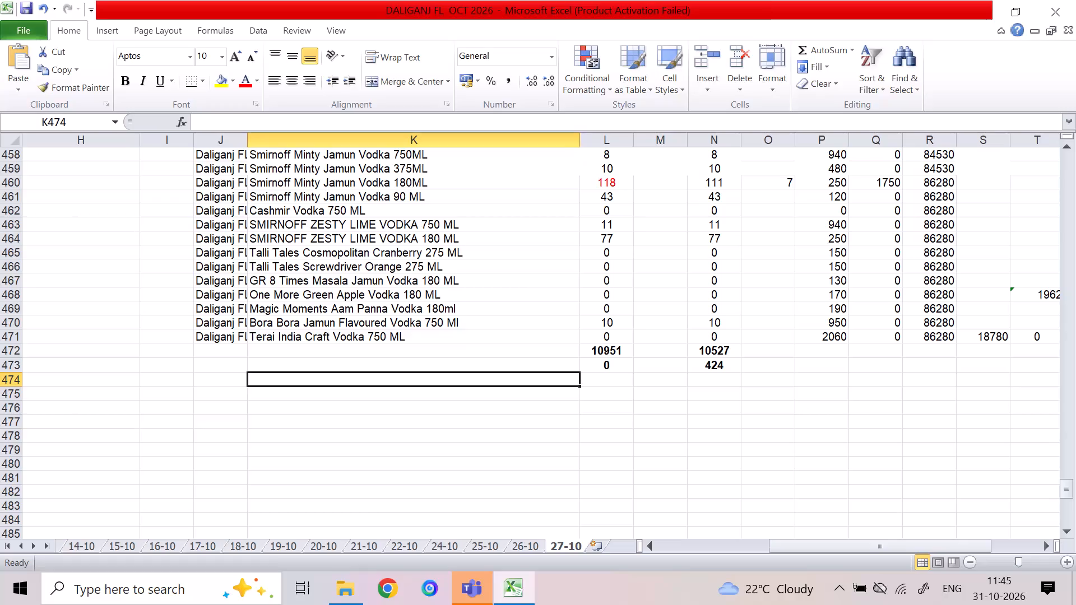
Save the DALIGANJ FL OCT 2026 workbook and close it.
click(581, 408)
key(ctrl+s)
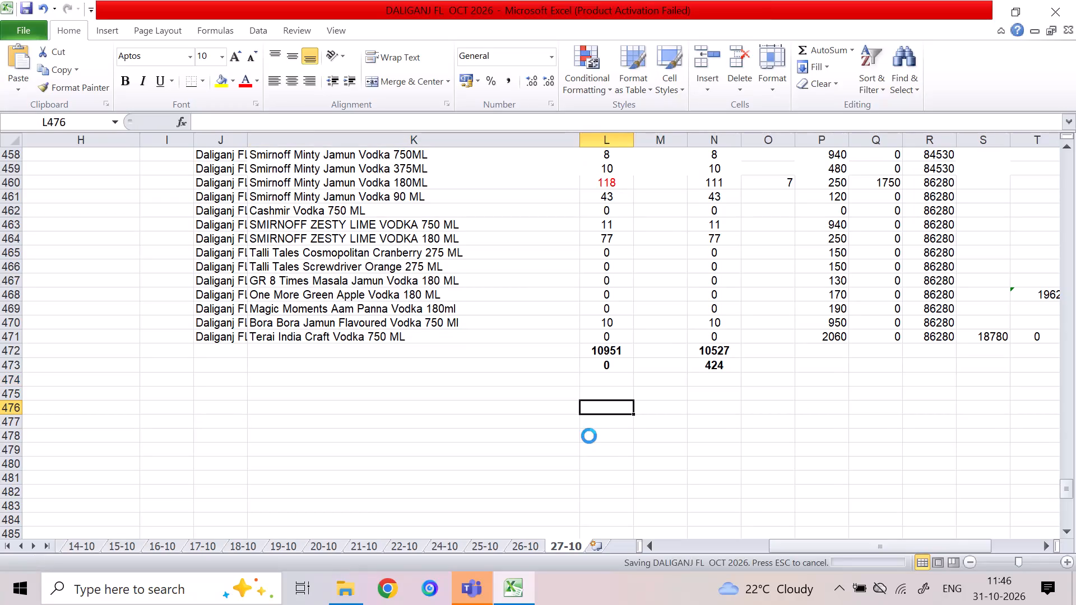
click(494, 385)
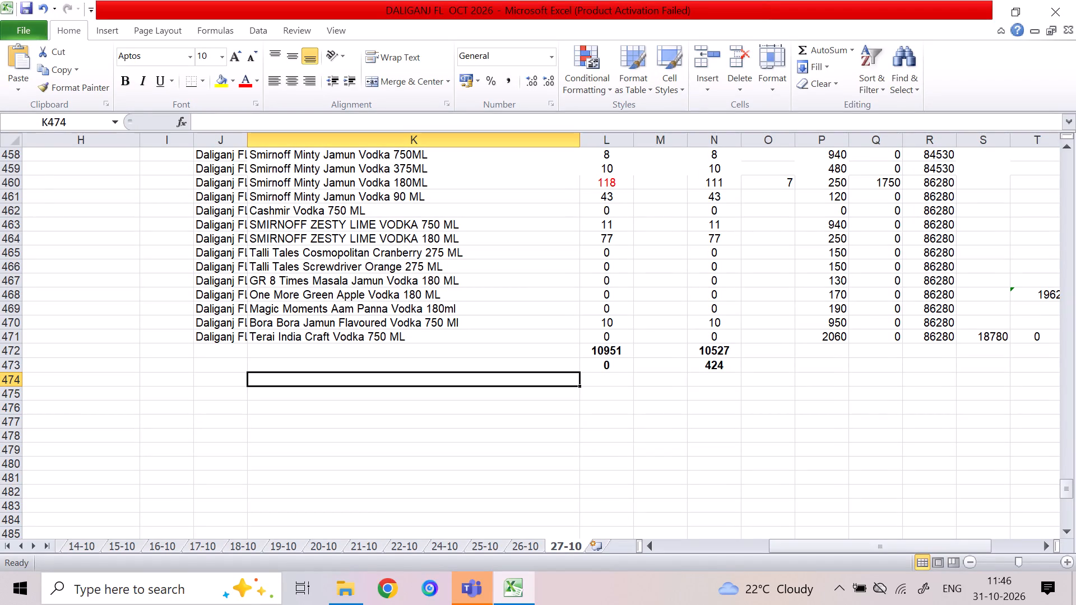
click(1065, 0)
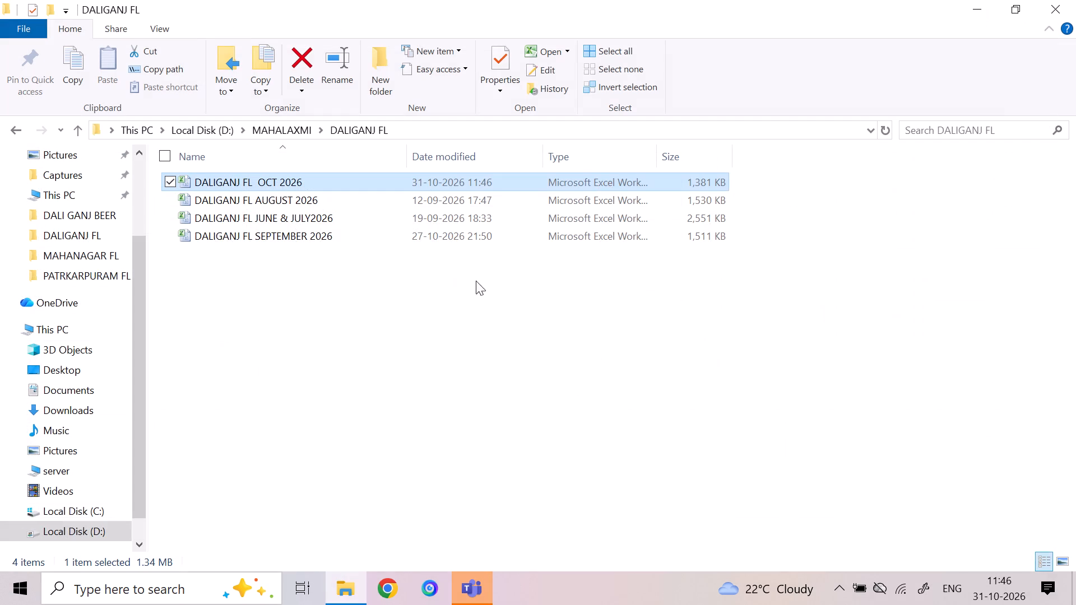
Open the workbook DALIGANJ BEER SEPTEMBER & OCT 2026 from BEER PARCHA > DALI GANJ BEER and dismiss the activation wizard.
click(18, 130)
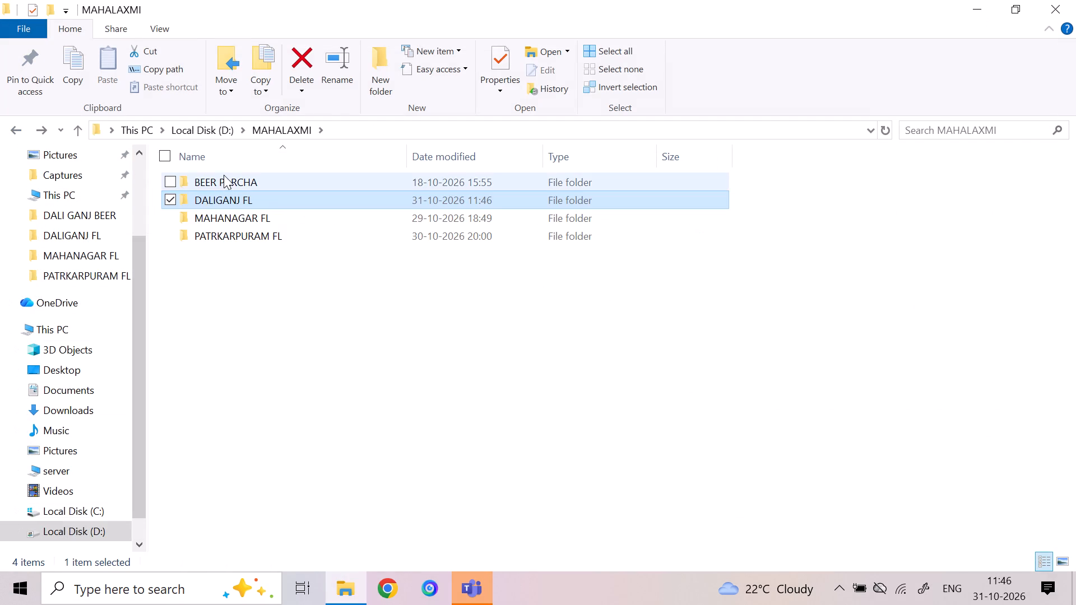
double_click(224, 175)
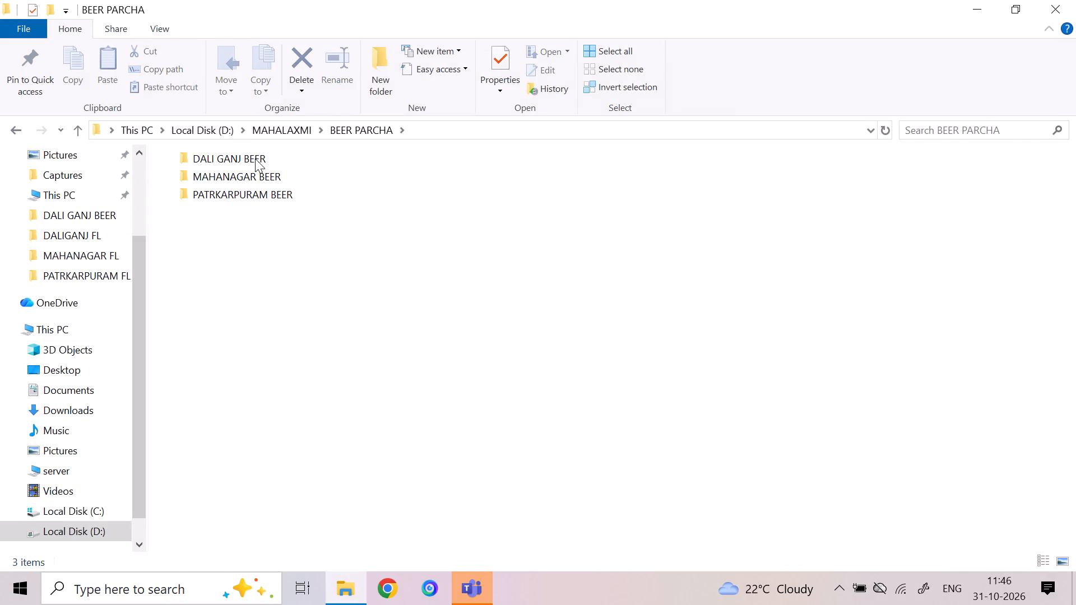
double_click(255, 159)
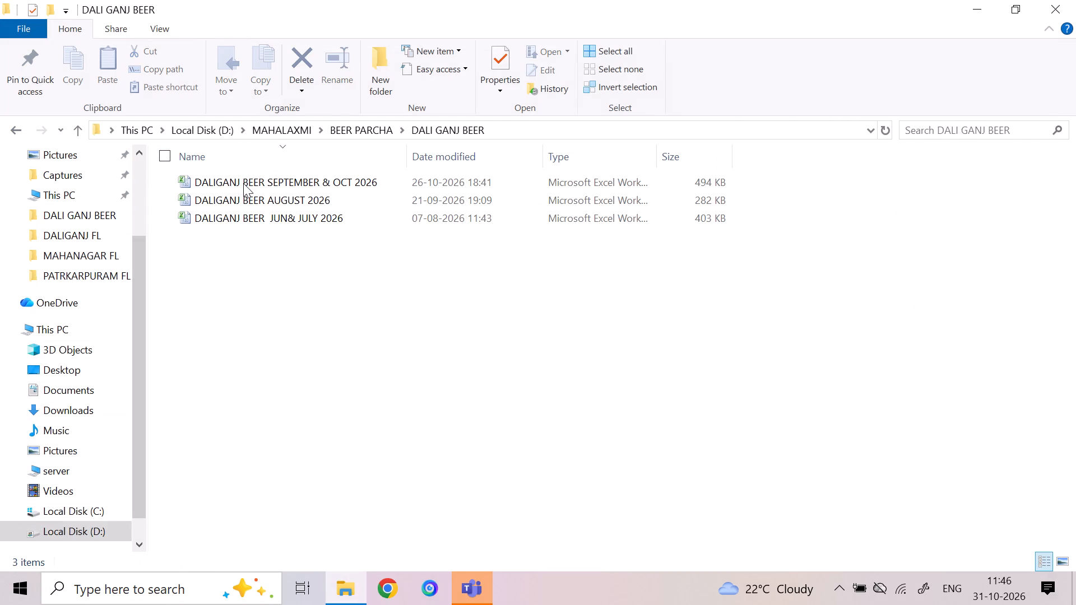
double_click(286, 183)
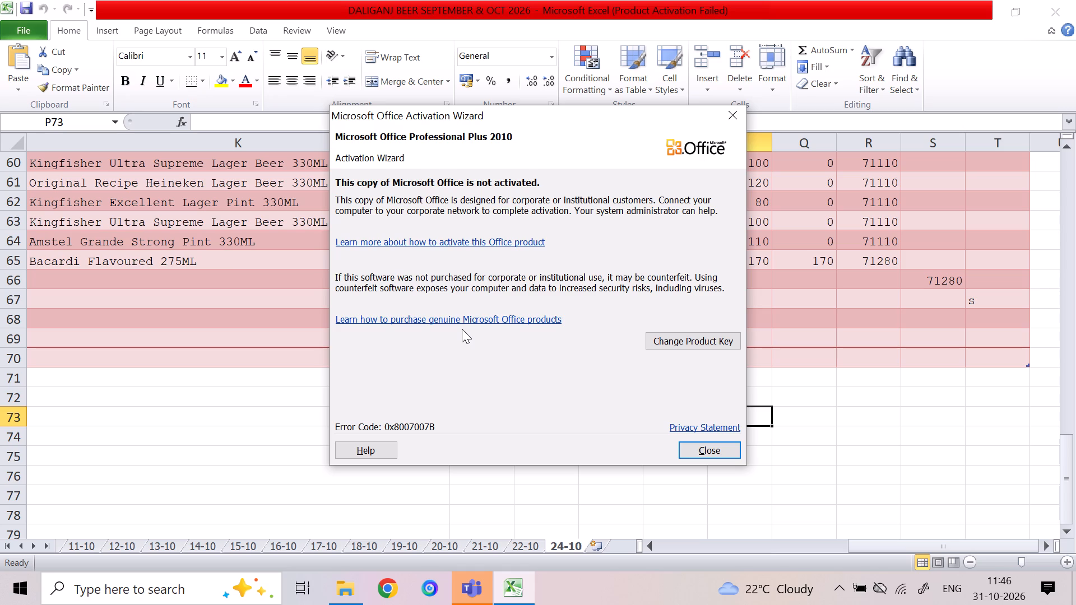
click(691, 443)
click(685, 470)
click(507, 345)
Create a copy of the 24-10 sheet at the end of the workbook.
click(532, 542)
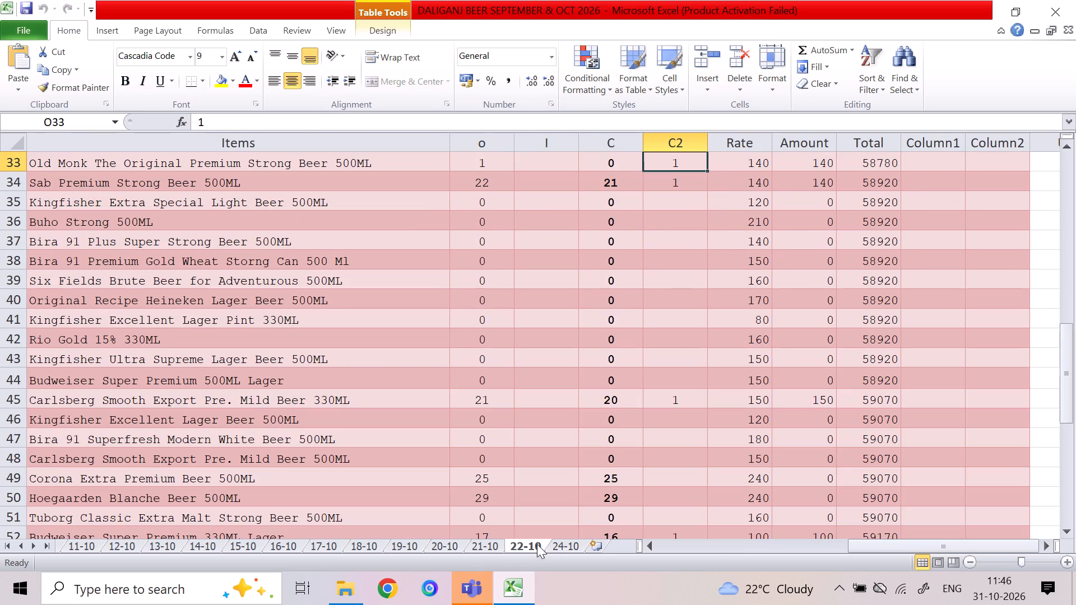
click(556, 547)
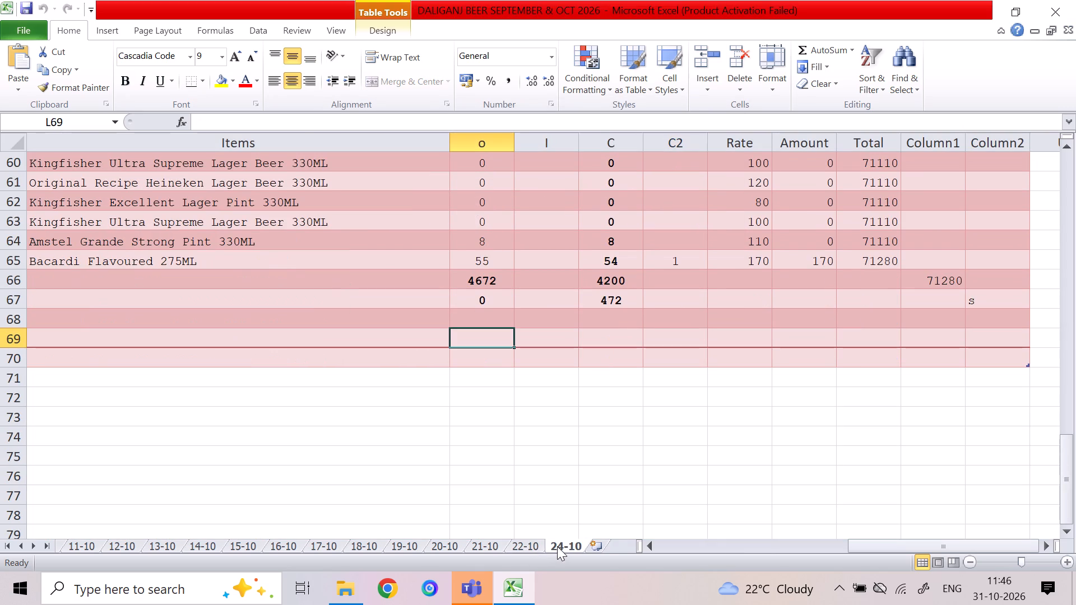
right_click(558, 546)
click(590, 415)
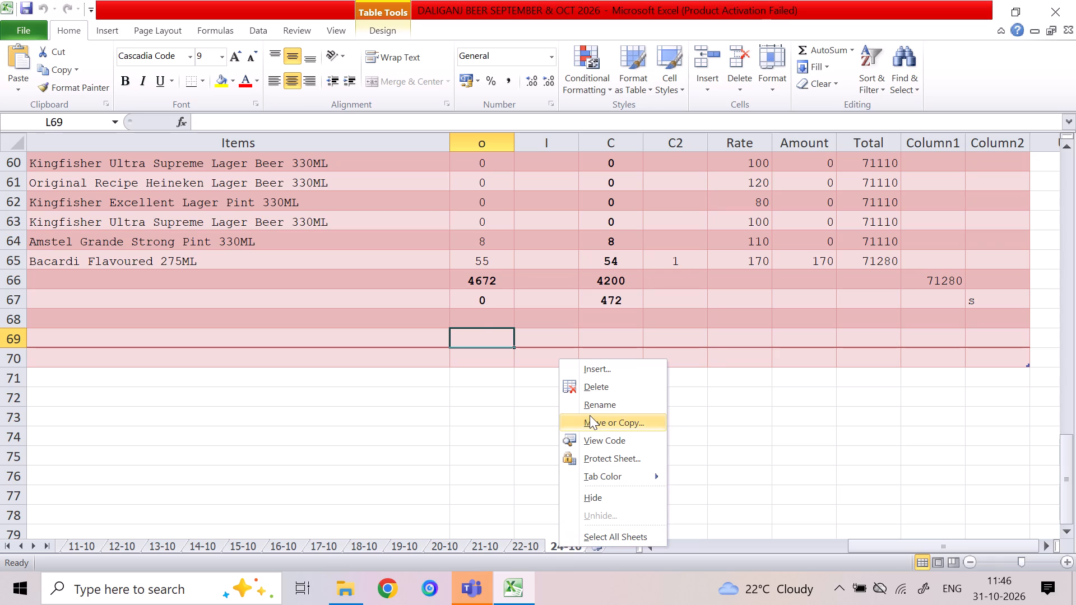
drag(693, 397, 703, 471)
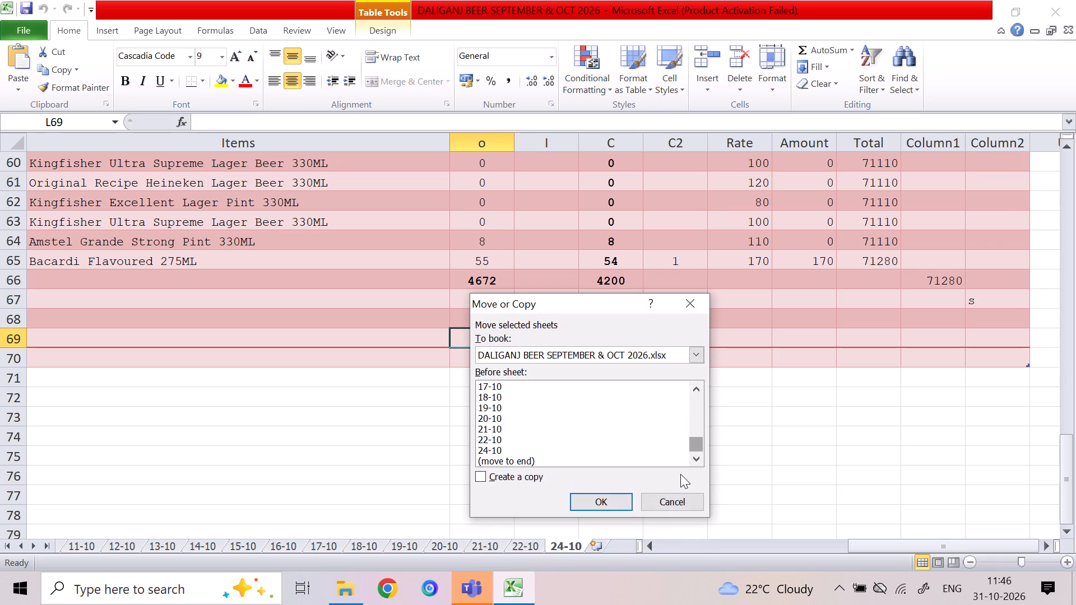
click(532, 458)
click(514, 477)
click(611, 505)
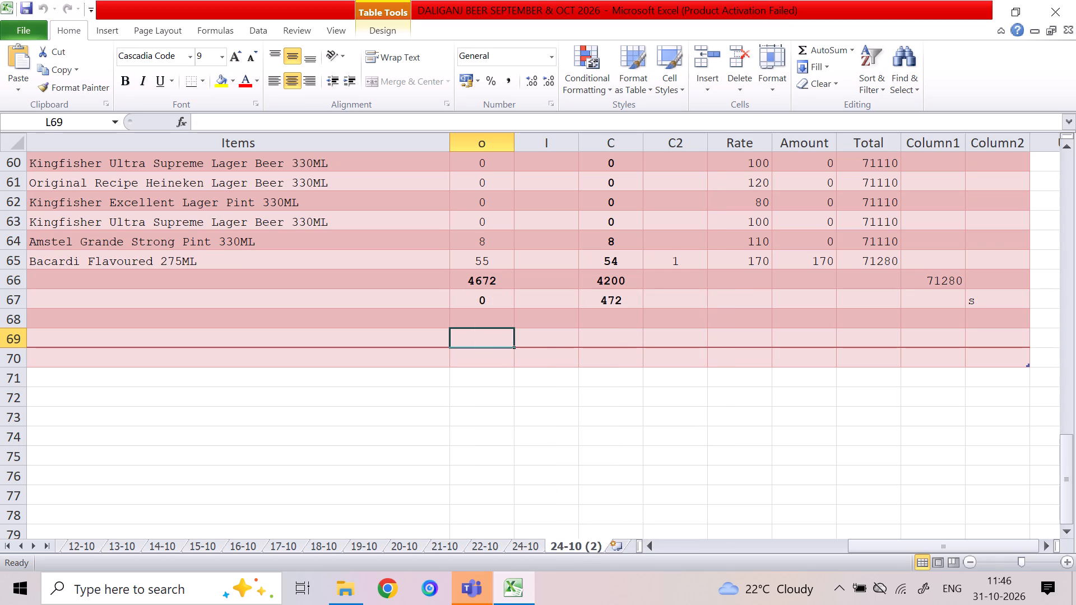
Rename the copied sheet as 25-10.
right_click(577, 546)
click(615, 407)
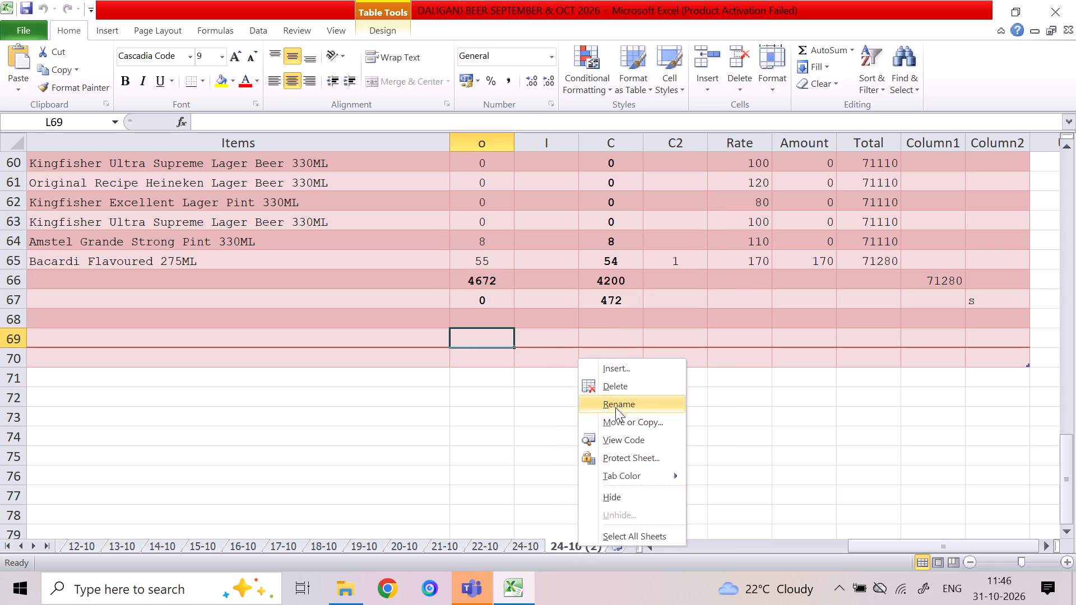
text(25-10)
key(Return)
click(644, 412)
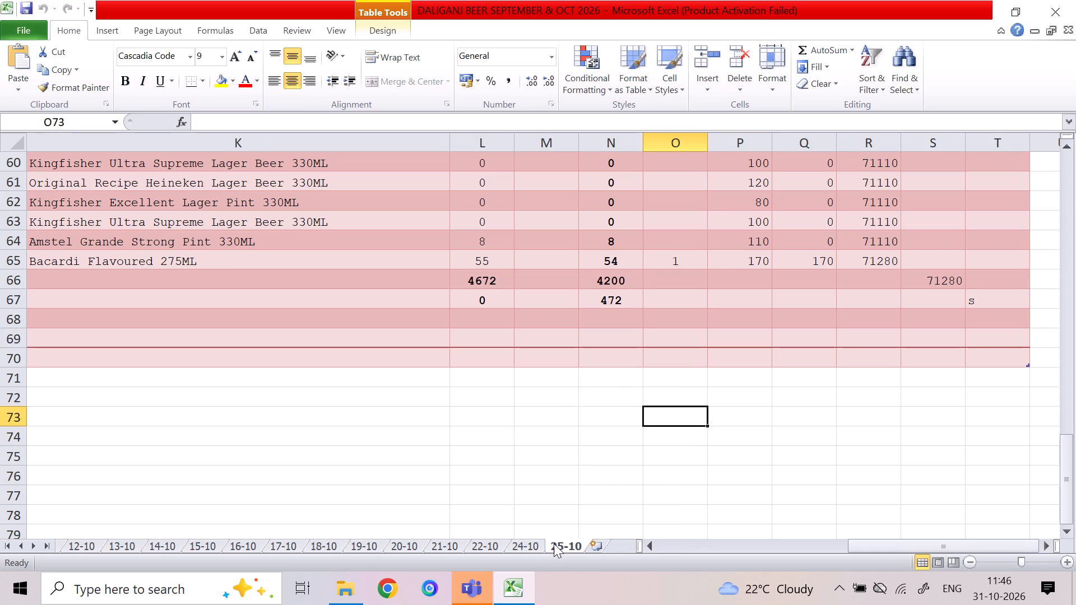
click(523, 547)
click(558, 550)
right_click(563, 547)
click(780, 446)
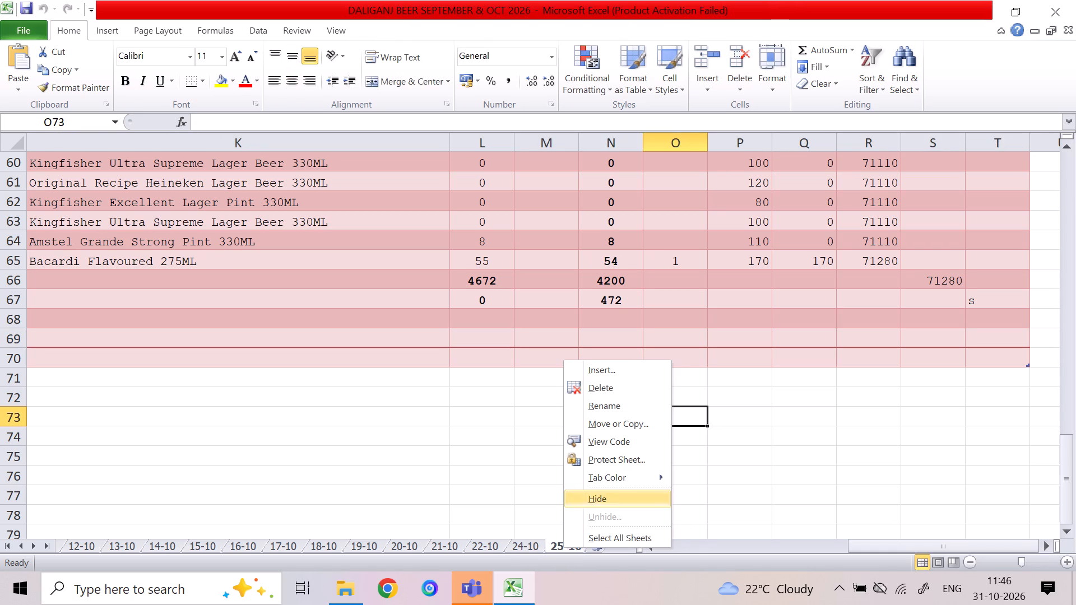
Set the voucher date in cell A2 of the 25-10 sheet to 25-10-2026.
drag(869, 544, 783, 544)
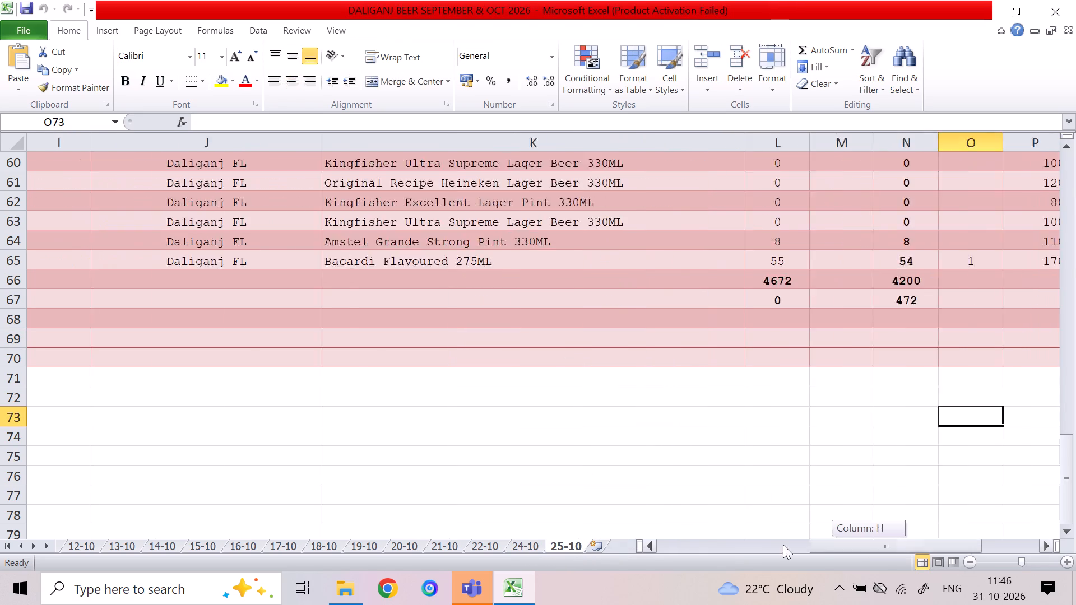
drag(783, 544, 655, 538)
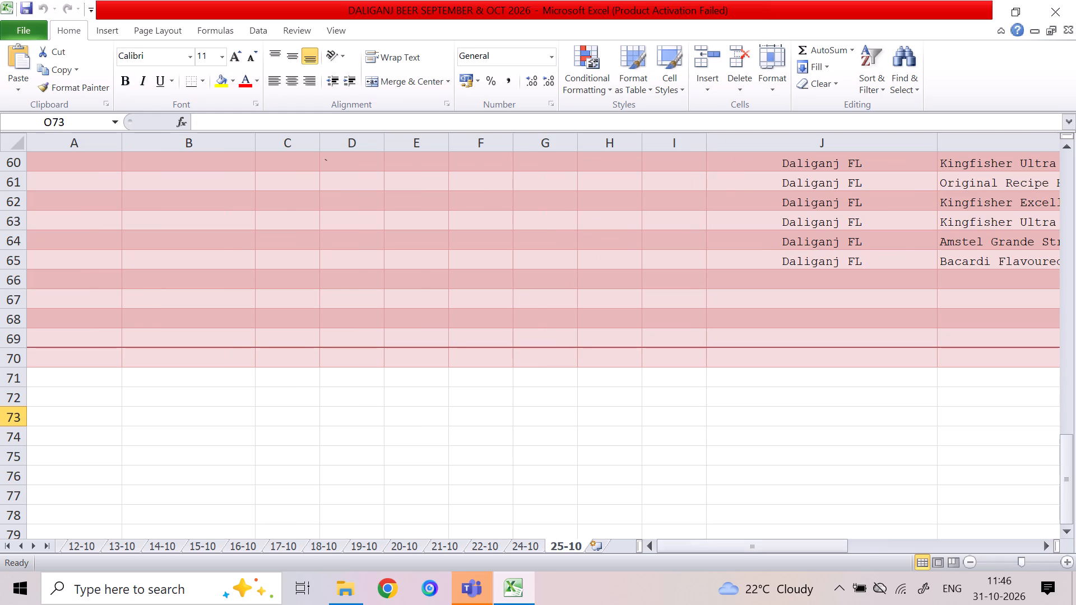
drag(1066, 489, 1075, 183)
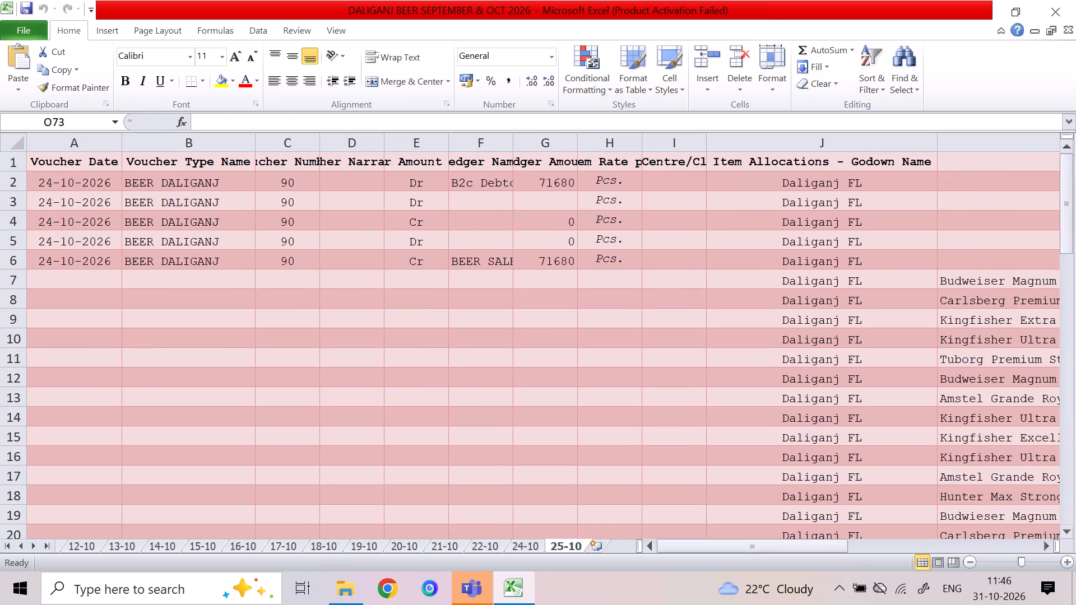
click(41, 178)
double_click(47, 183)
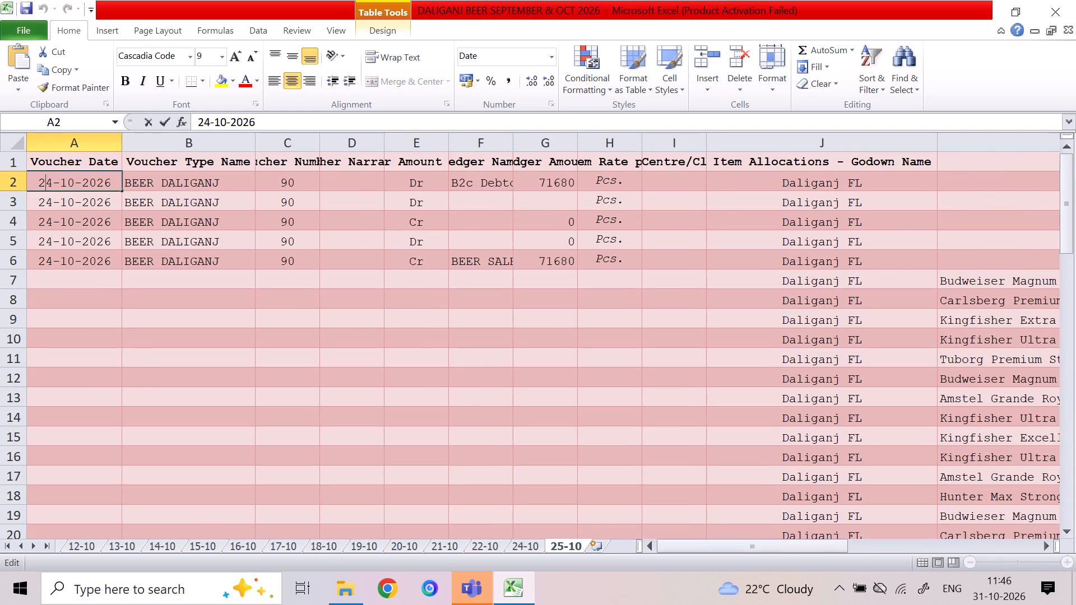
key(Right)
key(BackSpace)
key(5)
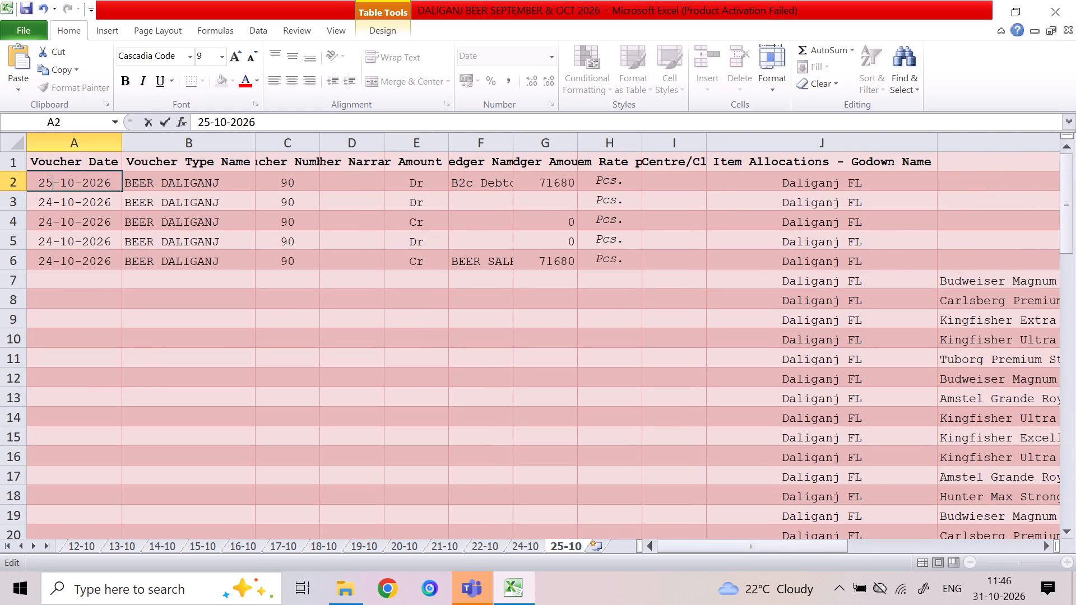
key(Return)
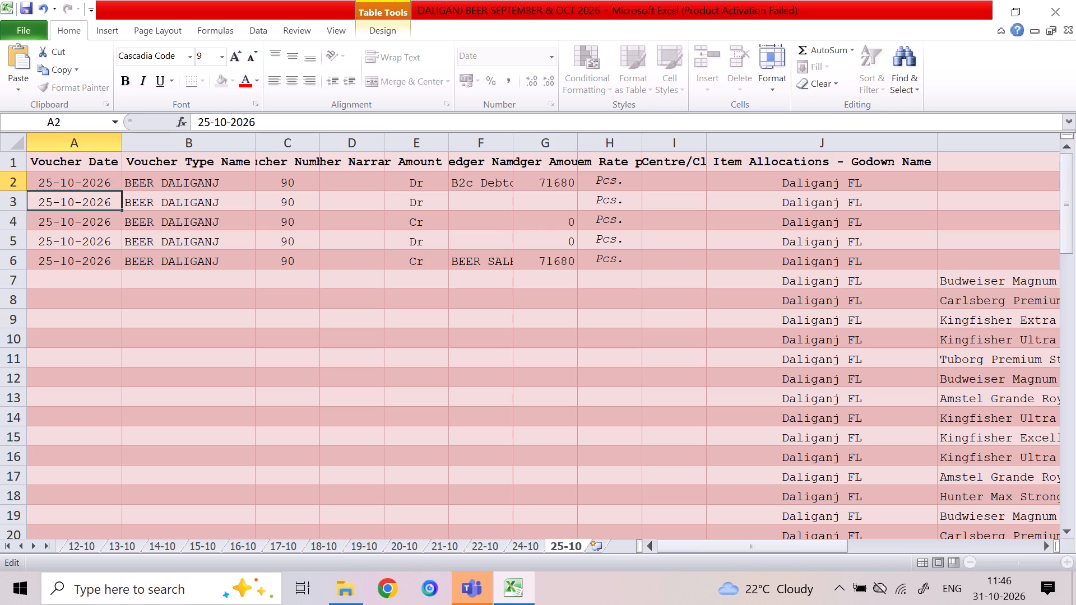
Copy the C column figures for all items (N7:N65) and paste them as values into the o column from L7.
drag(689, 549, 828, 549)
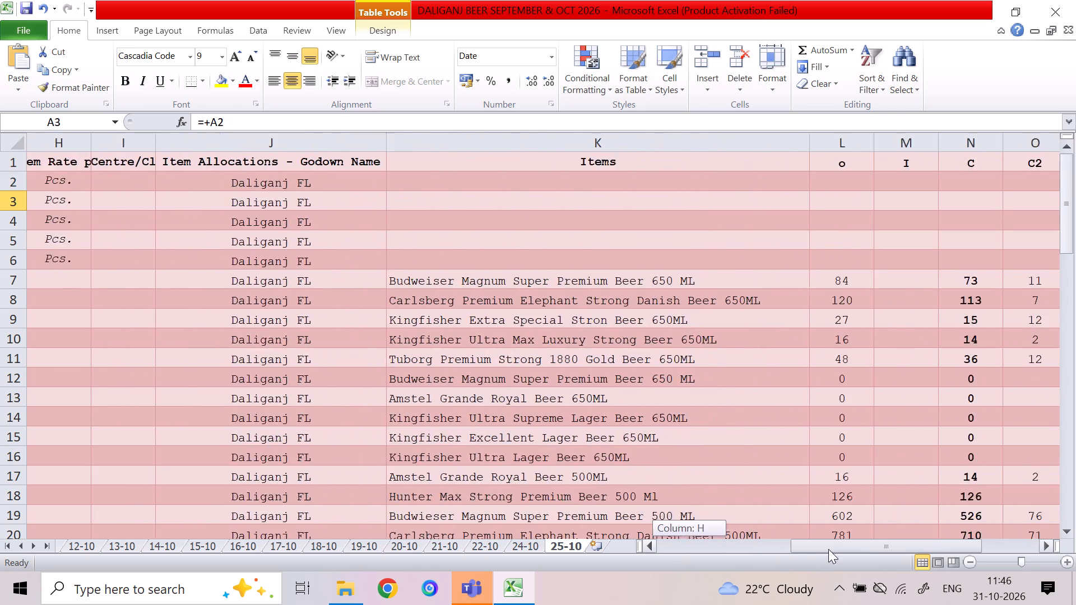
drag(828, 549, 855, 550)
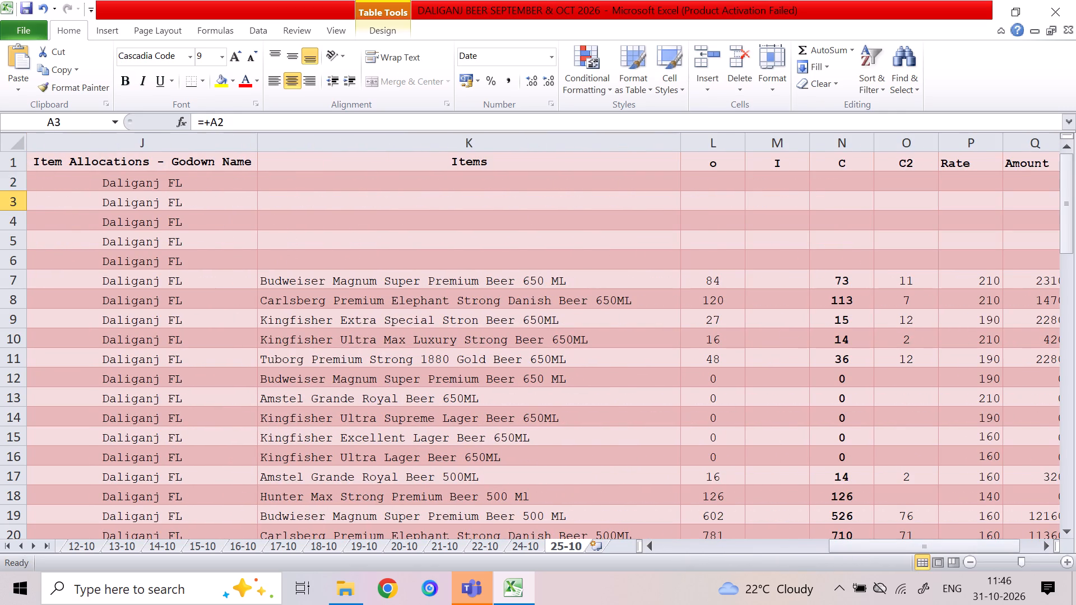
click(845, 285)
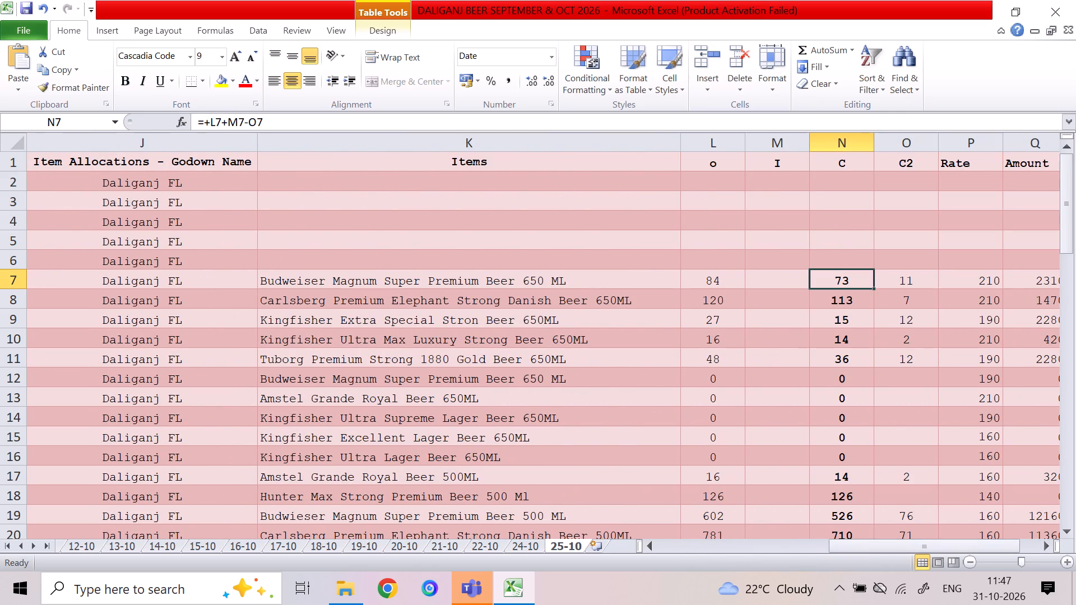
key(shift+Down)
key(shift+Down)
key(shift+Down)
key(shift+Down)
key(shift+Down)
key(shift+Down)
key(shift+Down)
key(shift+Down)
key(shift+Down)
key(shift+Down)
key(shift+Down)
key(shift+Down)
key(shift+Down)
key(shift+Down)
key(shift+Down)
key(shift+Down)
key(shift+Down)
key(shift+Down)
key(shift+Down)
key(shift+Down)
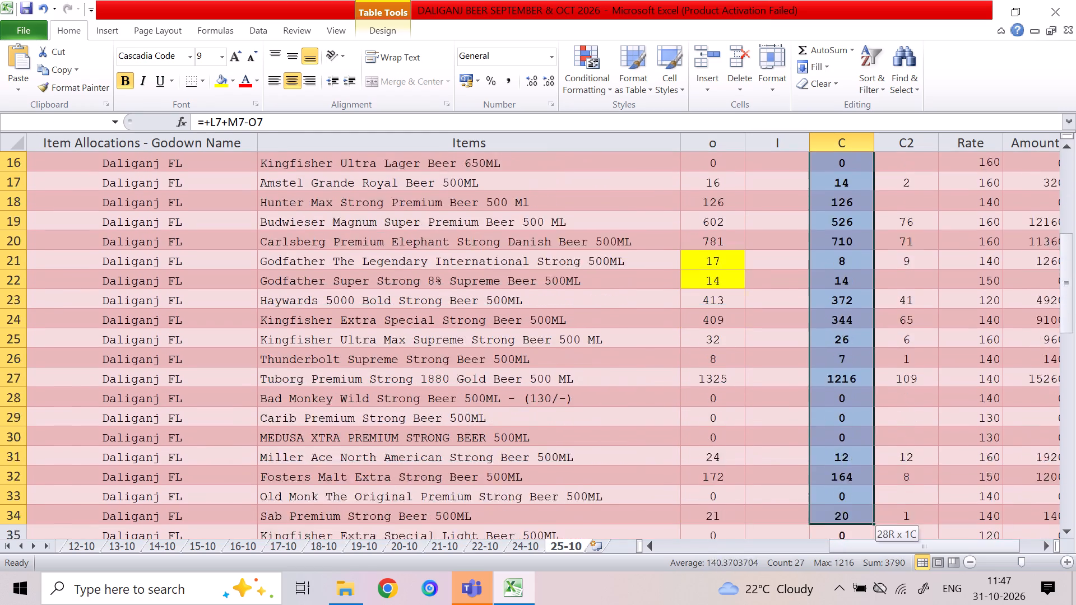
key(shift+Up)
key(shift+Up)
key(shift+Up)
key(shift+Up)
key(shift+Up)
key(shift+Up)
key(shift+Up)
key(shift+Up)
key(shift+Up)
key(shift+Up)
key(shift+Up)
key(shift+Up)
key(shift+Up)
key(shift+Up)
key(shift+Up)
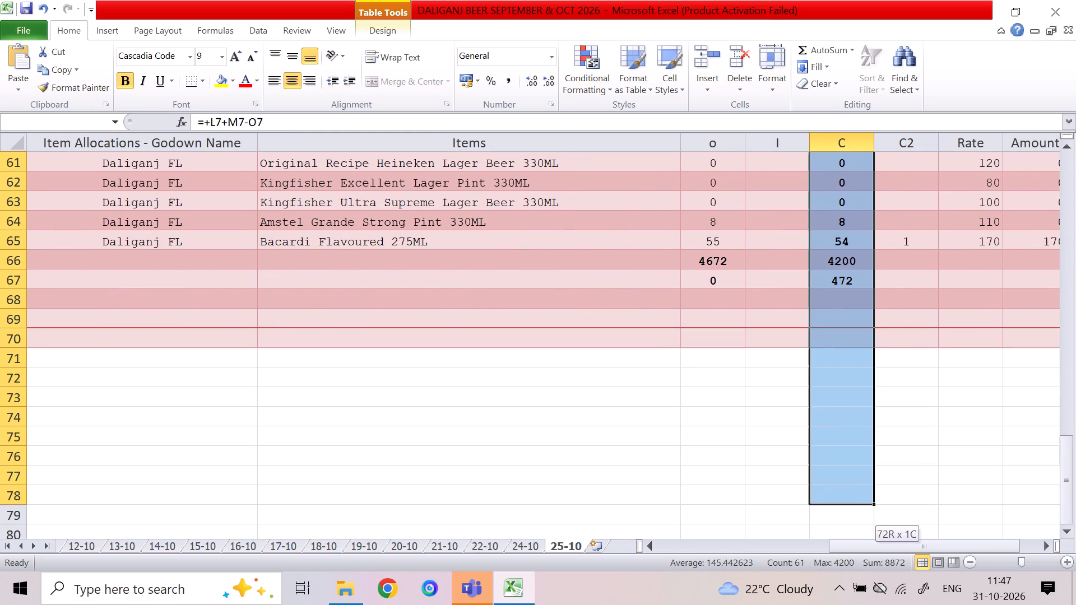
key(shift+Down)
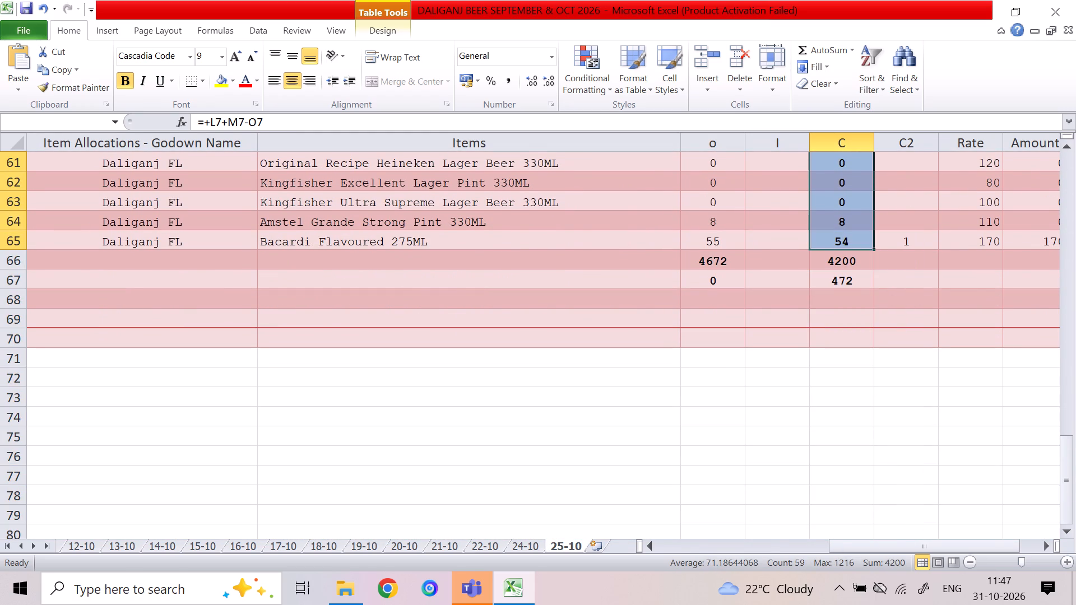
key(ctrl+c)
key(Up)
key(Left)
key(Left)
key(Down)
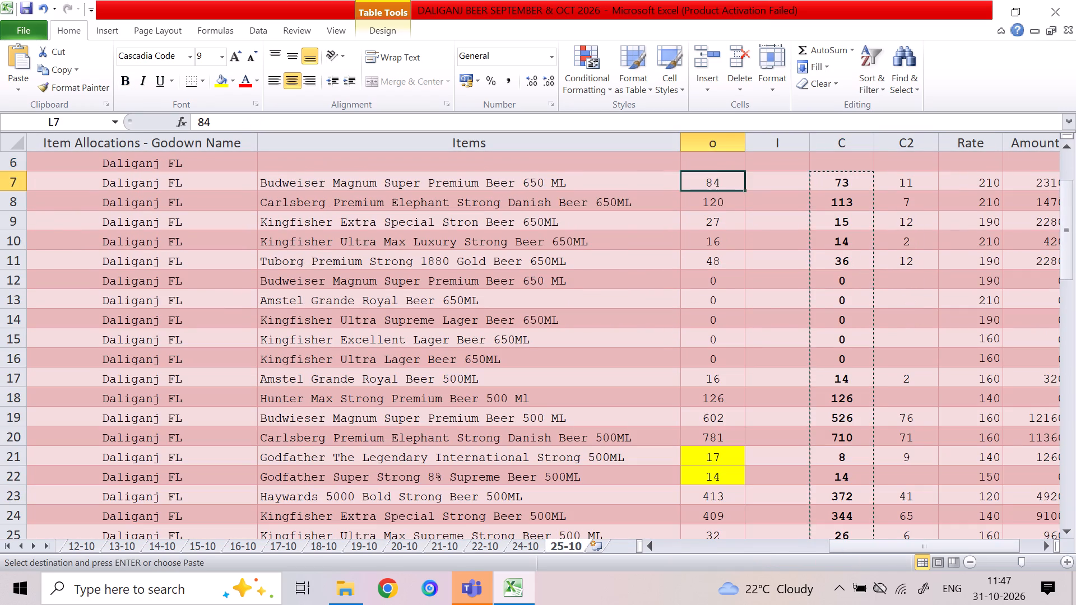
right_click(729, 175)
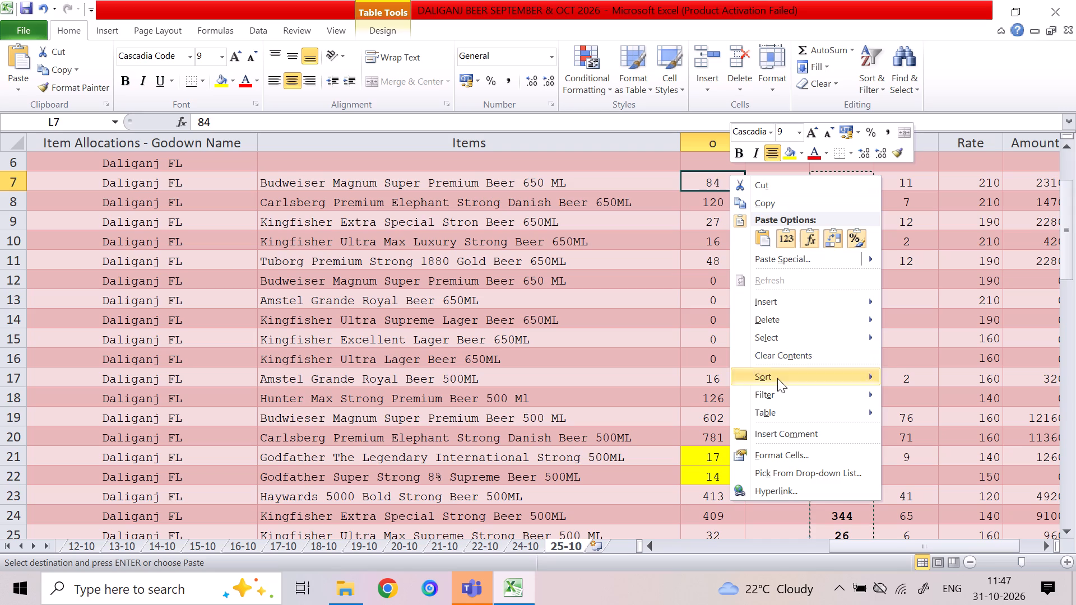
click(791, 264)
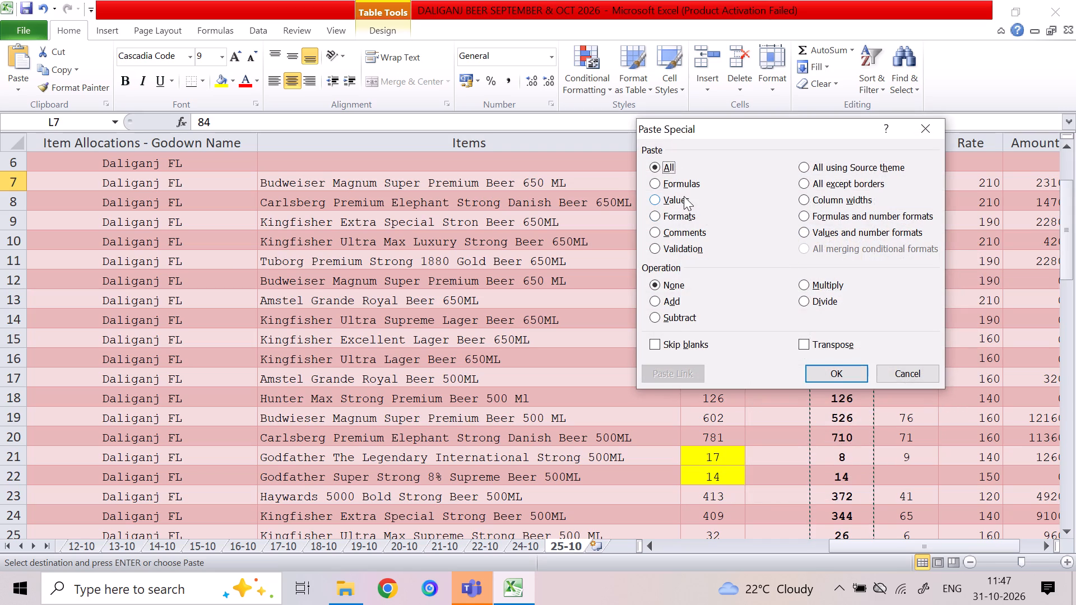
click(684, 196)
click(838, 372)
click(931, 317)
Clear the C2 column quantities for all items from row 7 down and return to cell O7.
click(908, 171)
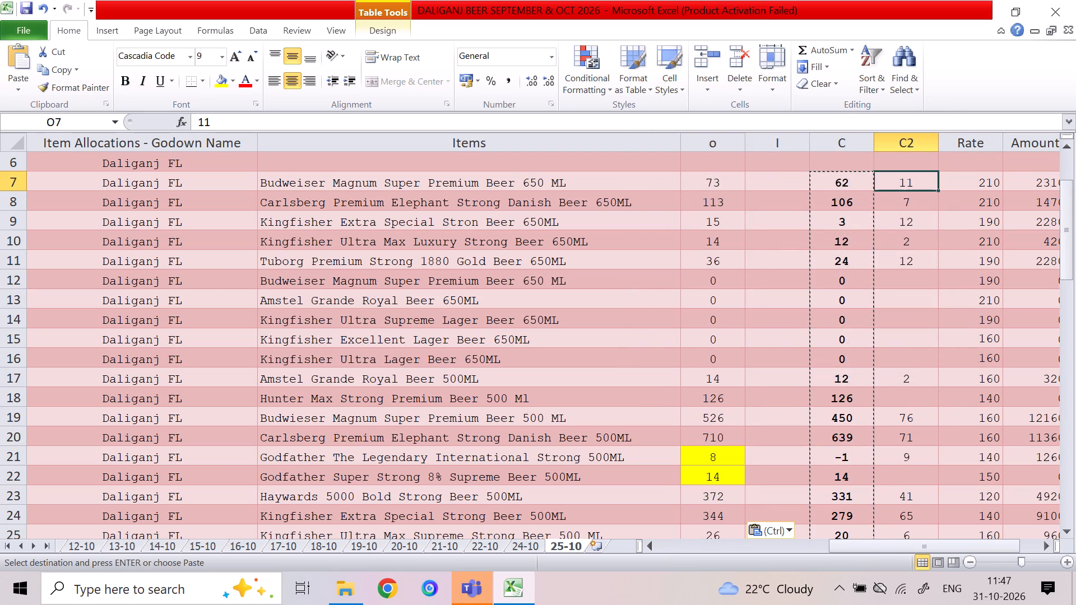
key(shift+Down)
key(shift+Down)
key(shift+Down)
key(shift+Down)
key(shift+Down)
key(shift+Down)
key(shift+Down)
key(shift+Down)
key(shift+Down)
key(shift+Down)
key(shift+Down)
key(shift+Down)
key(shift+Down)
key(shift+Down)
key(shift+Down)
key(shift+Down)
key(shift+Down)
key(shift+Down)
key(shift+Down)
key(shift+Down)
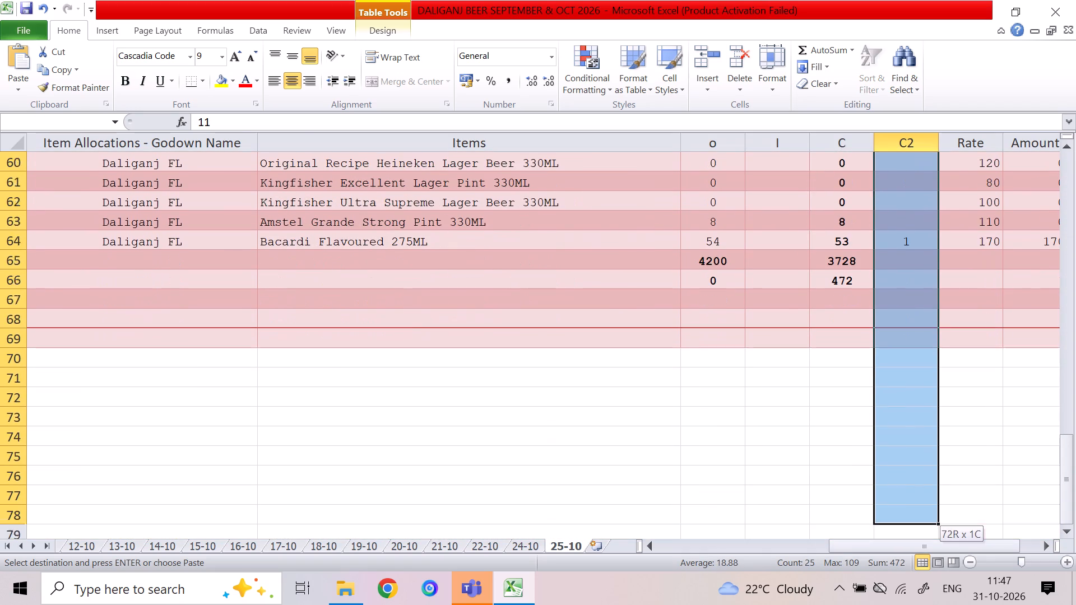
key(Delete)
key(Up)
key(Left)
key(Left)
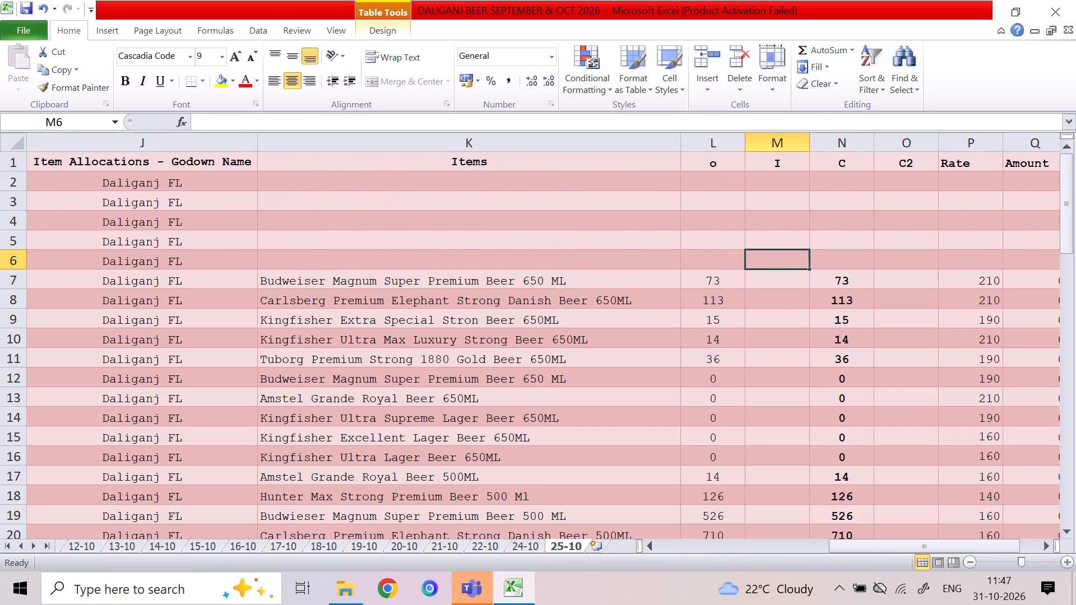
key(Down)
key(Right)
key(Down)
key(Right)
key(Up)
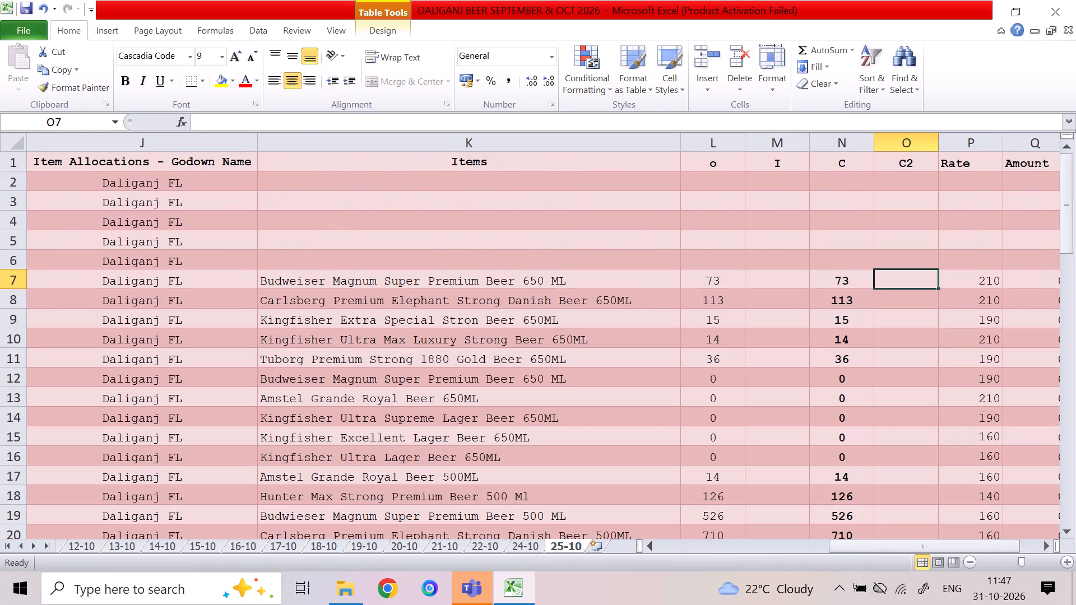
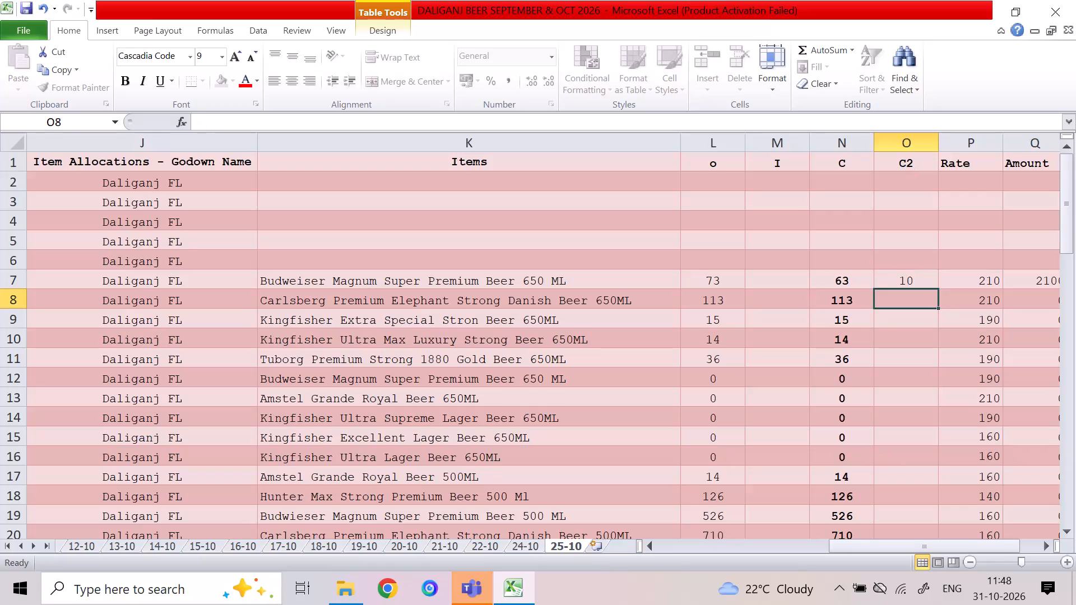
Enter C2 quantities of 4, 13, 2 and 12 for the 650ML beers in rows 8 to 11.
key(4)
key(Down)
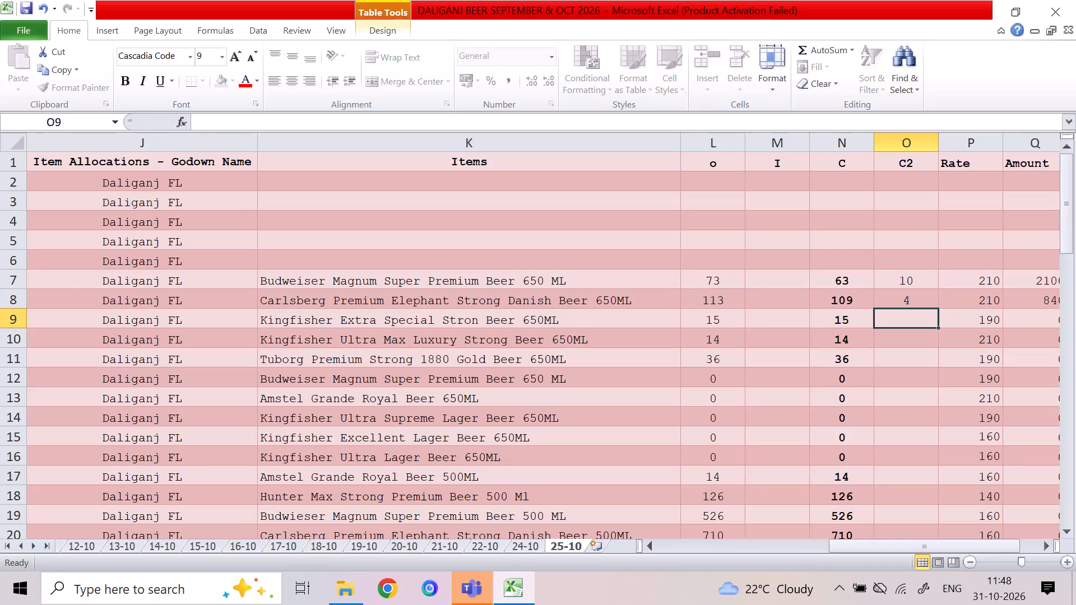
text(13)
key(Down)
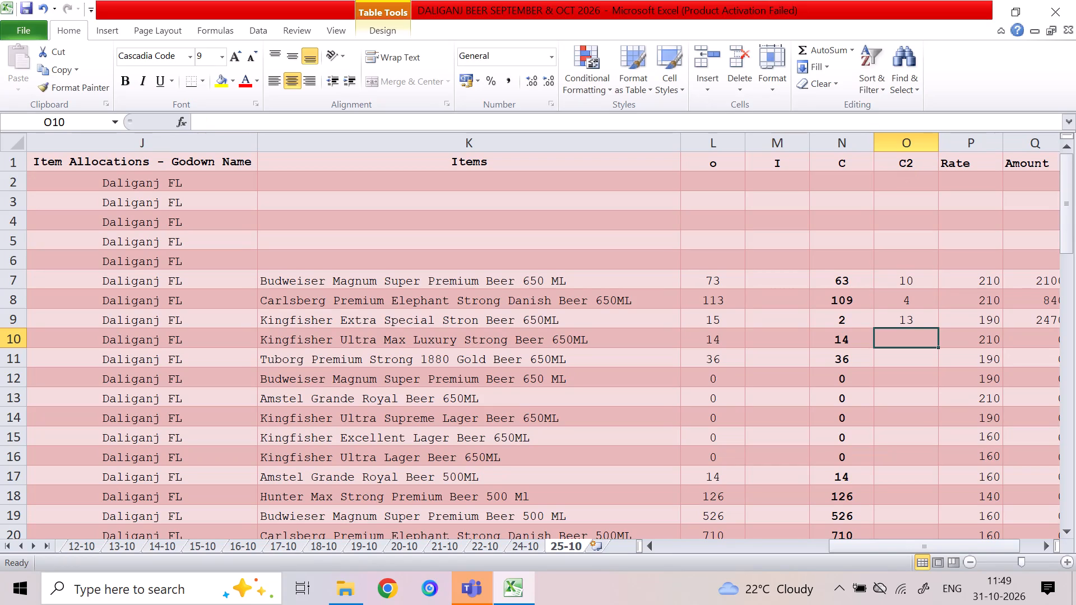
key(2)
key(Down)
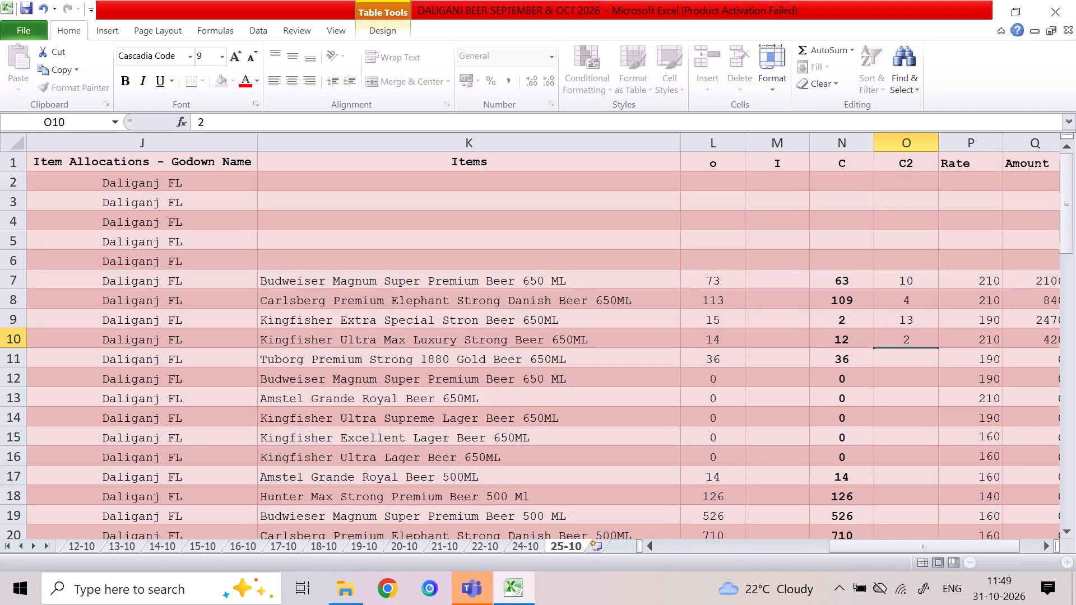
text(12)
key(Down)
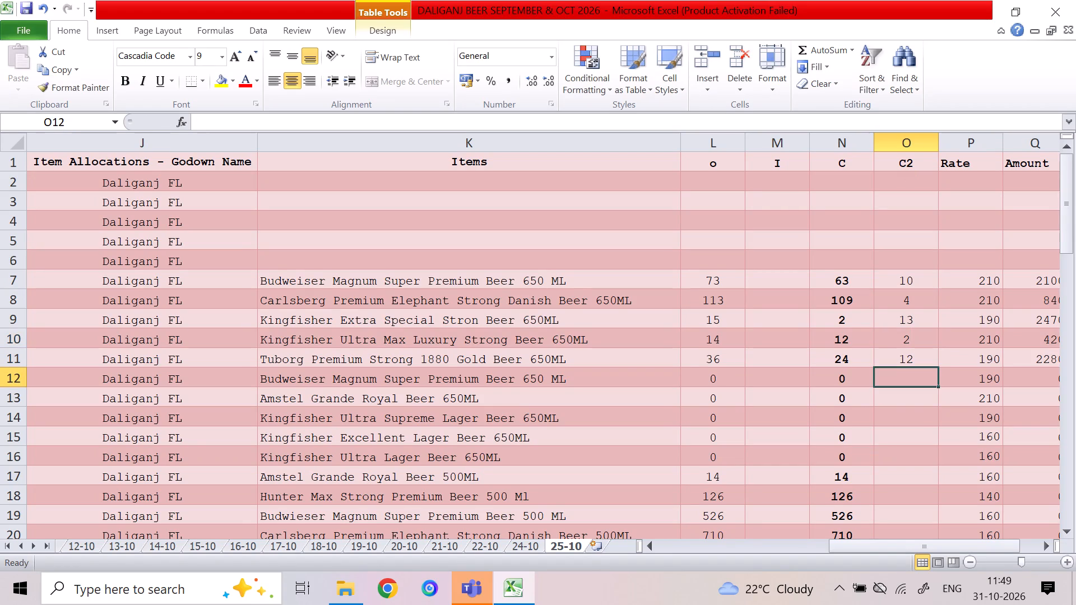
Enter C2 quantities of 58, 68, 8 and 3 for the 500ML beers in rows 19 to 22, Budwieser Magnum through Godfather Super Strong.
key(Down)
key(Down)
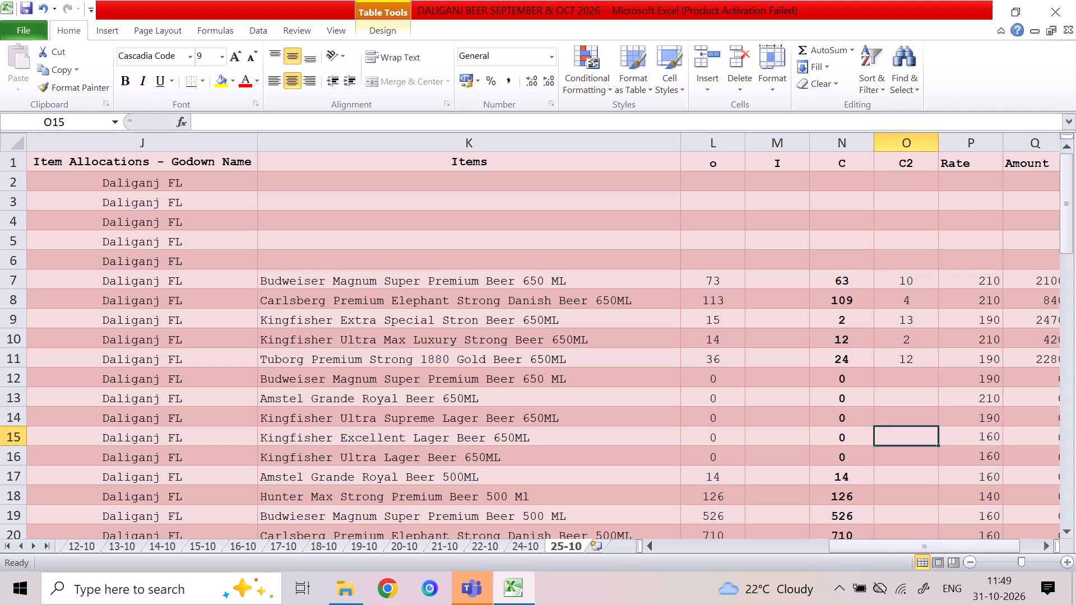
key(Down)
key(Down)
key(Down)
key(Down)
text(58)
key(Down)
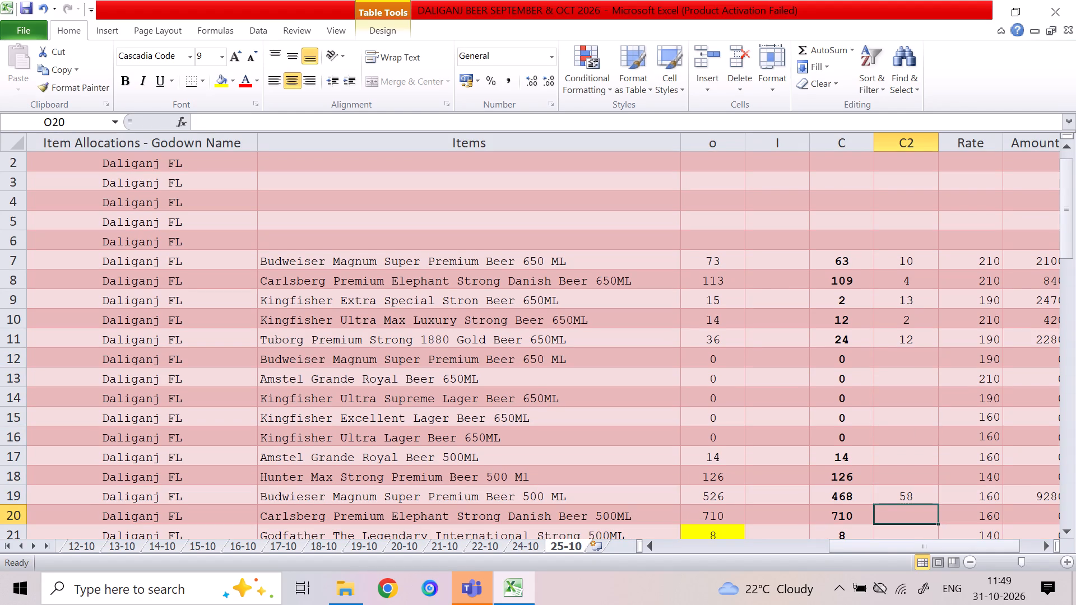
text(68)
key(Down)
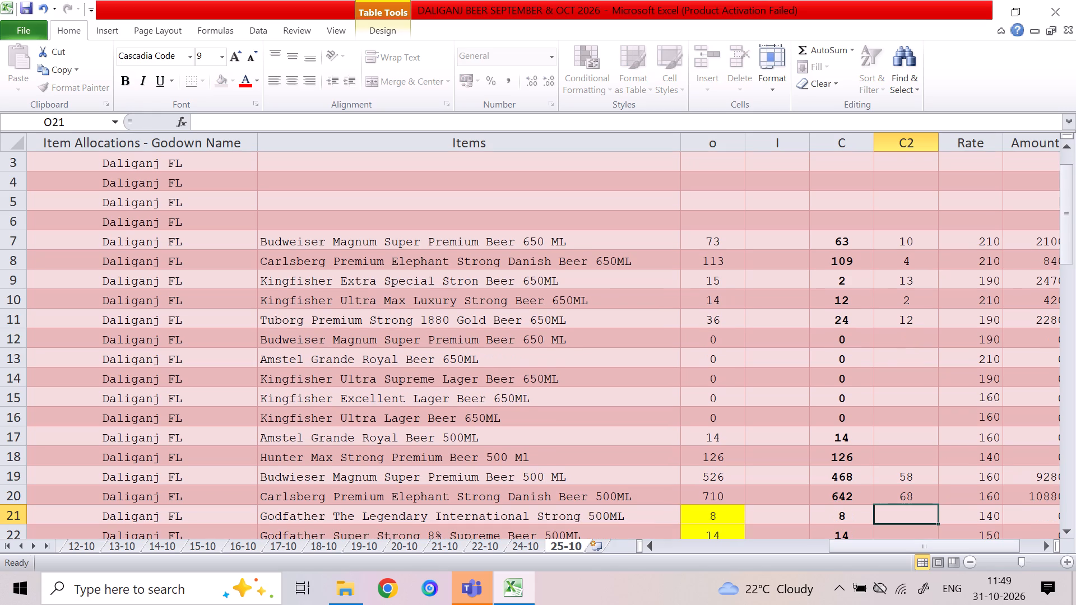
key(8)
key(Down)
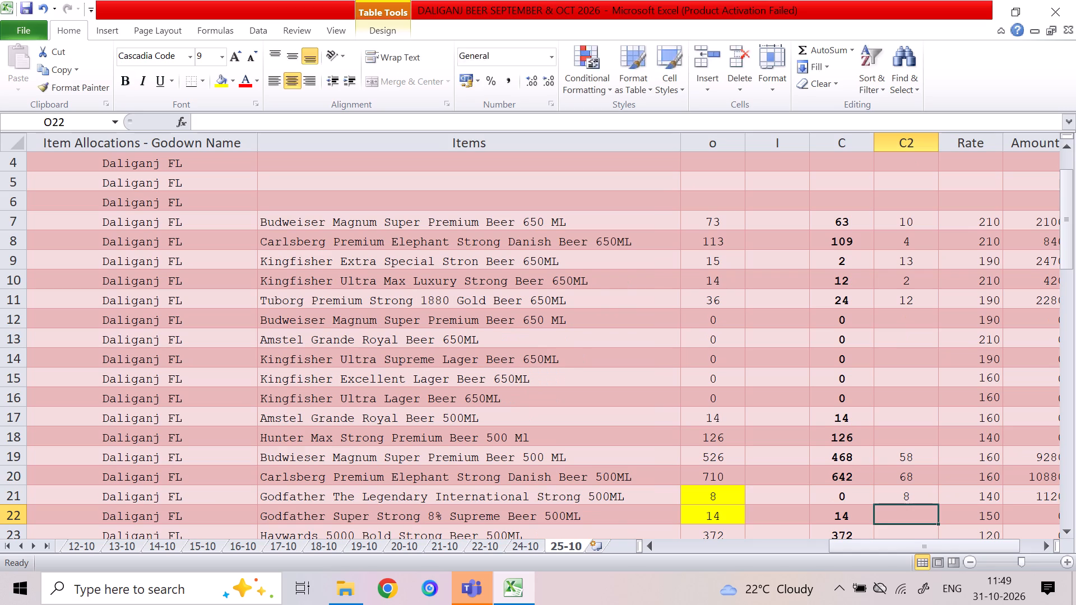
key(3)
key(Down)
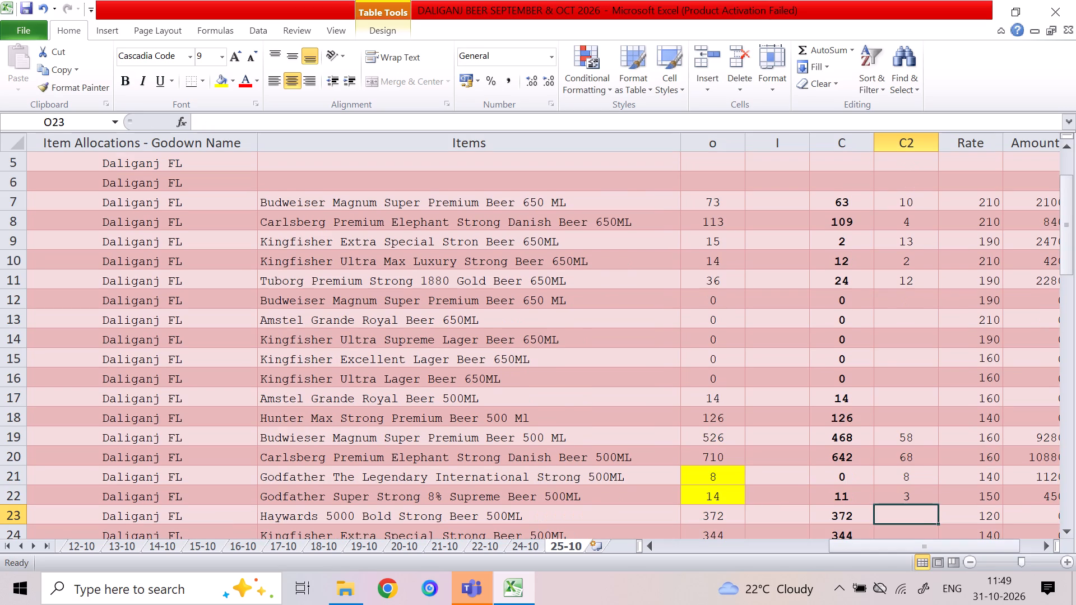
Enter C2 quantities of 28, 78, 10, 2 and 114 for rows 23 to 27, Haywards 5000 through Tuborg Premium Strong 500 ML.
text(28)
key(Down)
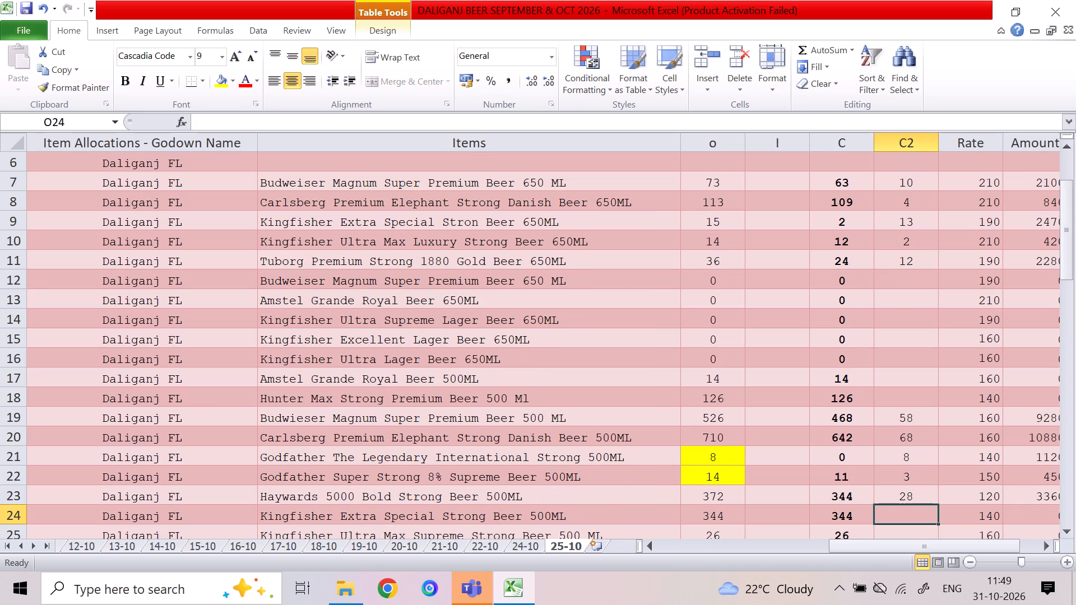
text(78)
key(Down)
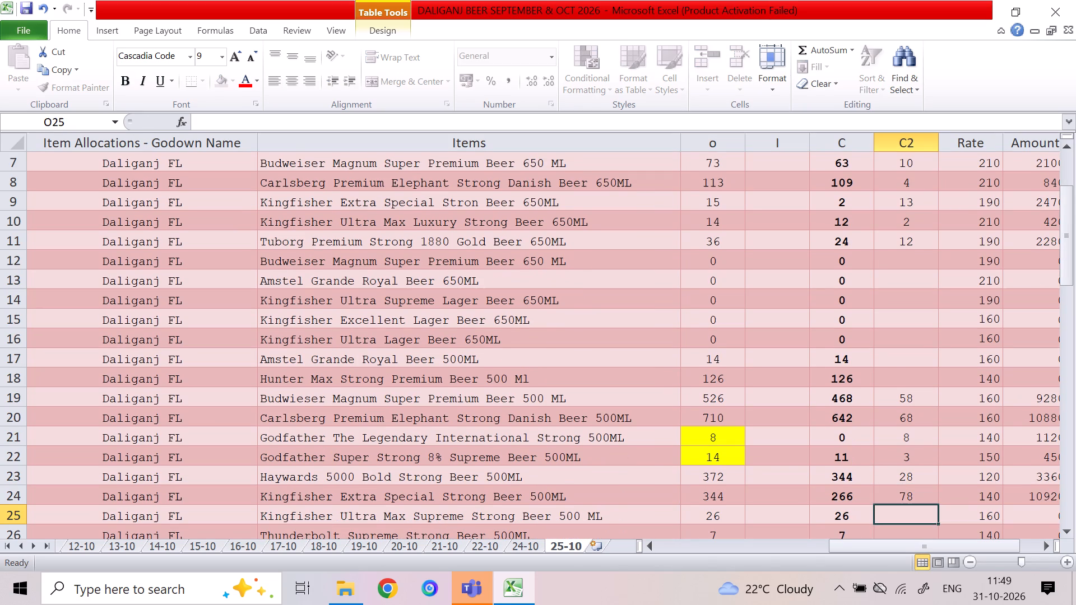
text(10)
key(Down)
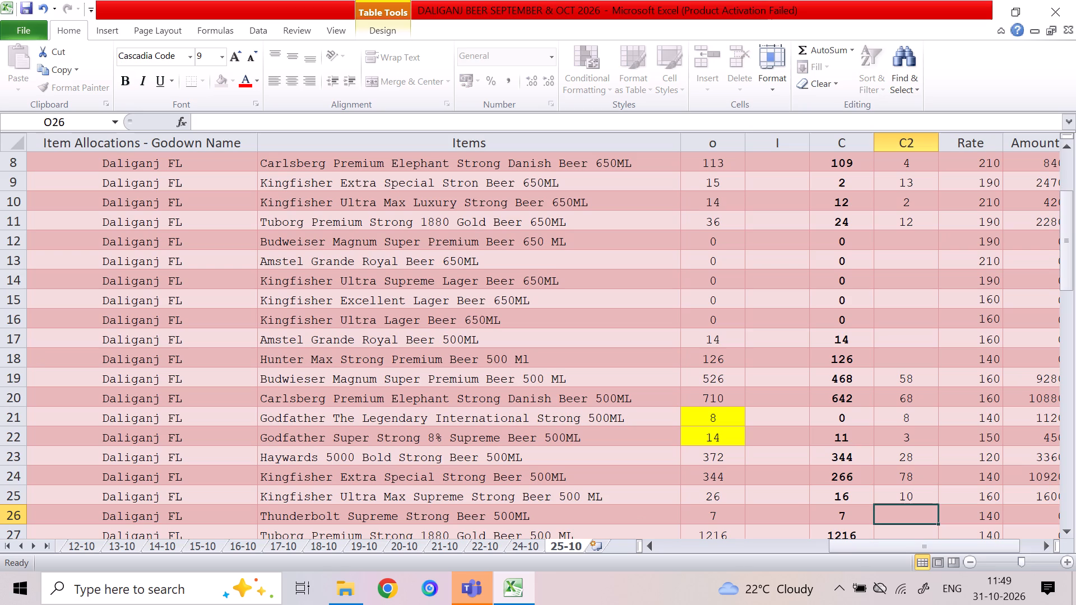
key(2)
key(Down)
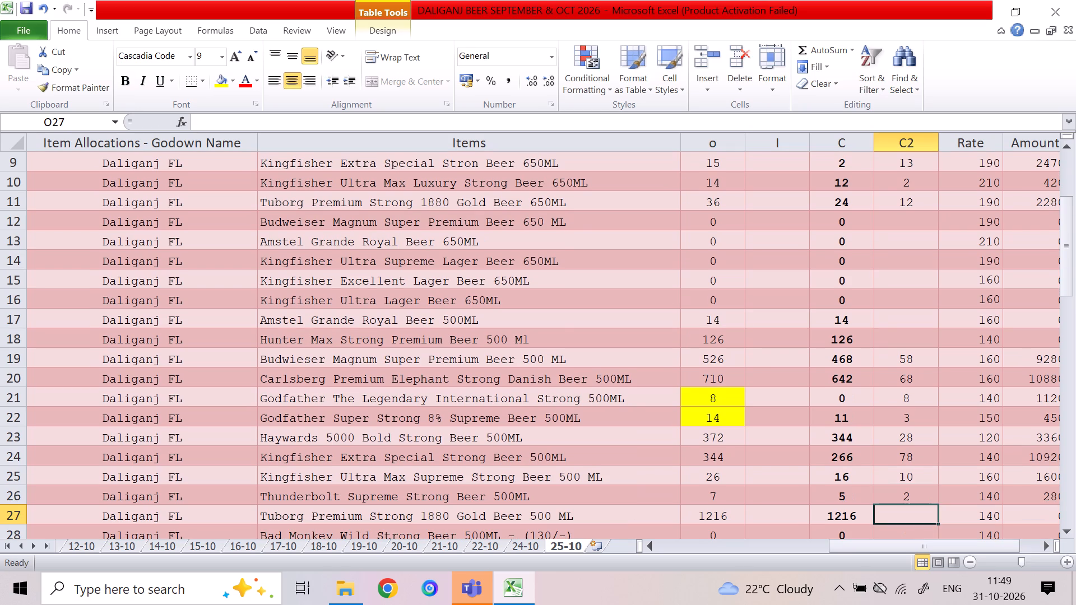
text(114)
key(Down)
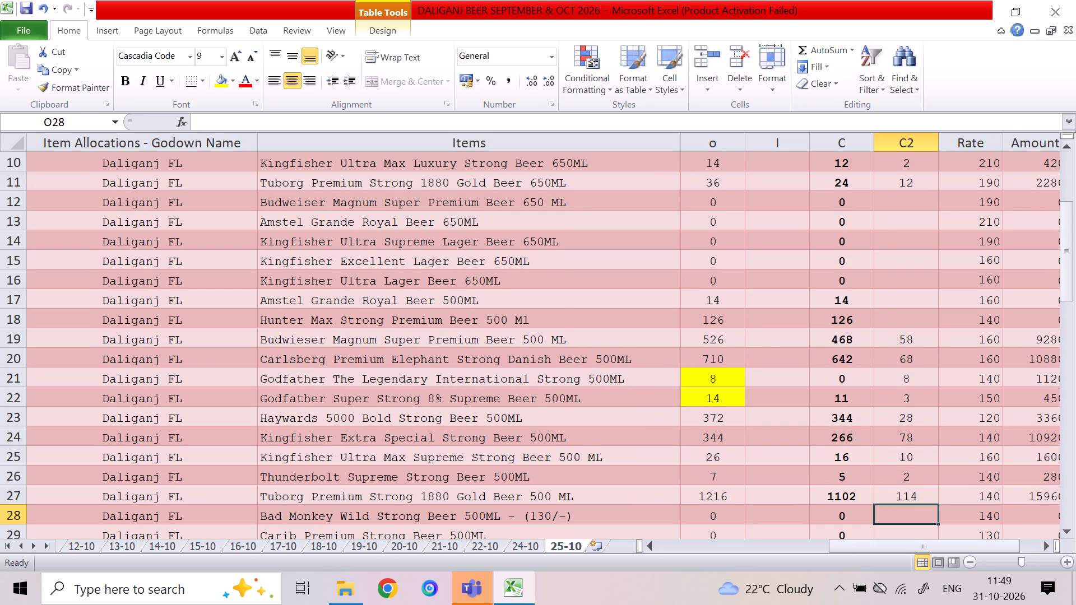
Enter a C2 quantity of 2 for both Miller Ace and Fosters Malt Extra Strong in rows 31 and 32, leaving O28 empty.
key(2)
key(BackSpace)
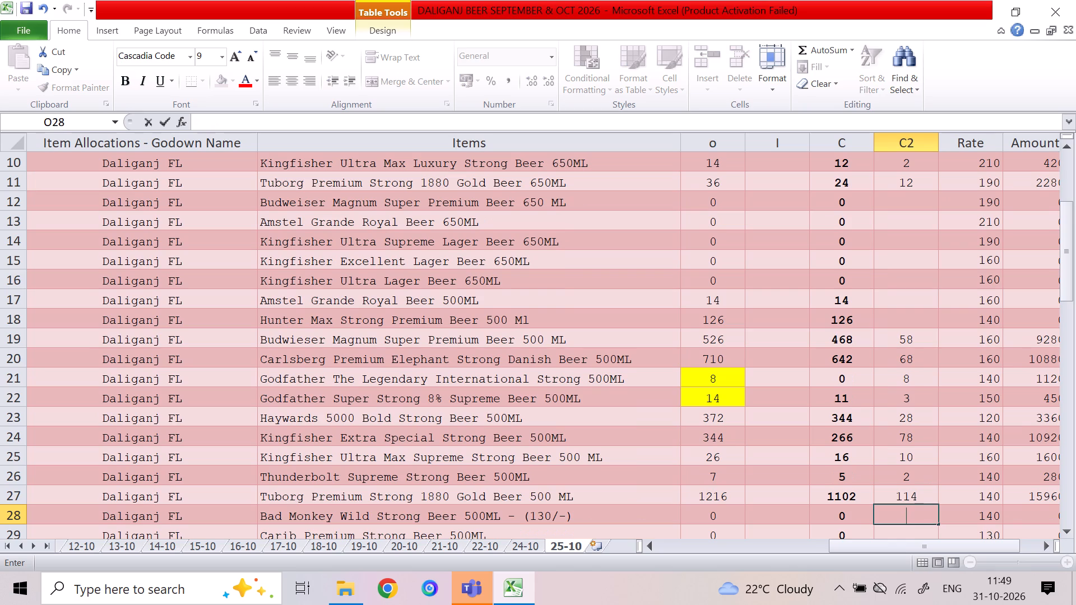
key(Down)
key(Down)
key(Down)
key(2)
key(Down)
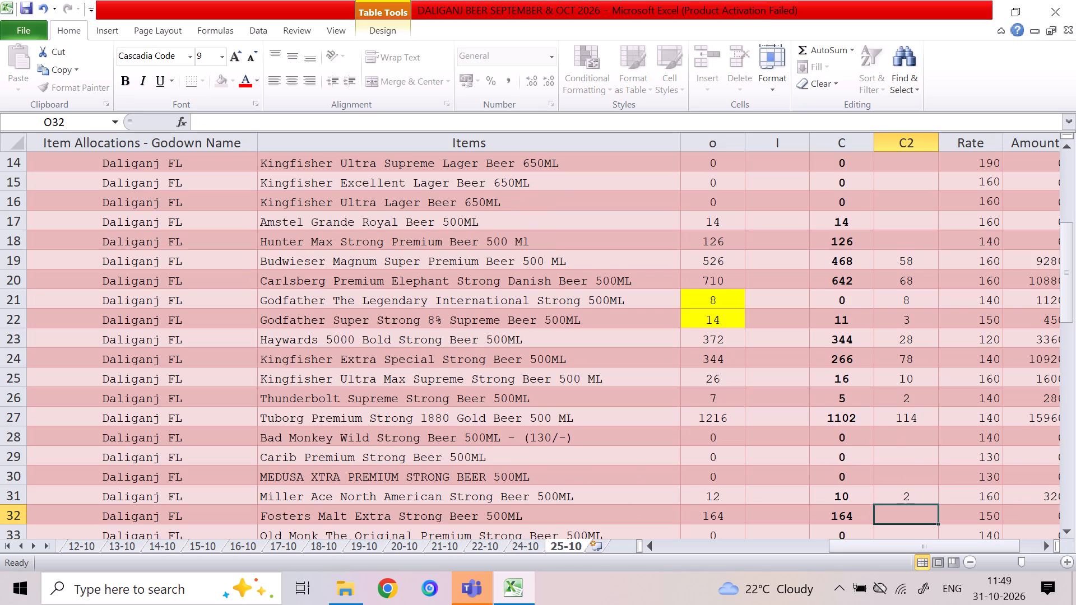
key(2)
key(Down)
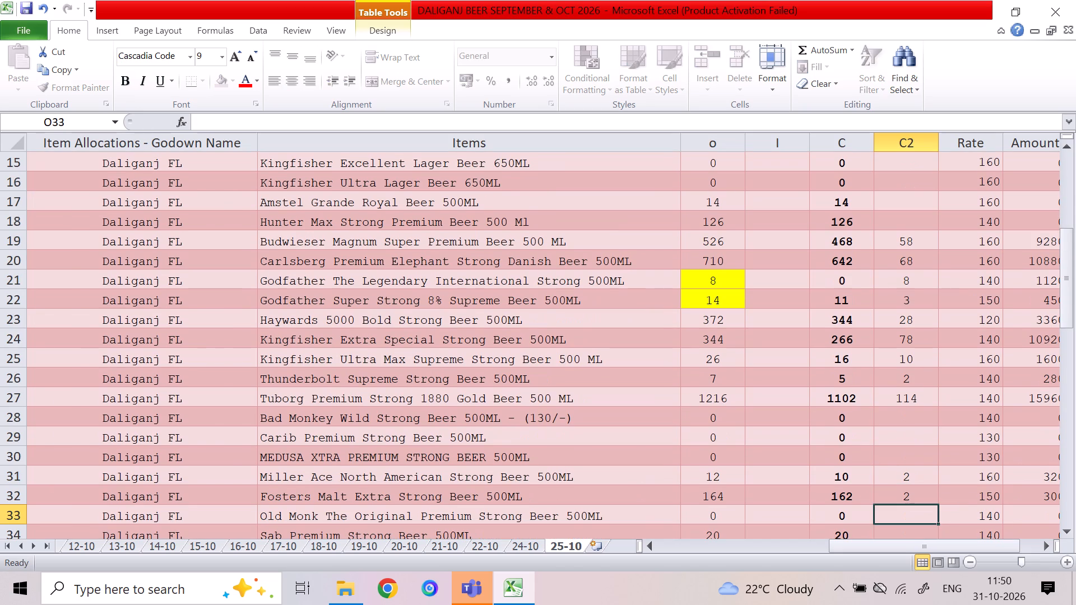
Enter a C2 quantity of 1 for Hoegaarden Blanche Beer 500ML in row 50.
key(Down)
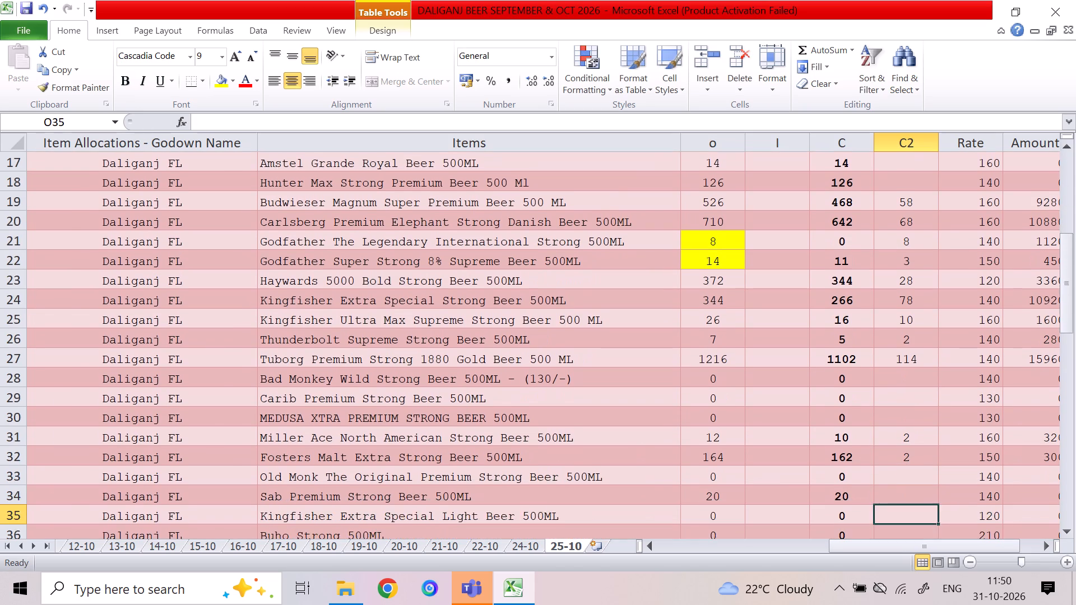
key(Down)
key(Down)
key(Down)
key(Down)
key(Down)
key(Down)
key(Down)
key(Down)
key(Down)
key(Down)
key(Down)
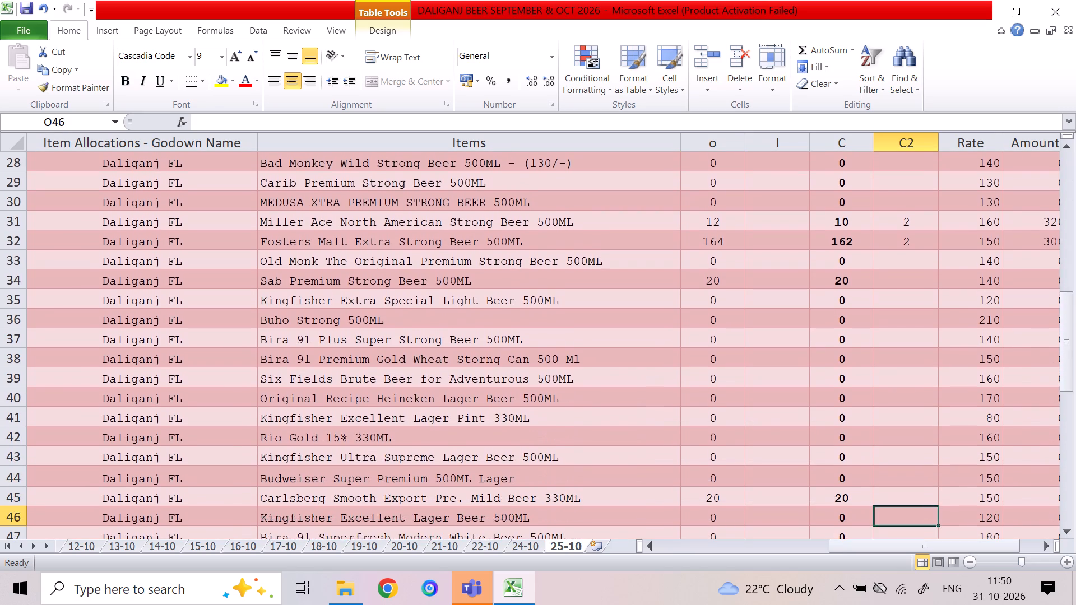
key(Down)
key(Down)
key(Down)
key(Down)
key(Down)
key(Up)
key(1)
key(Down)
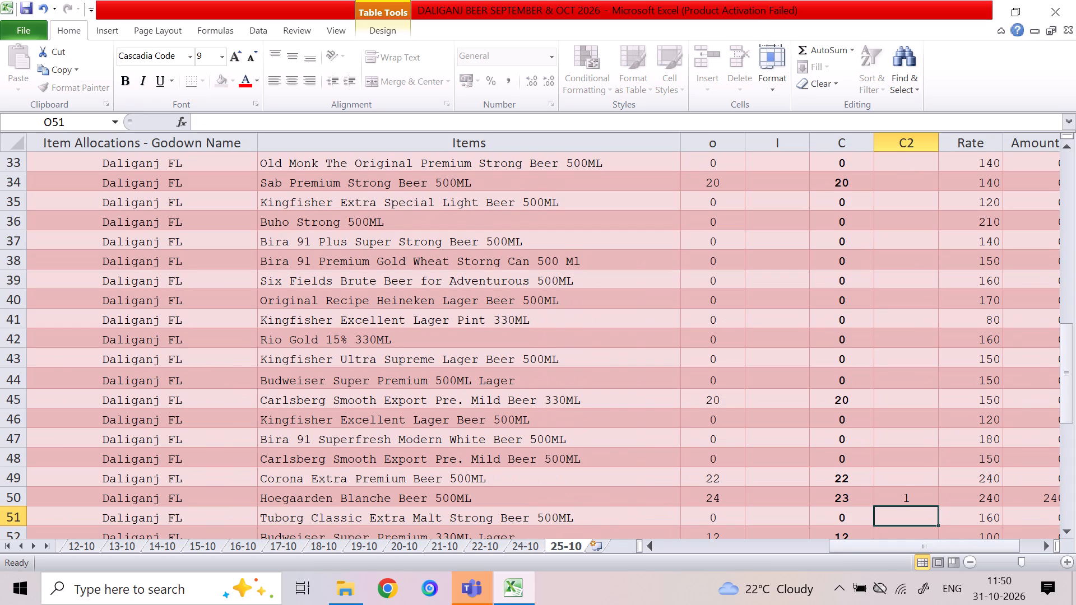
Enter C2 quantities of 5, 3, 4 and 6 for rows 52 to 55, Budweiser 330ML Lager through Bacardi Flavoured 275ML.
key(Up)
key(Up)
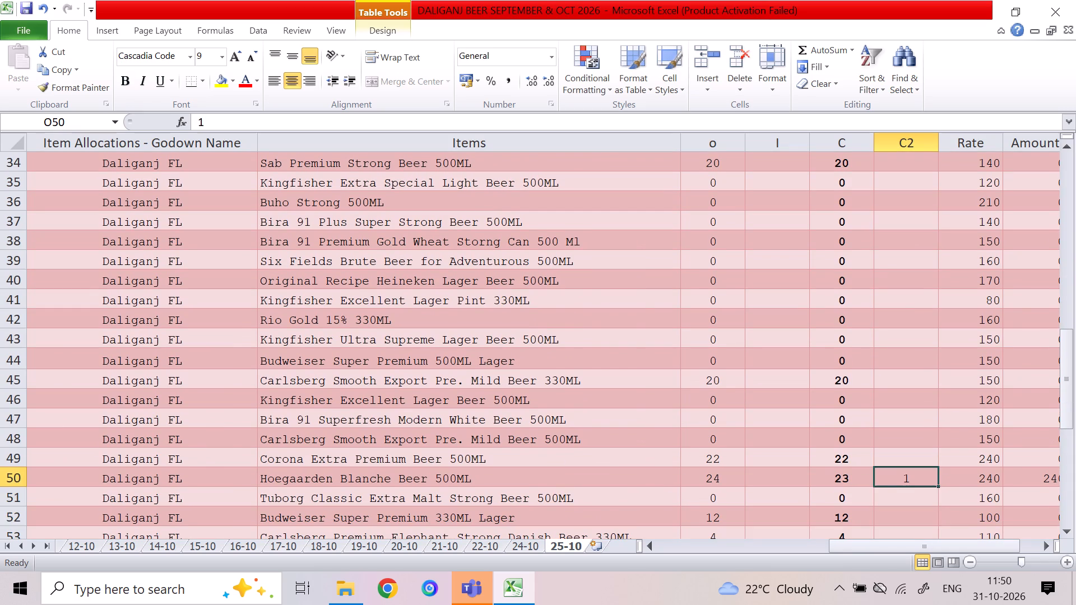
key(Down)
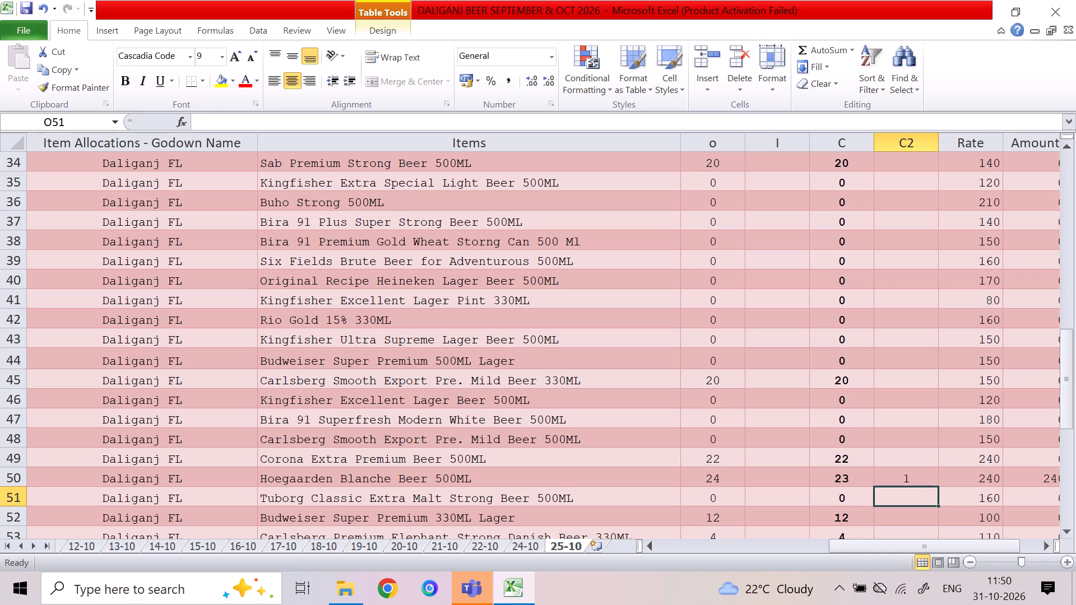
key(Down)
key(Up)
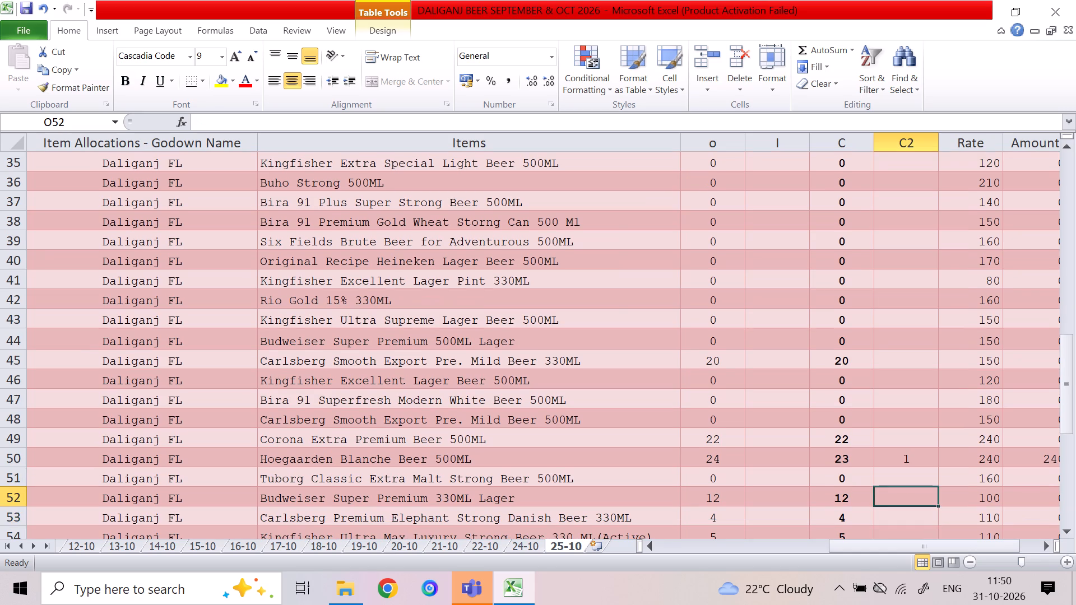
key(5)
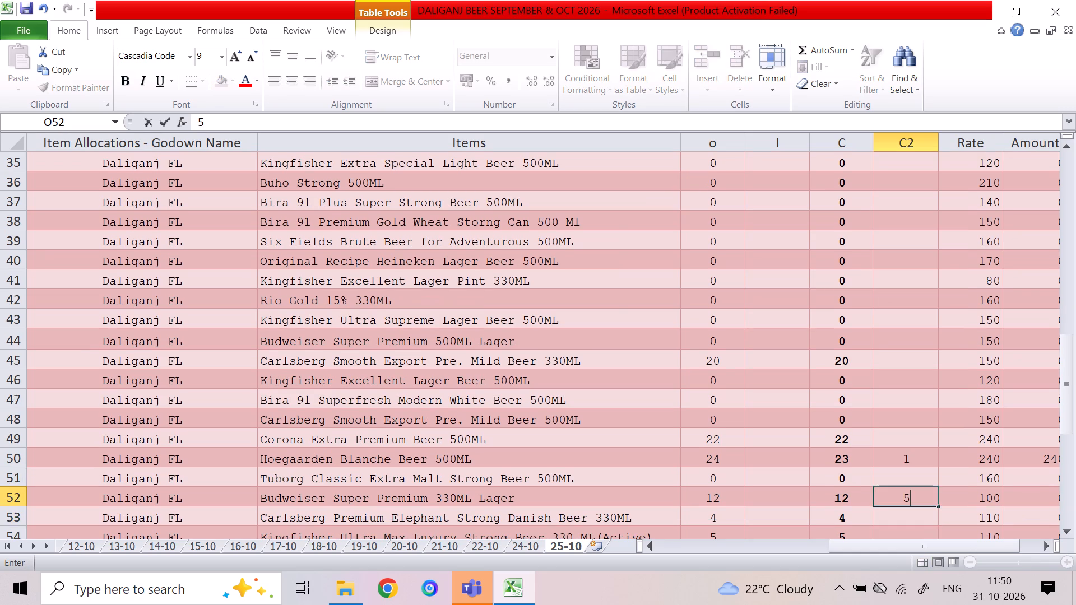
key(Down)
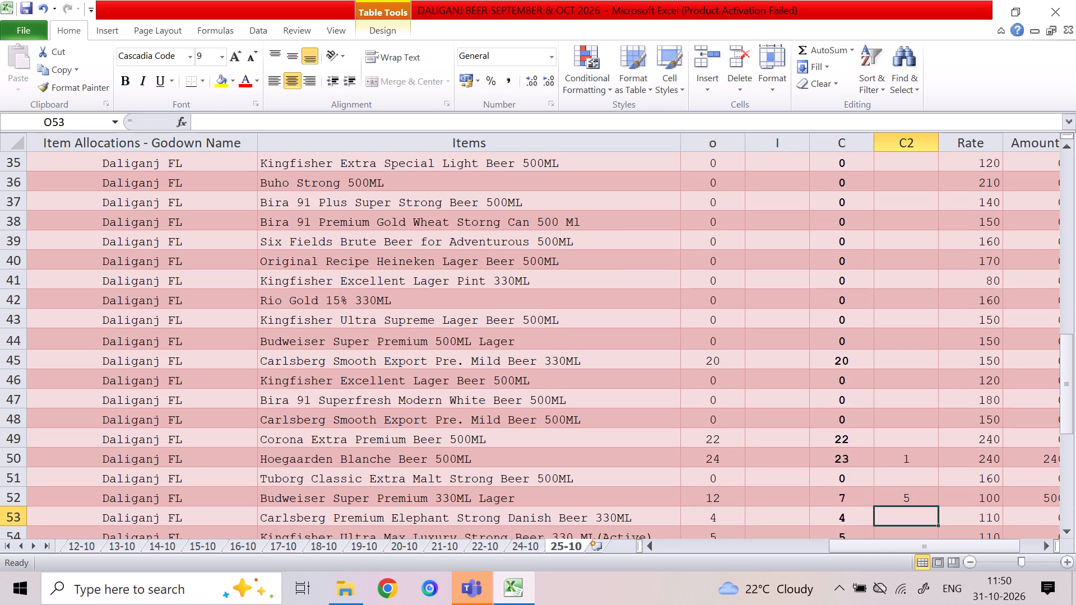
key(3)
key(Down)
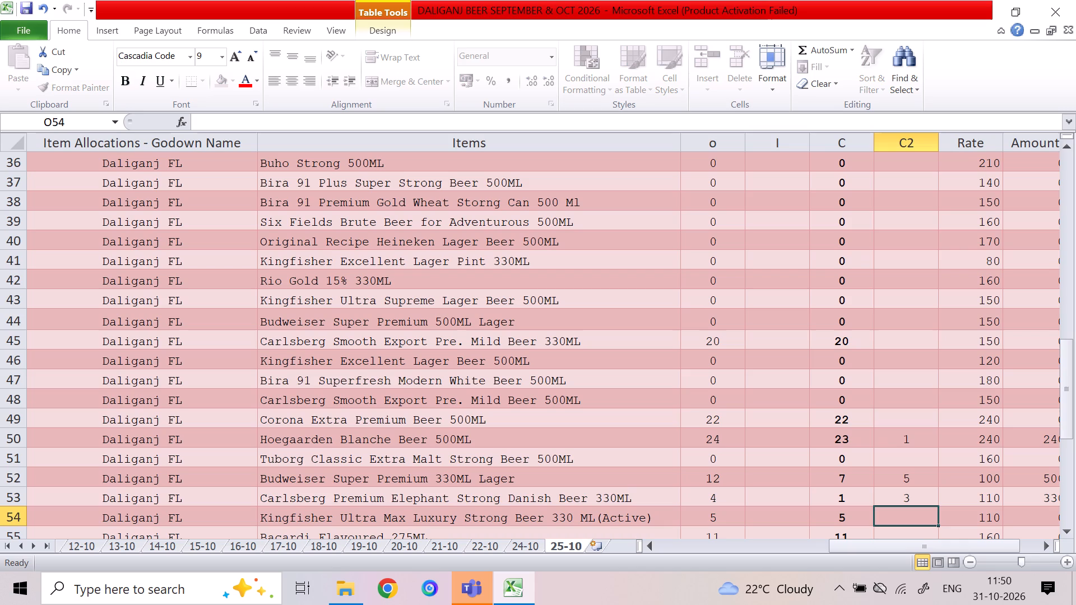
key(4)
key(Down)
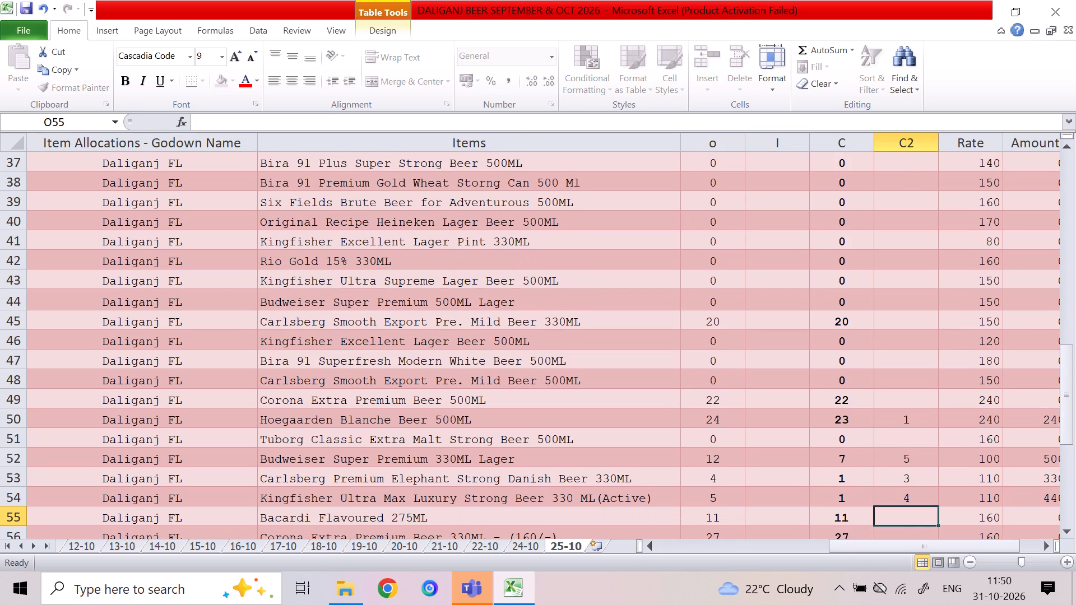
key(6)
key(Down)
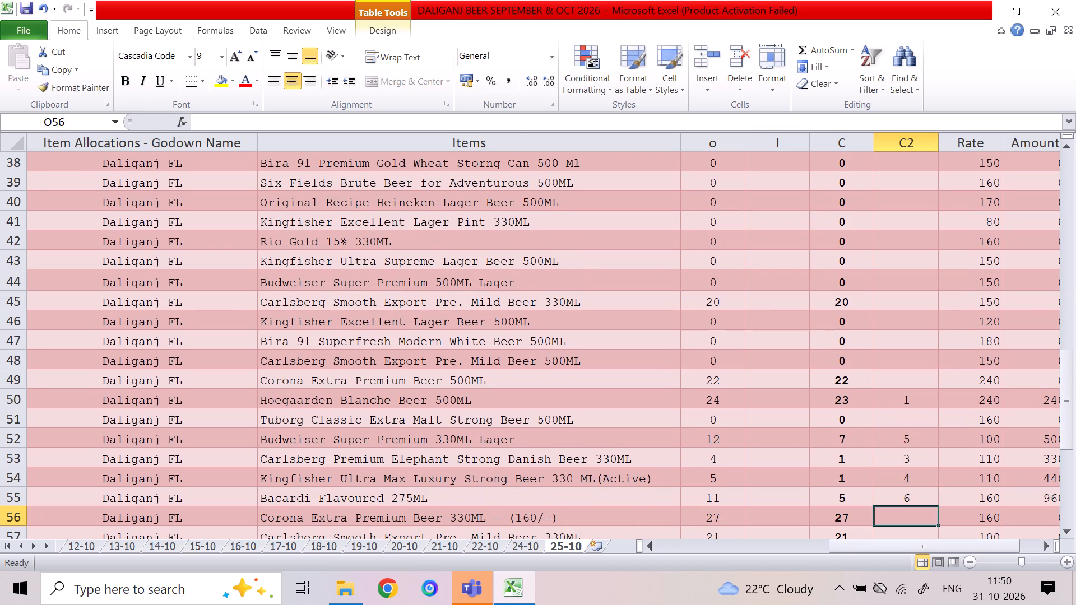
Enter C2 quantities of 6 for Carlsberg Smooth 330ML (row 57), 7 for Breezer (row 58) and 3 for Bacardi Flavoured 275ML (row 65).
key(Down)
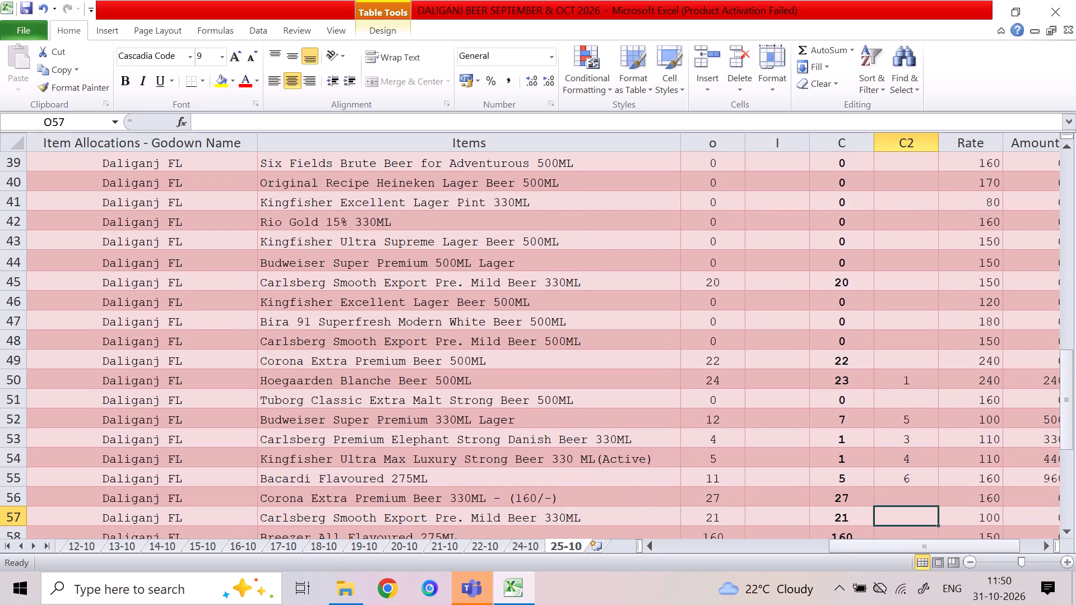
key(6)
key(Down)
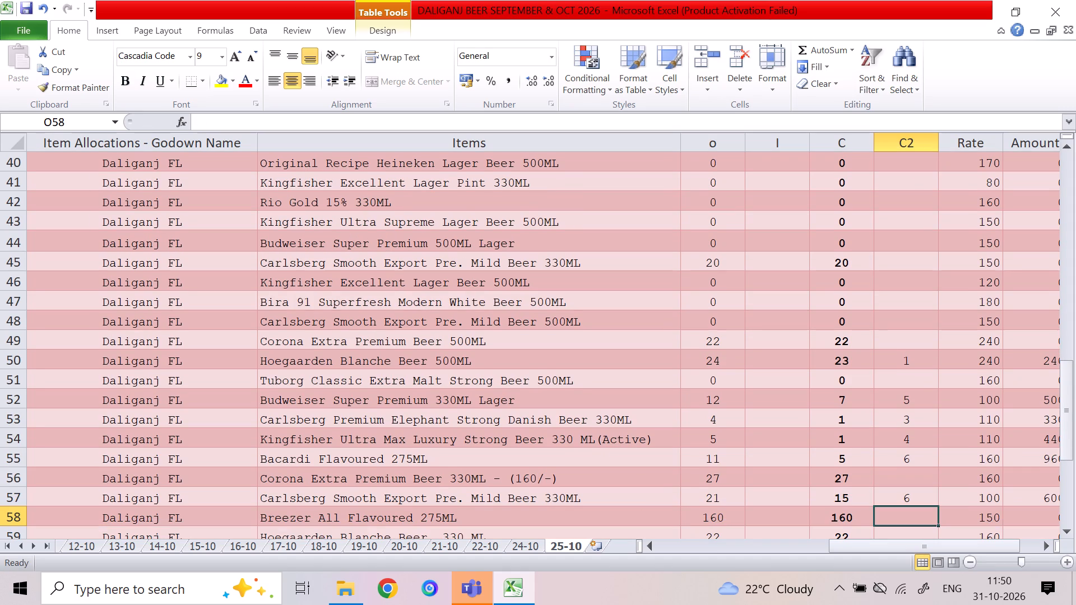
key(7)
key(Down)
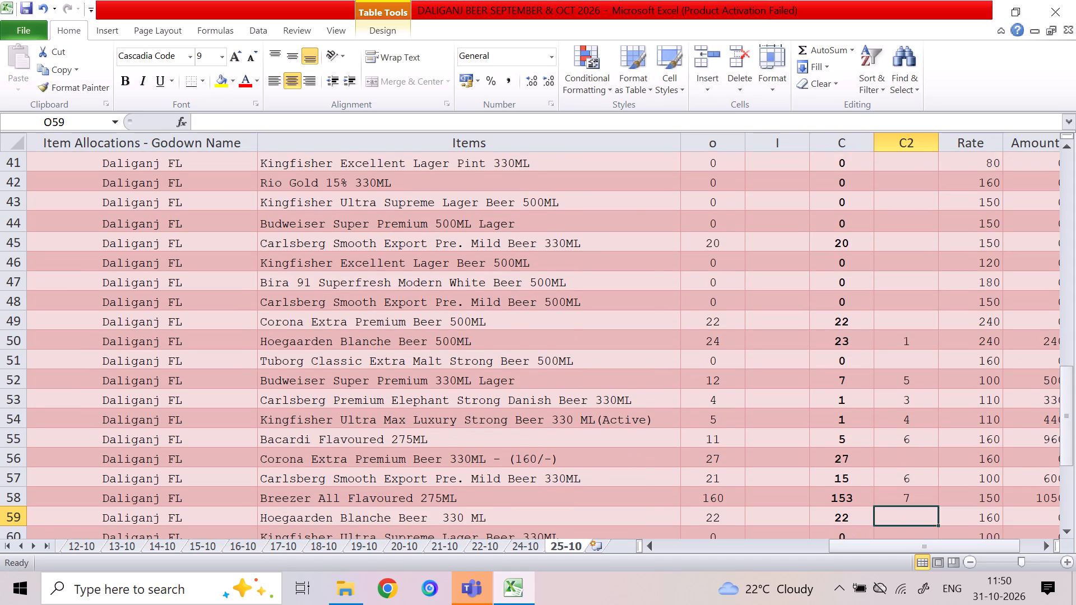
key(Down)
key(Down)
key(Down)
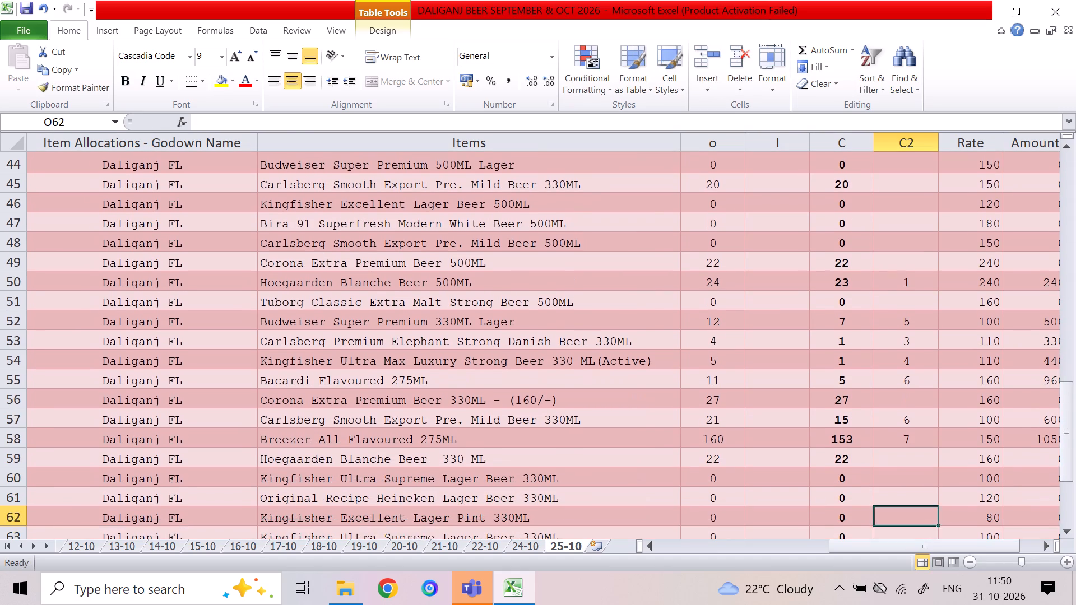
key(Down)
key(Down)
key(Down)
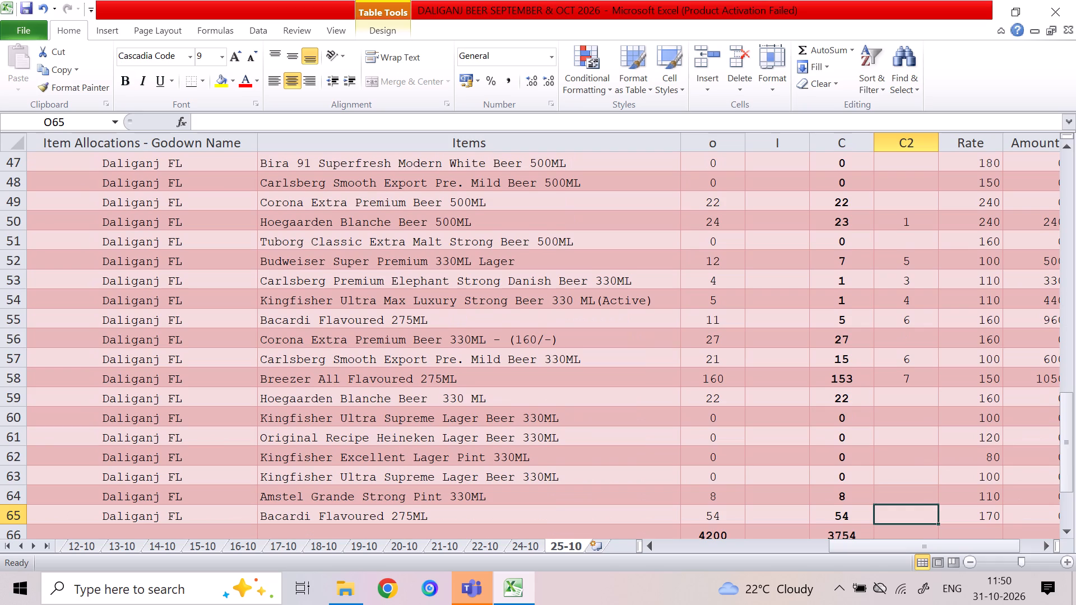
key(3)
key(Down)
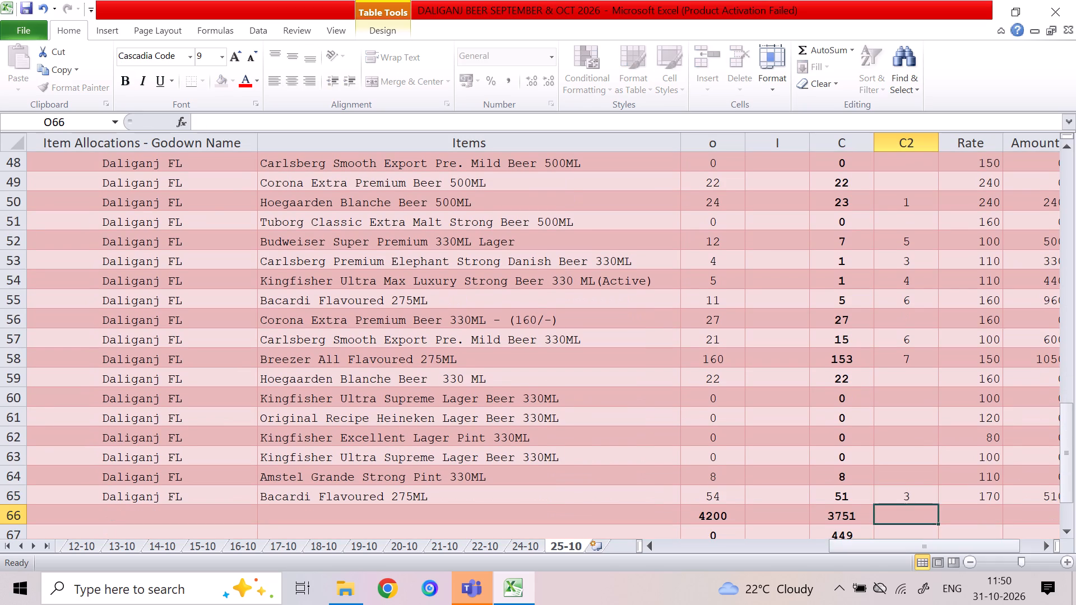
Examine the totals below the item list and the Amount figures in rows 57 to 65 against the entered quantities.
key(Down)
key(Down)
key(Down)
key(Right)
key(Down)
key(Right)
key(Right)
key(Right)
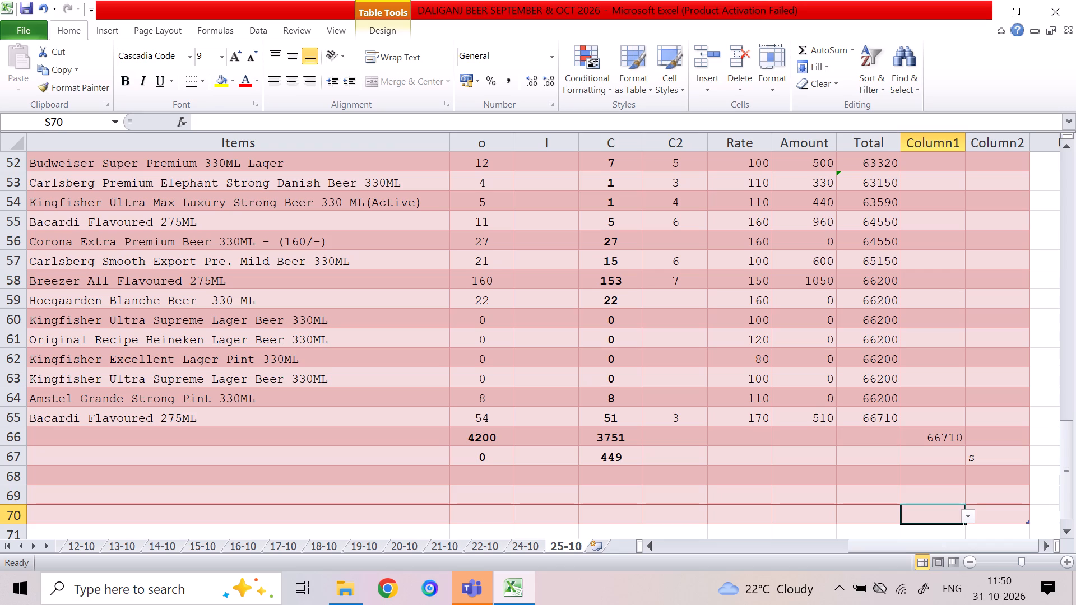
key(Down)
key(Up)
key(Left)
key(Up)
key(Left)
key(Up)
key(Up)
key(Up)
key(Up)
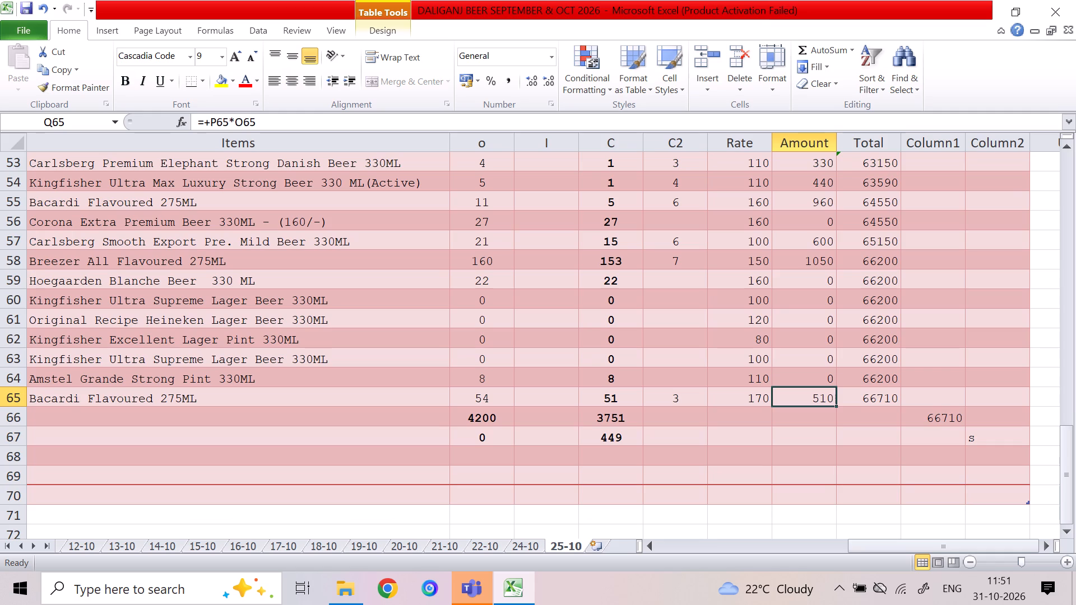
key(Up)
key(Up)
key(Up)
key(Up)
key(Up)
key(Up)
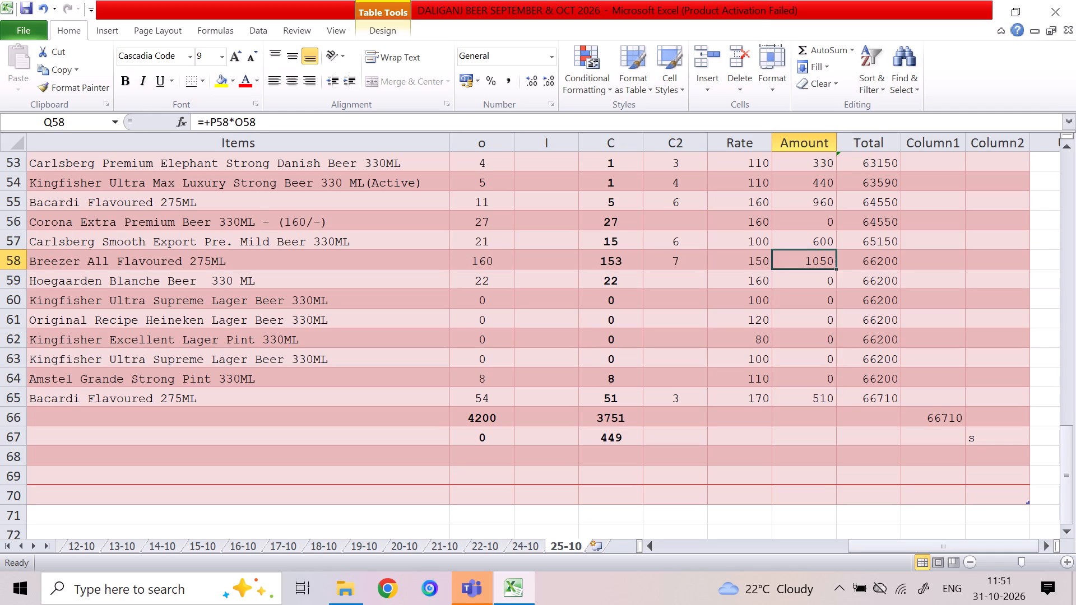
key(Up)
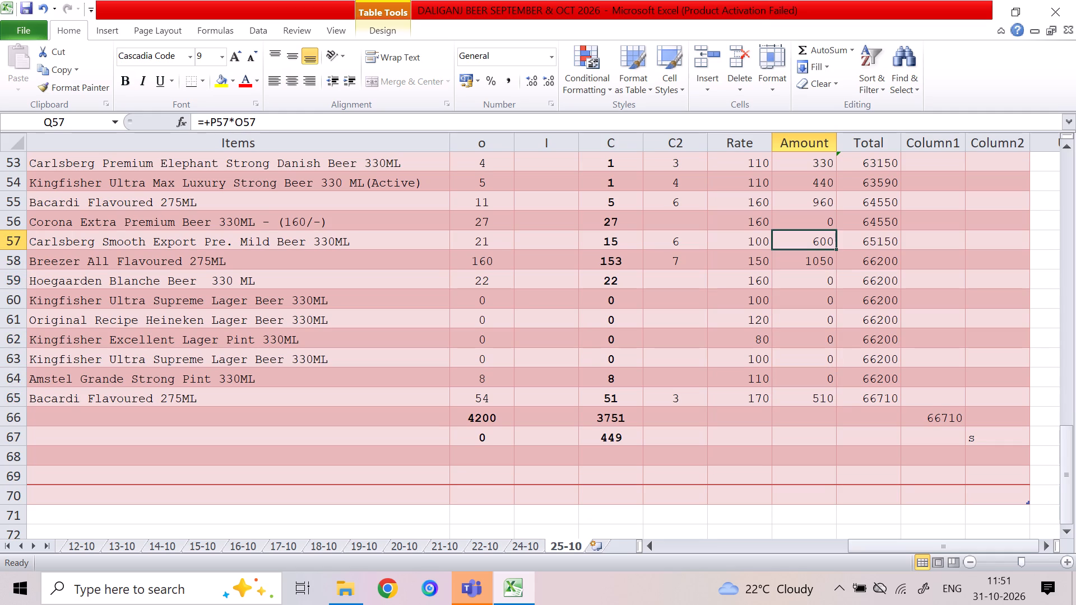
key(Left)
key(Down)
key(Down)
key(Down)
key(Down)
key(Down)
key(Down)
key(Down)
key(Down)
key(Down)
key(Down)
key(Down)
key(Down)
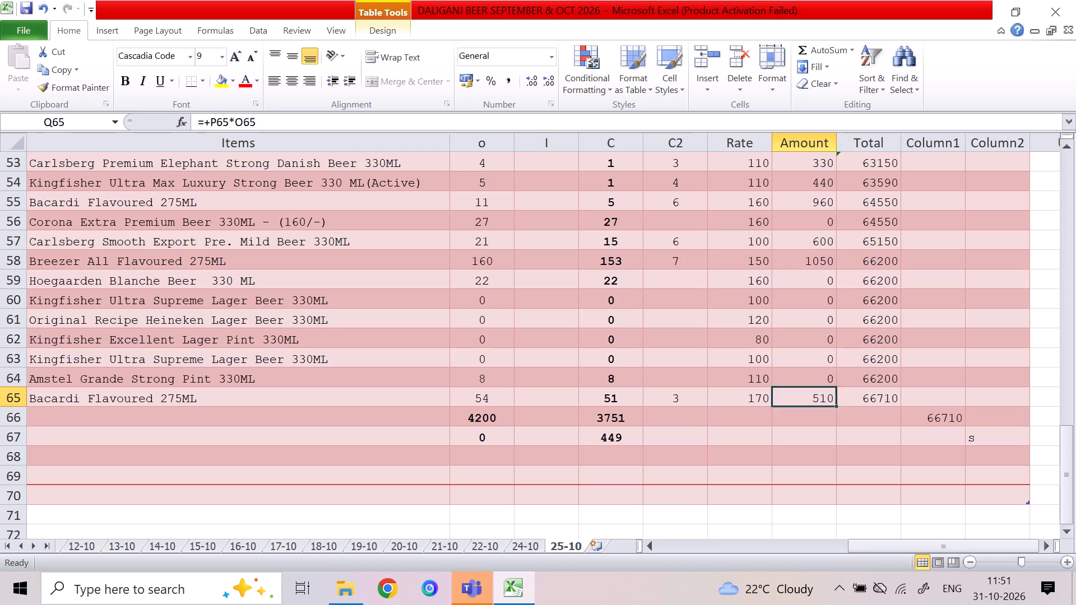
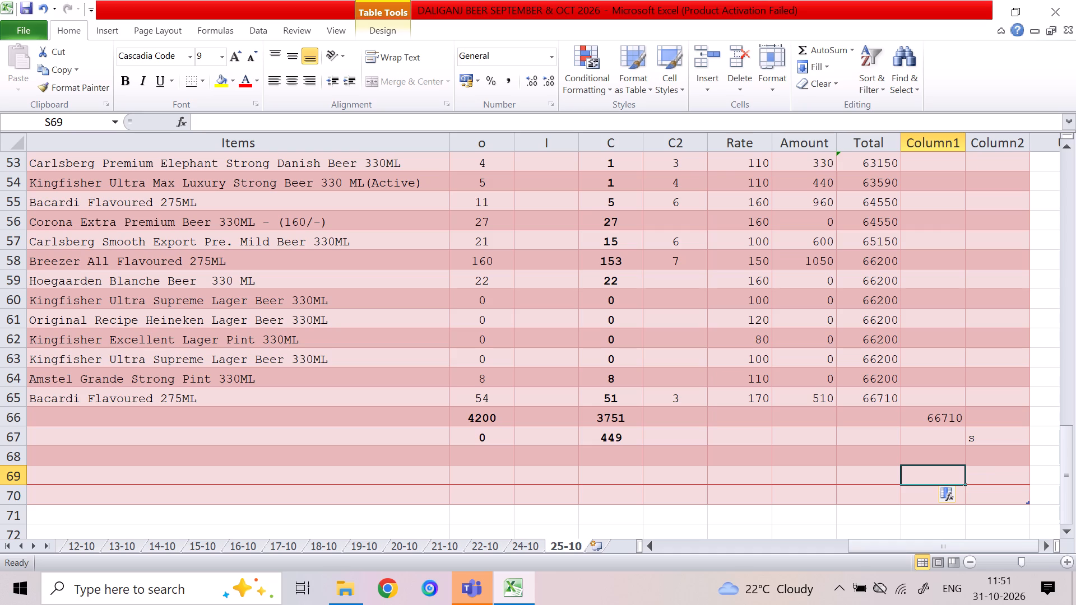
Check the Amount figures row by row from Bacardi Flavoured 275ML in row 65 up to Hoegaarden Blanche Beer 500ML in row 50.
key(Up)
key(Up)
key(Left)
key(Up)
key(Up)
key(Left)
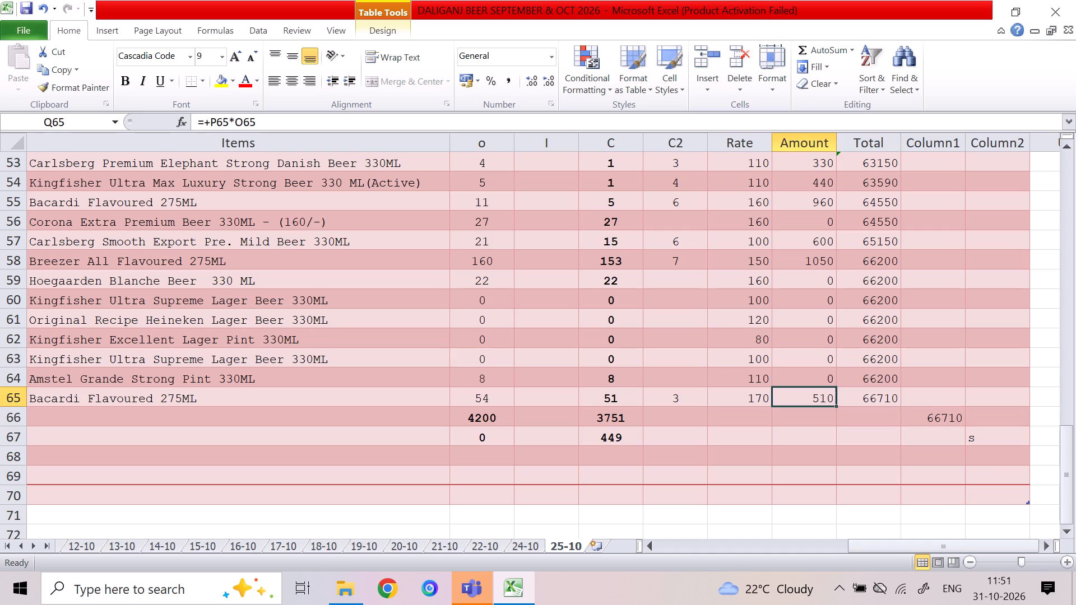
key(Up)
key(Up)
key(Up)
key(Up)
key(Up)
key(Up)
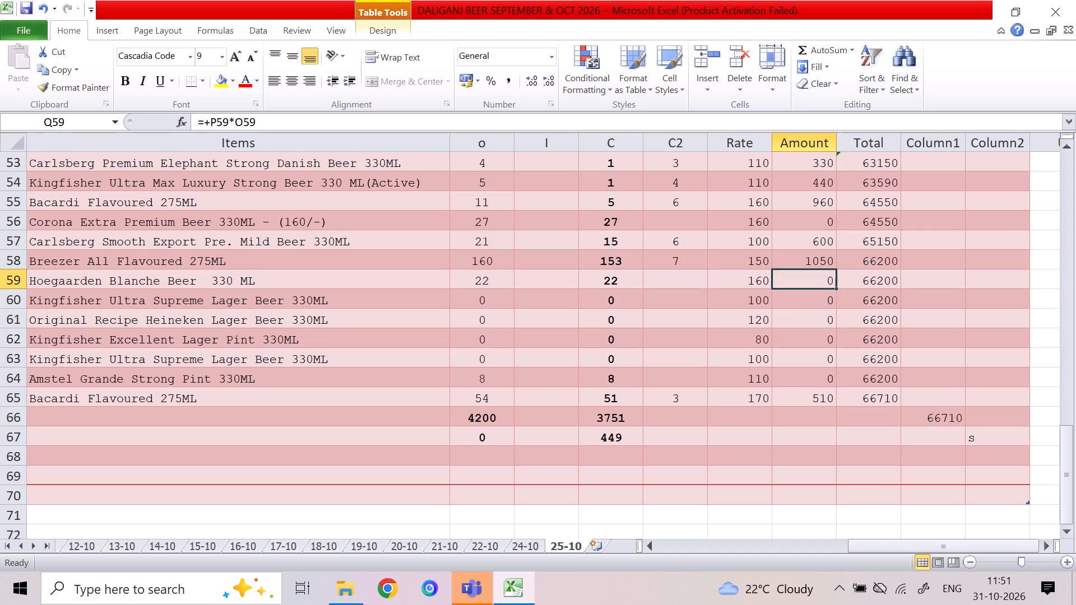
key(Up)
key(Up)
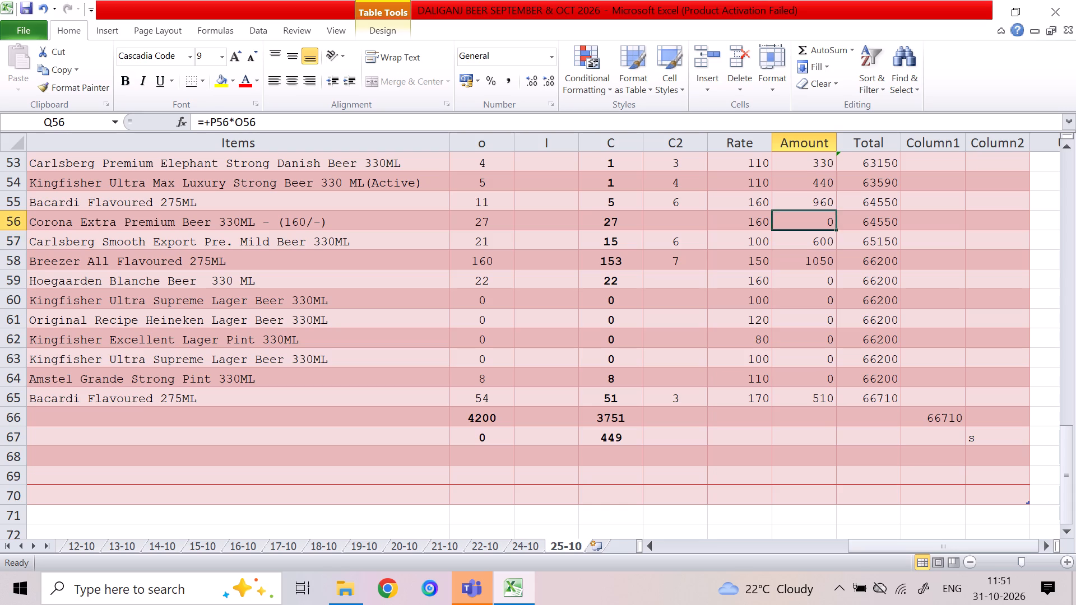
key(Up)
key(Up)
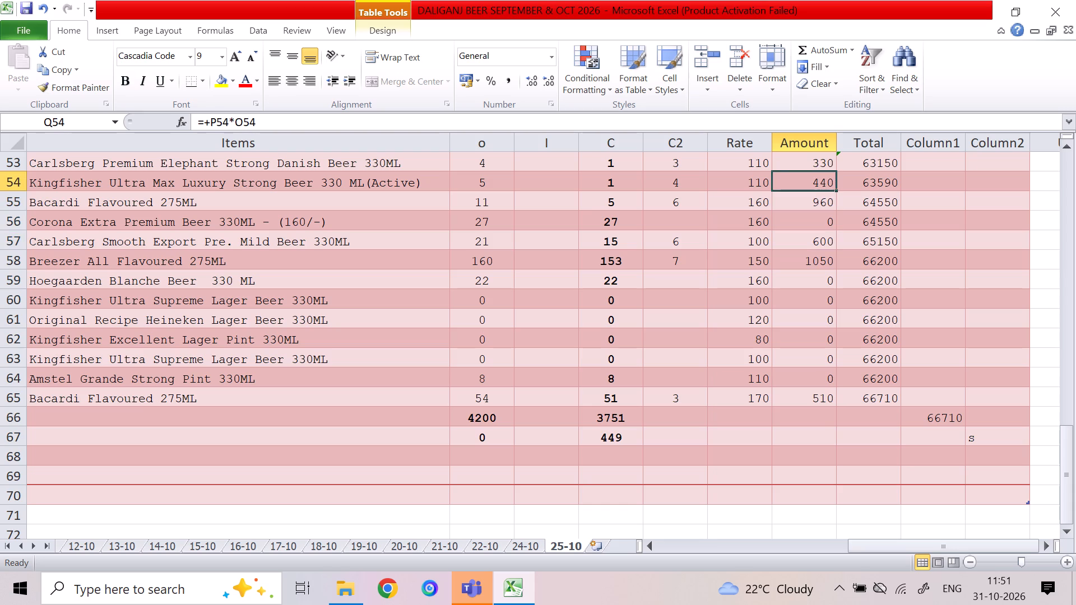
key(Up)
key(Up)
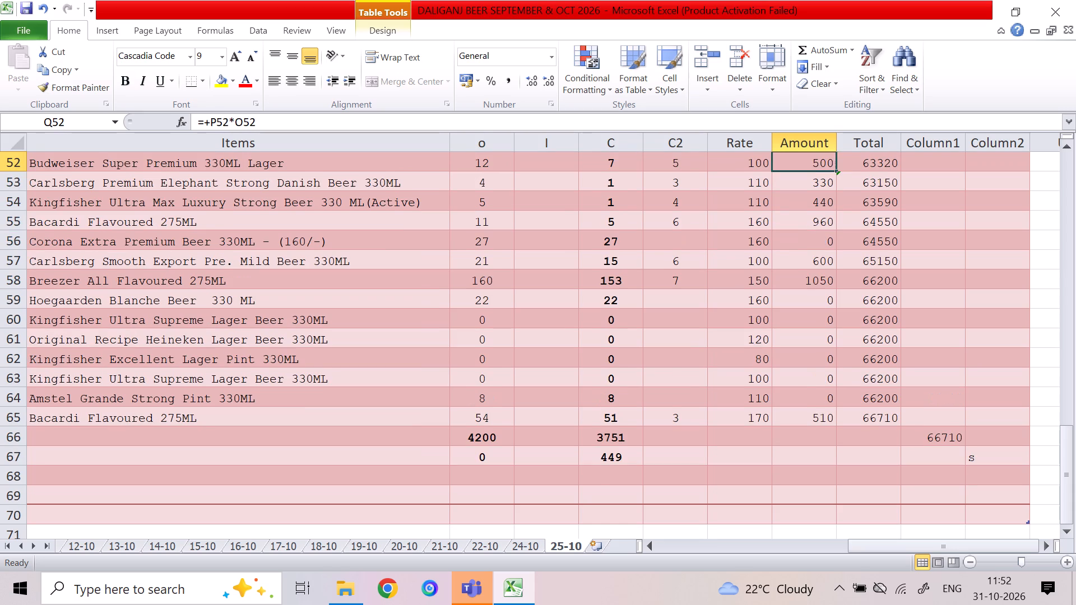
key(Up)
key(Down)
key(Up)
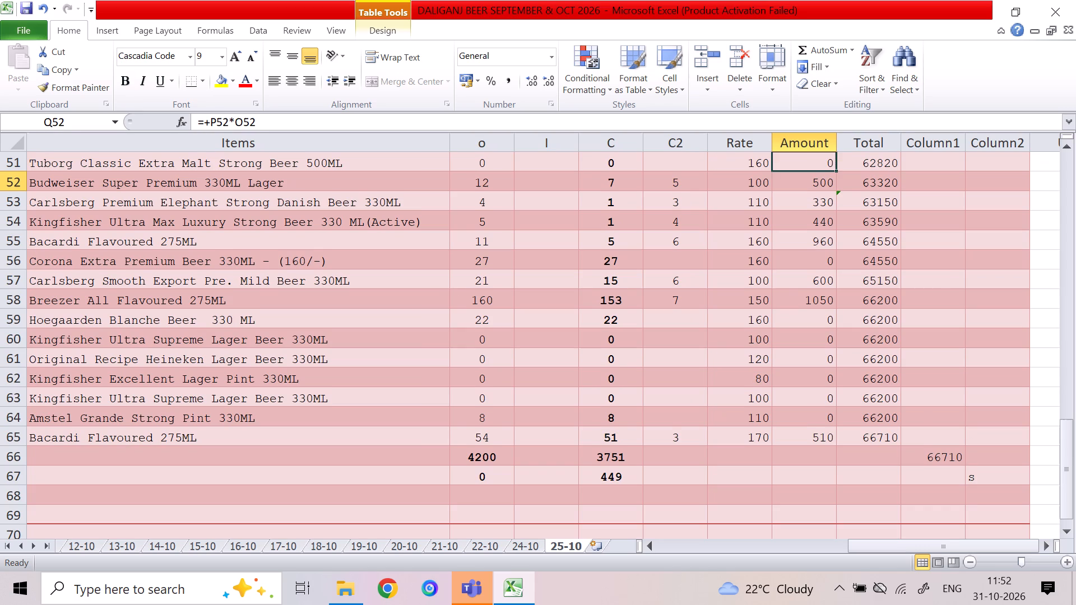
key(Up)
key(Up)
key(Down)
key(Down)
key(Up)
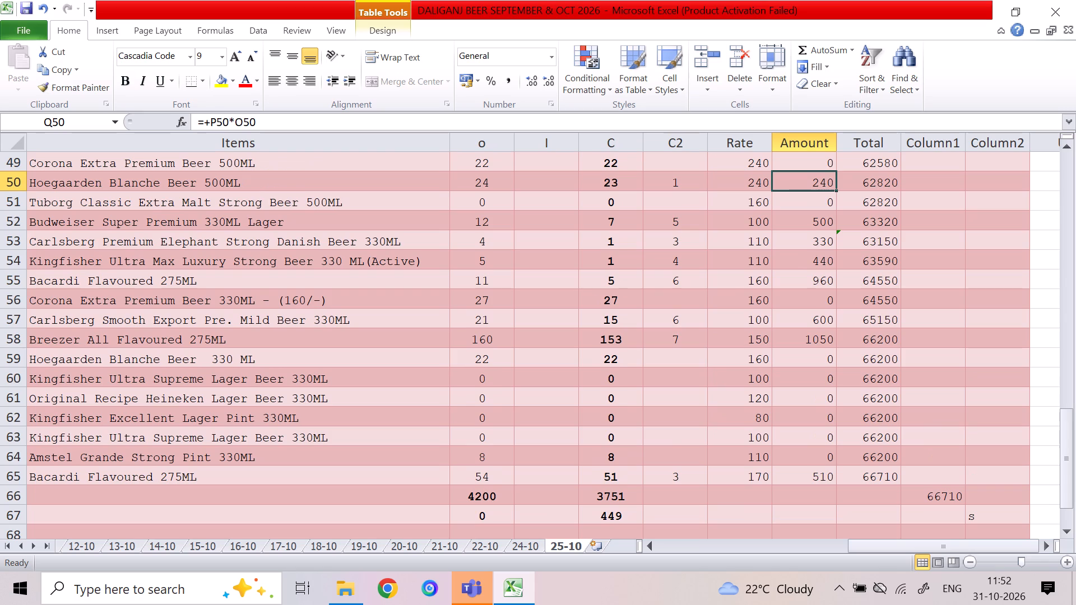
Check the Amount figures against C2 and Rate from row 49 up to Godfather Super Strong 8% Supreme Beer in row 22.
key(Up)
key(Up)
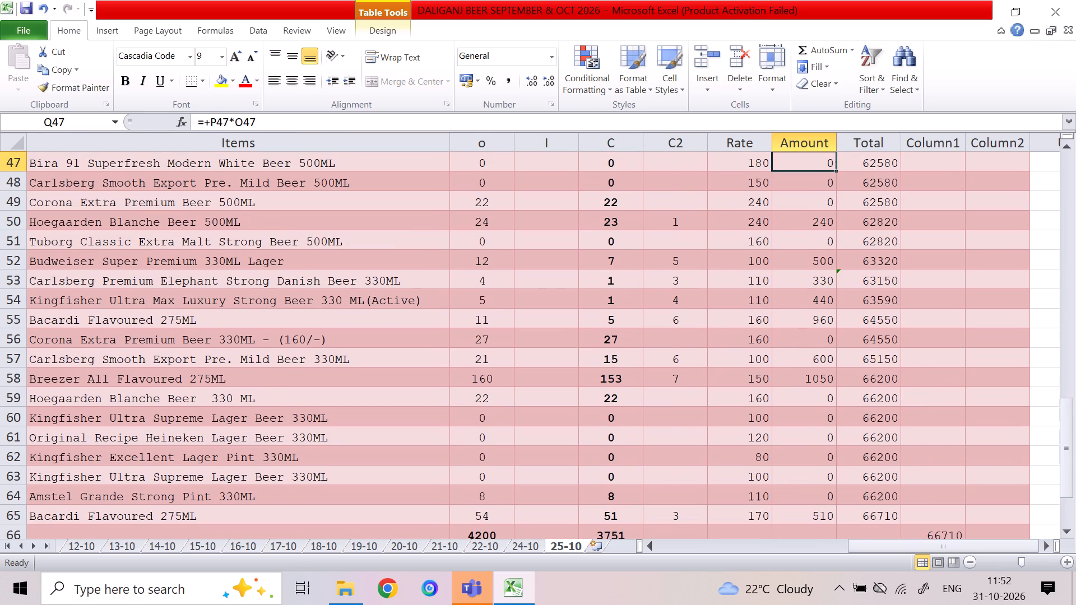
key(Up)
key(Up)
key(Up)
key(Up)
key(Up)
key(Up)
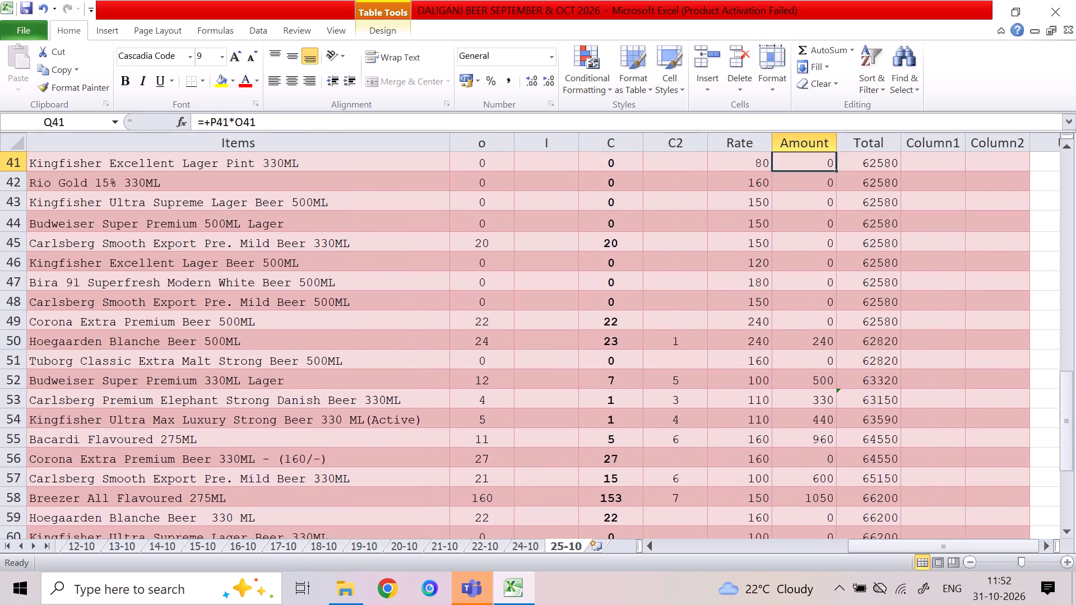
key(Up)
key(Up)
key(Up)
key(Up)
key(Up)
key(Up)
key(Up)
key(Up)
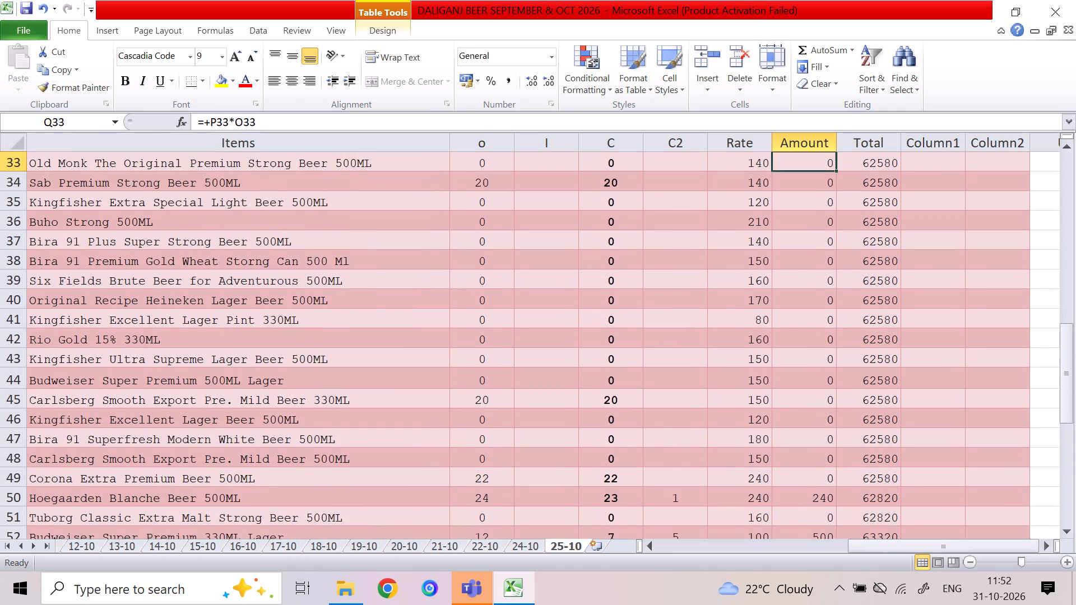
key(Up)
key(Up)
key(Down)
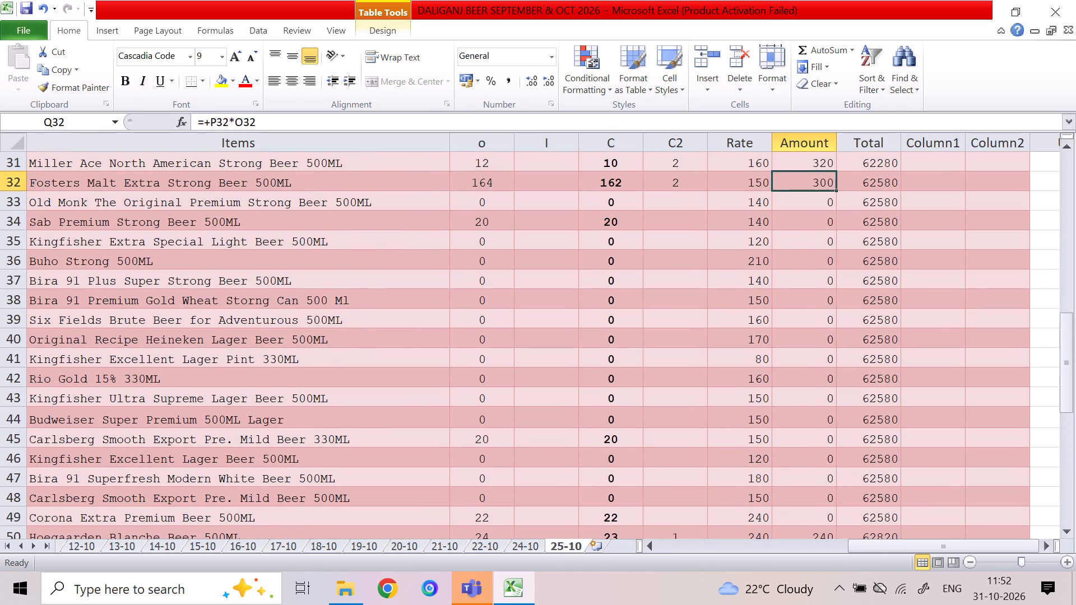
key(Up)
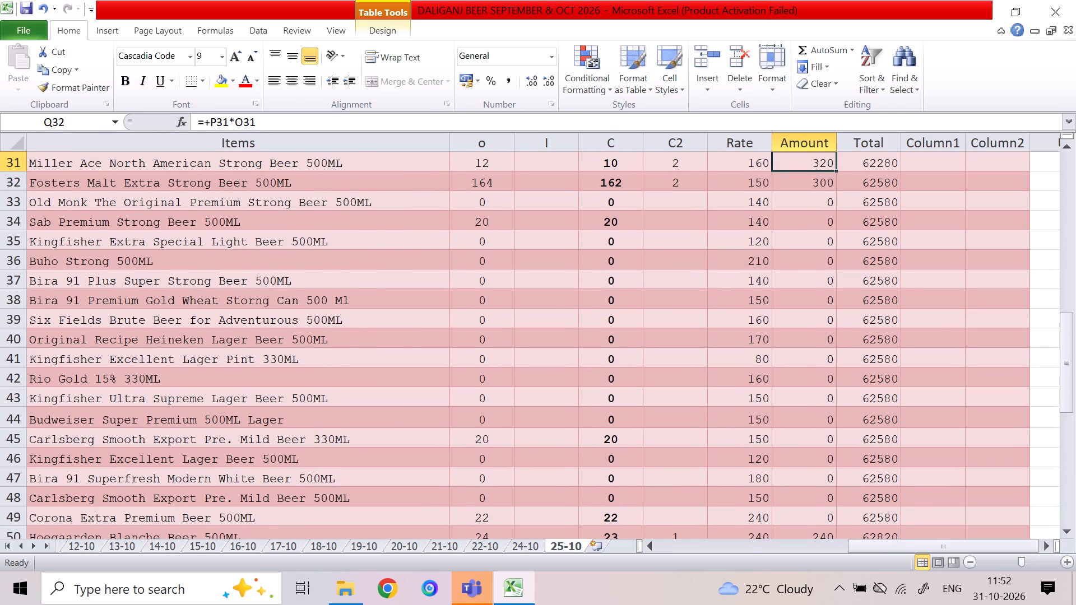
key(Up)
key(Up)
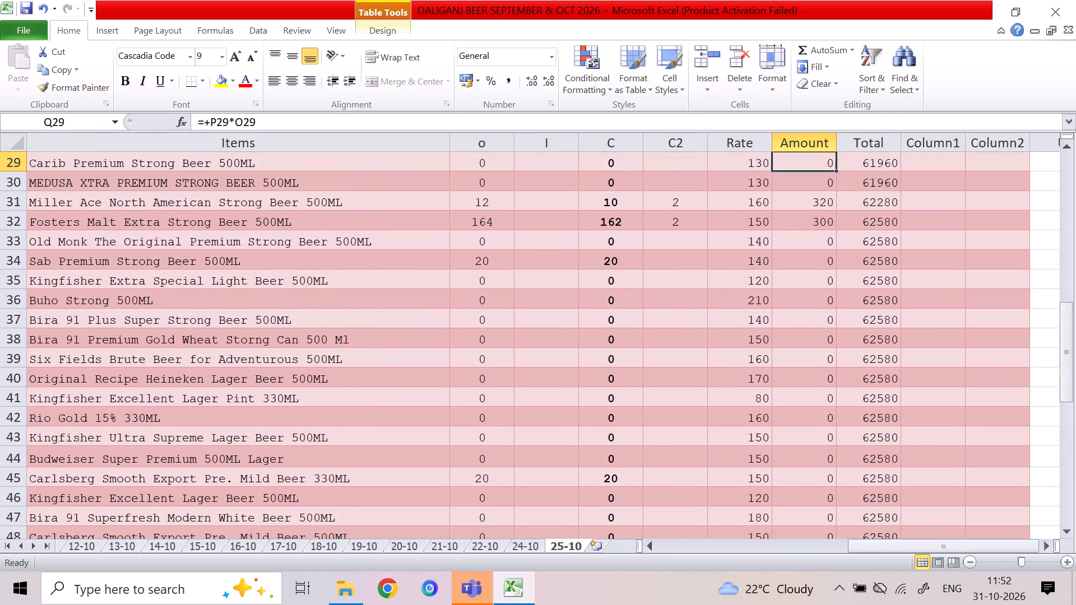
key(Up)
key(Up)
key(Up)
key(Down)
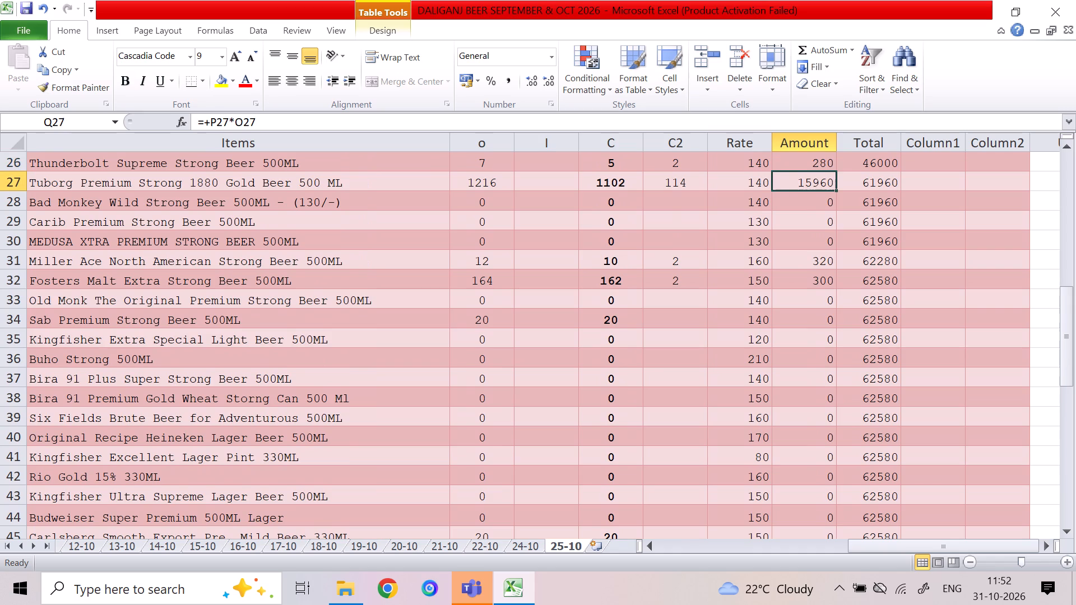
key(Up)
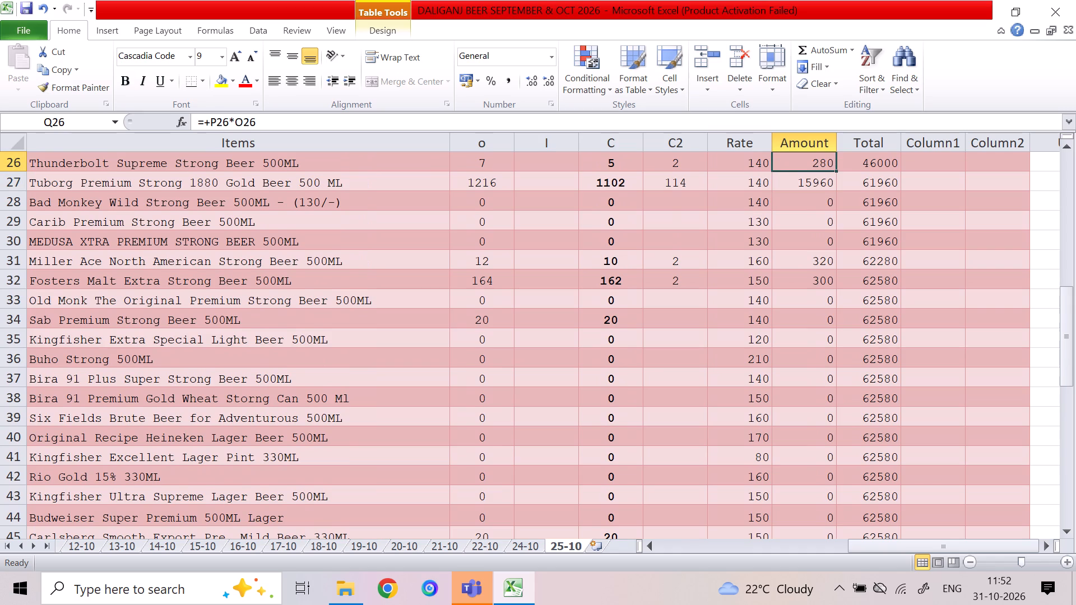
key(Up)
key(Up)
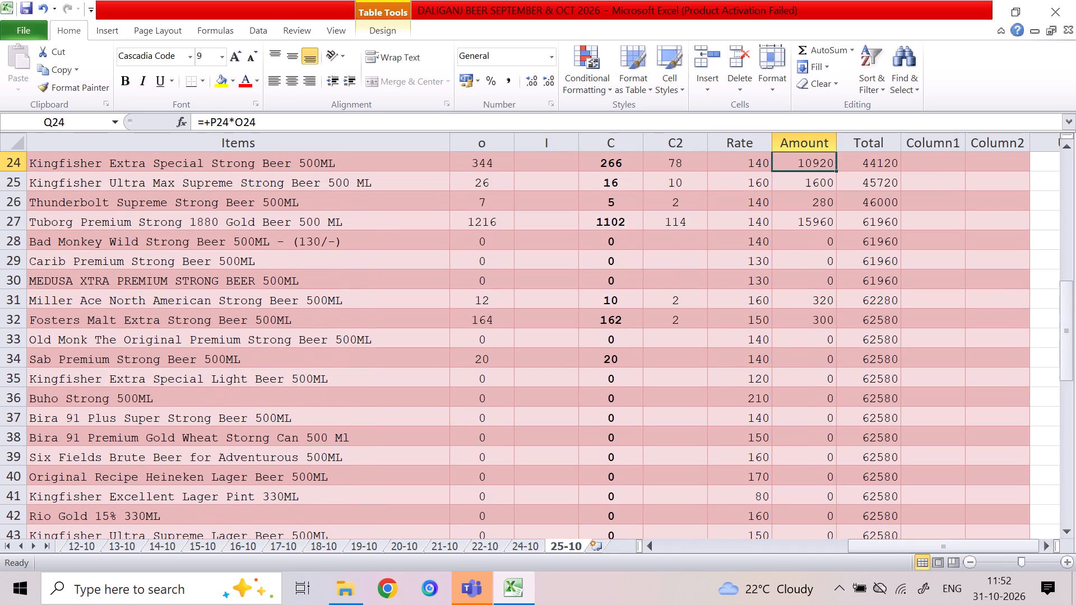
key(Up)
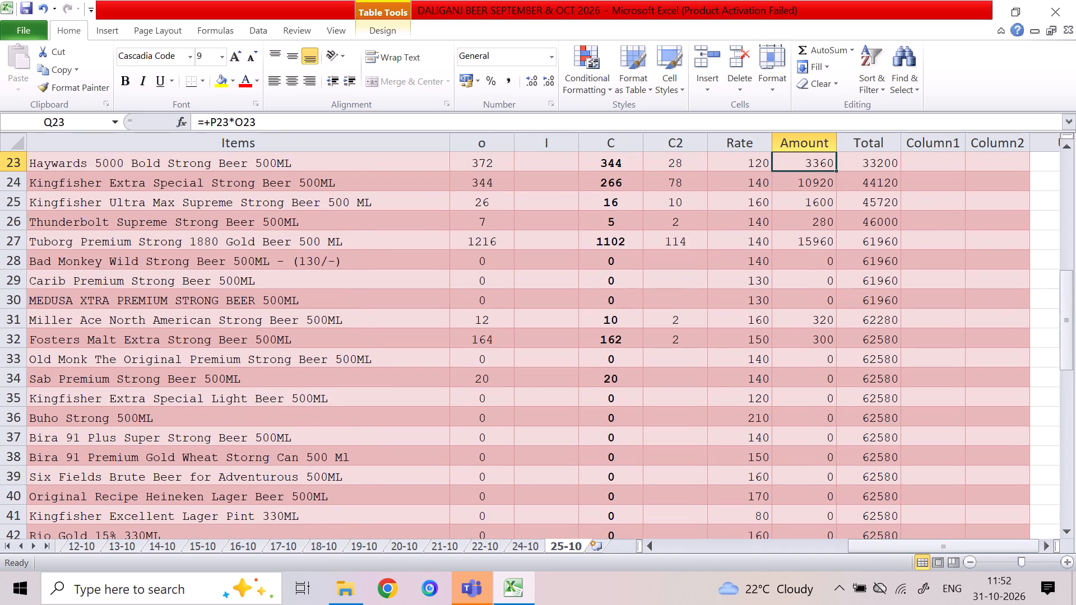
key(Up)
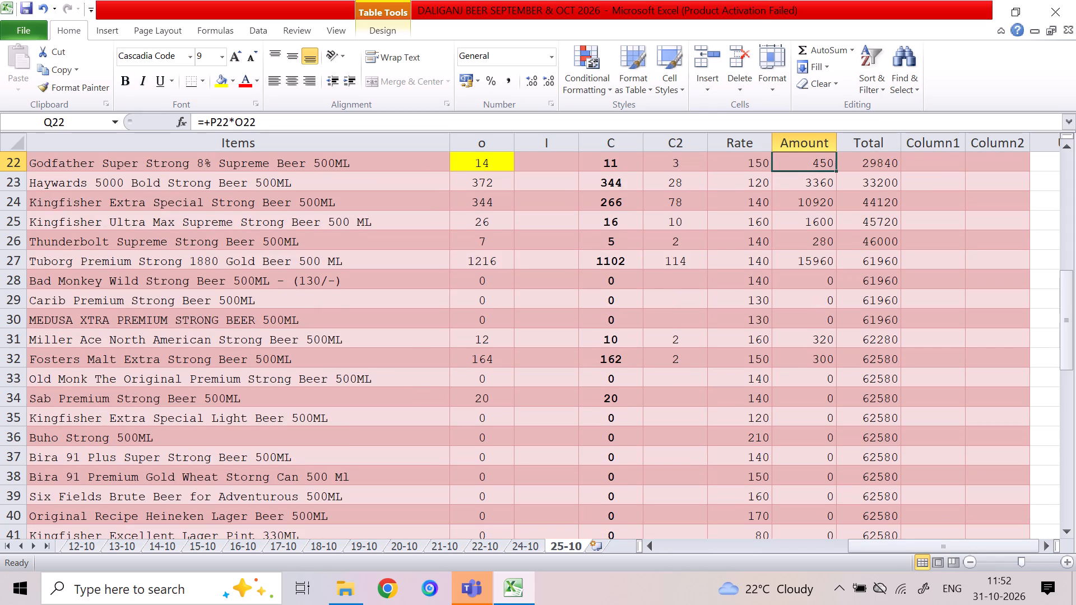
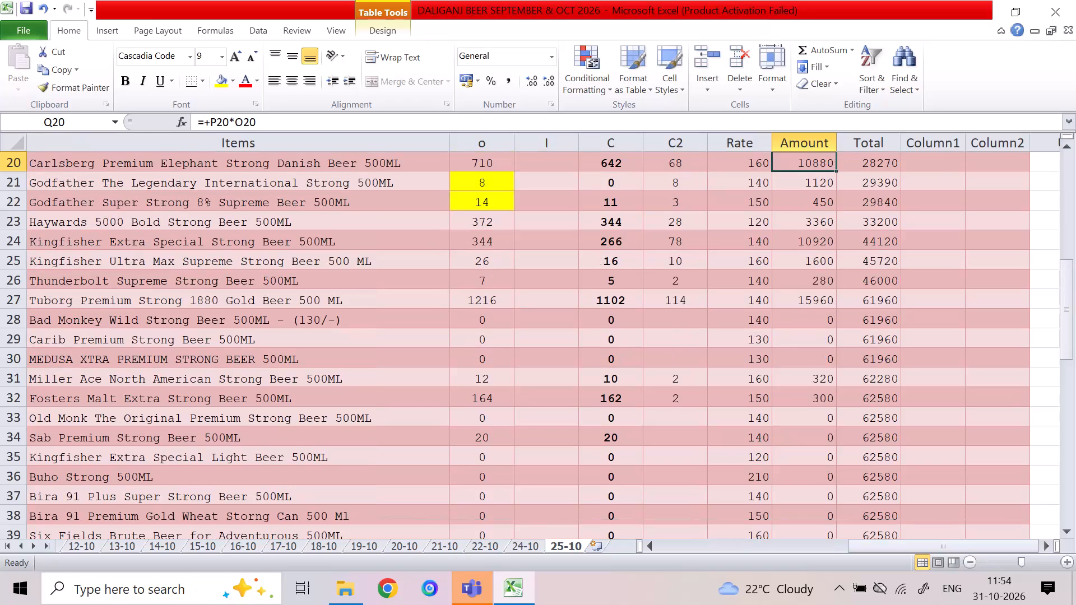
Check the Amount figures against C2 and Rate from row 20 up to Budweiser Magnum Super Premium Beer 650 ML in row 7.
key(Up)
key(Up)
key(Up)
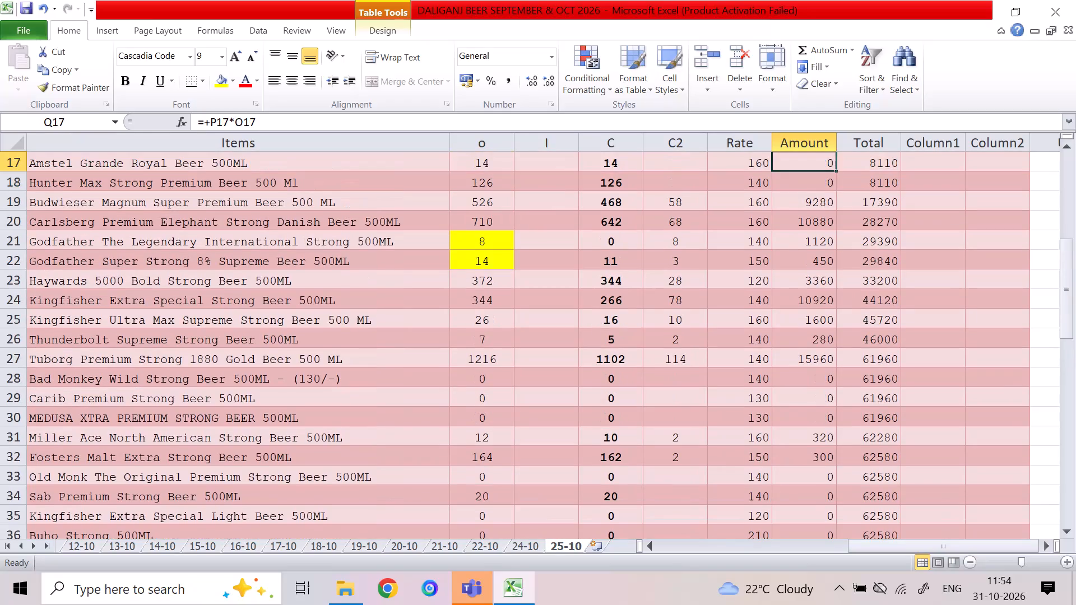
key(Up)
key(Up)
key(Up)
key(Up)
key(Up)
key(Up)
key(Up)
key(Down)
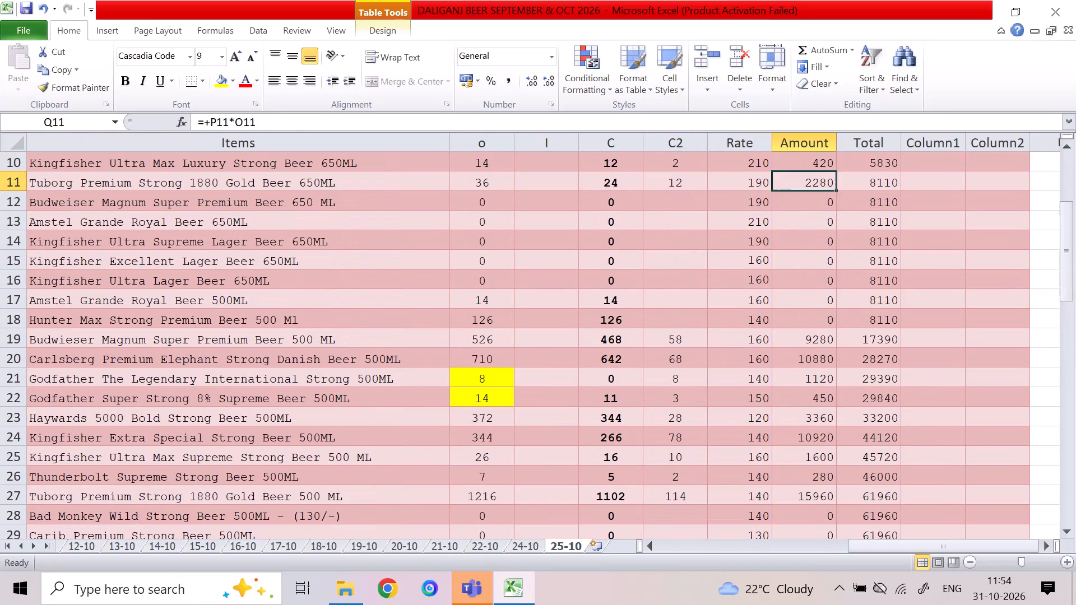
key(Up)
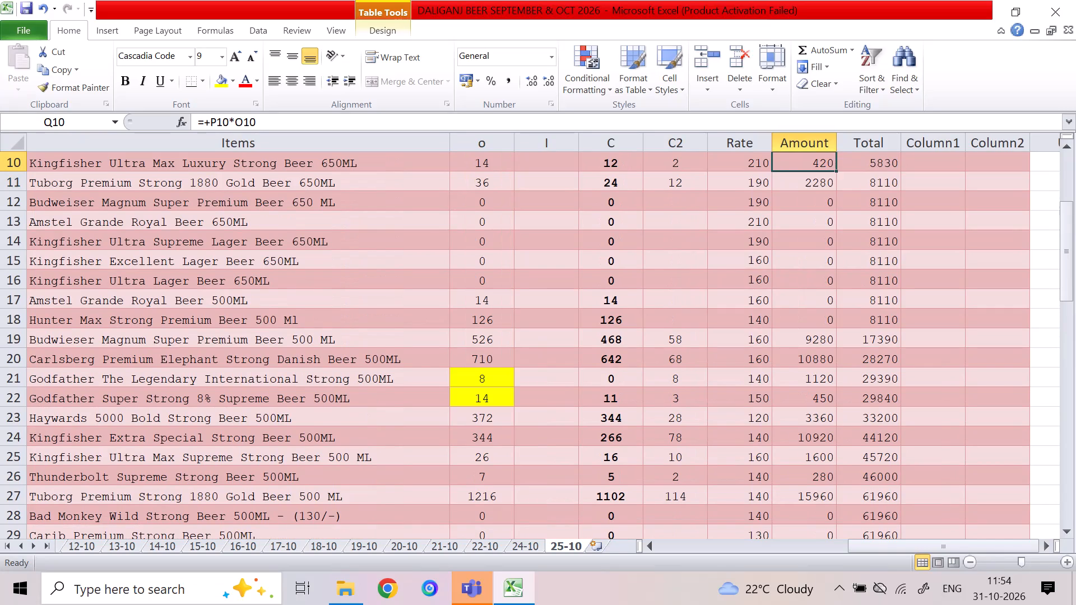
key(Up)
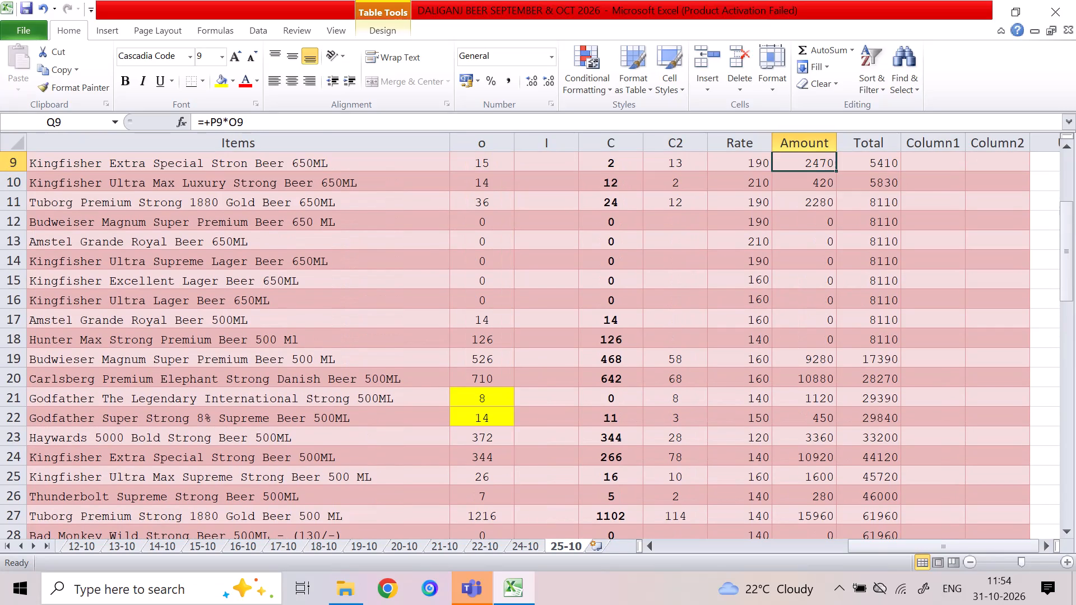
key(Up)
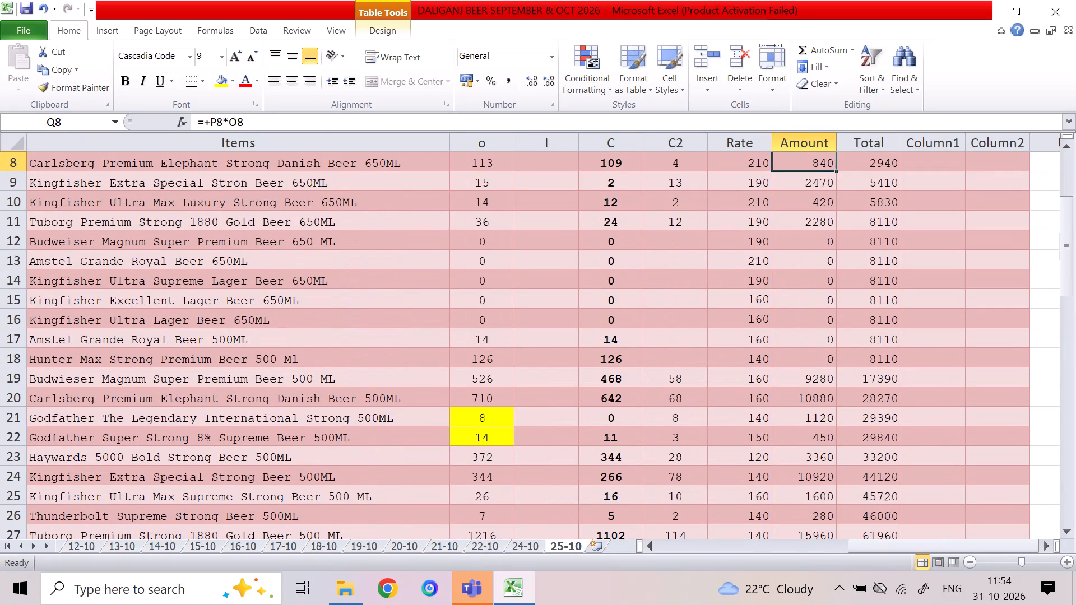
key(Up)
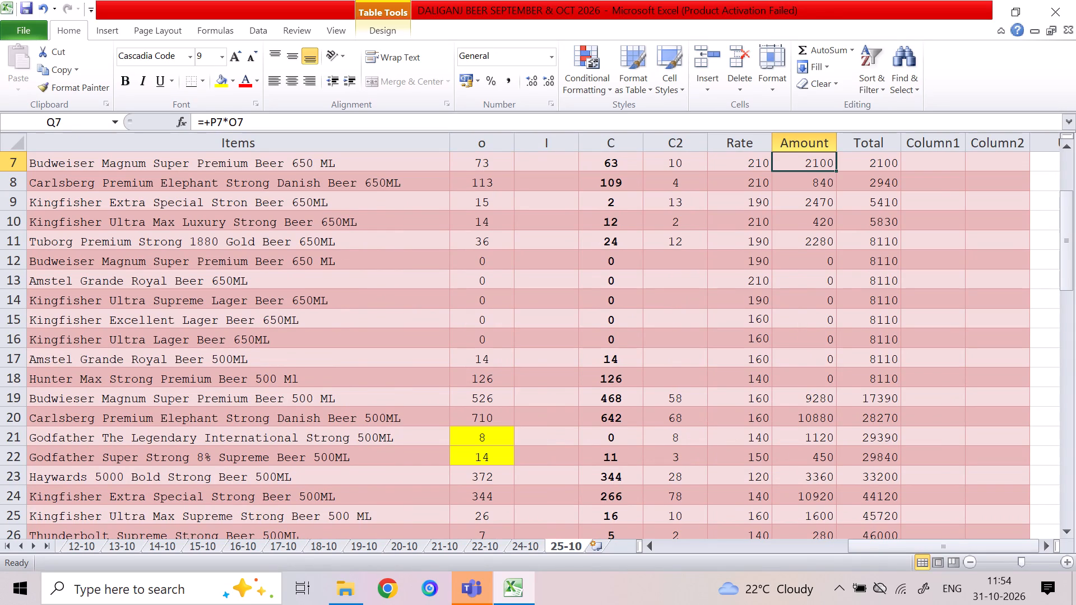
Save the workbook.
key(ctrl+s)
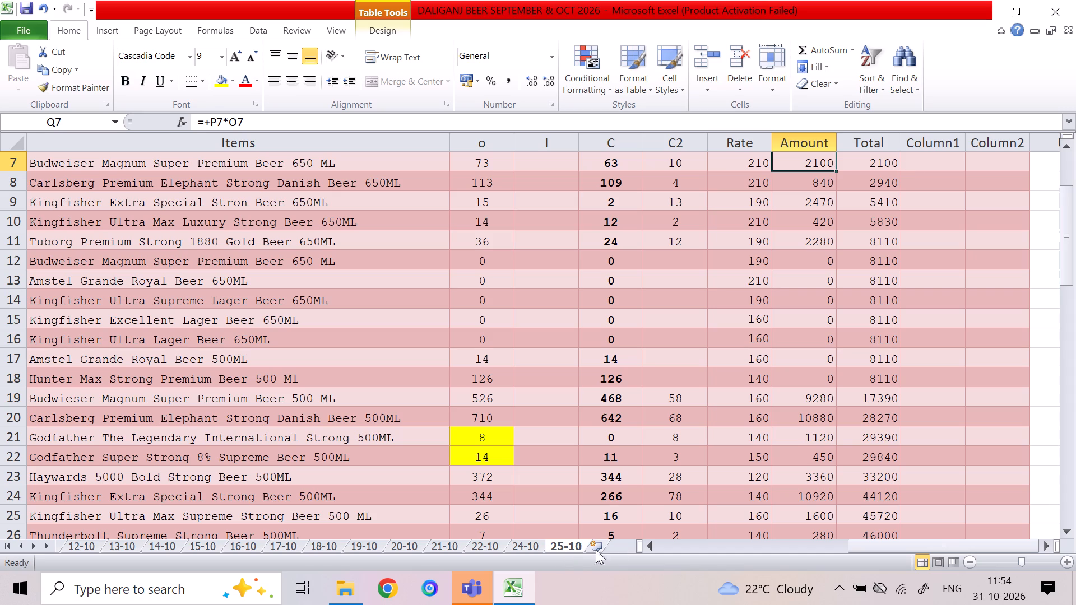
Create a copy of the 25-10 sheet at the end of the same workbook.
right_click(563, 541)
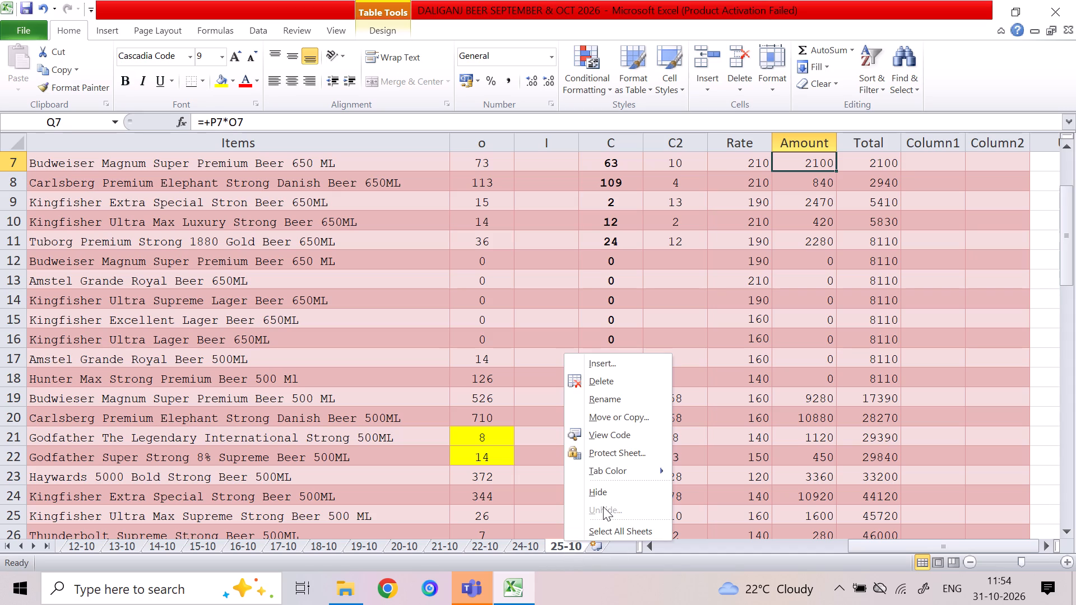
click(608, 417)
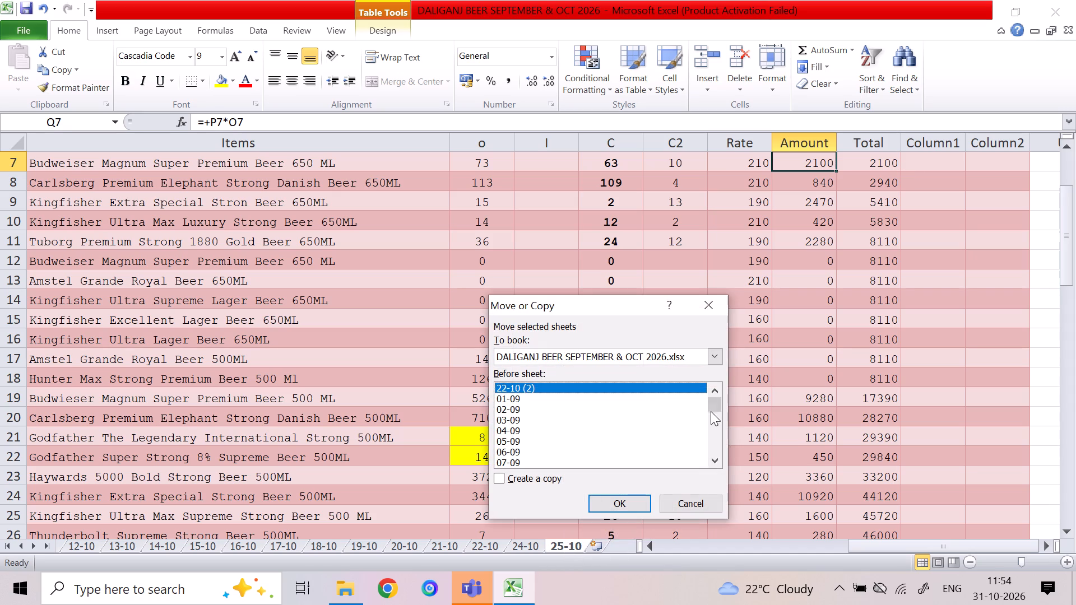
drag(716, 408, 715, 460)
click(532, 466)
click(532, 483)
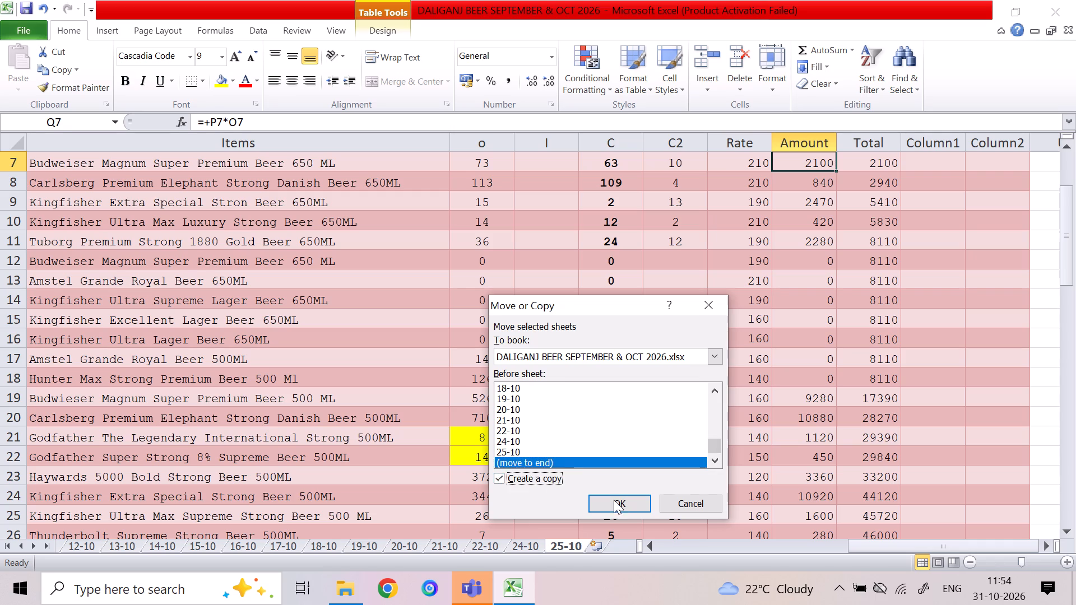
click(620, 505)
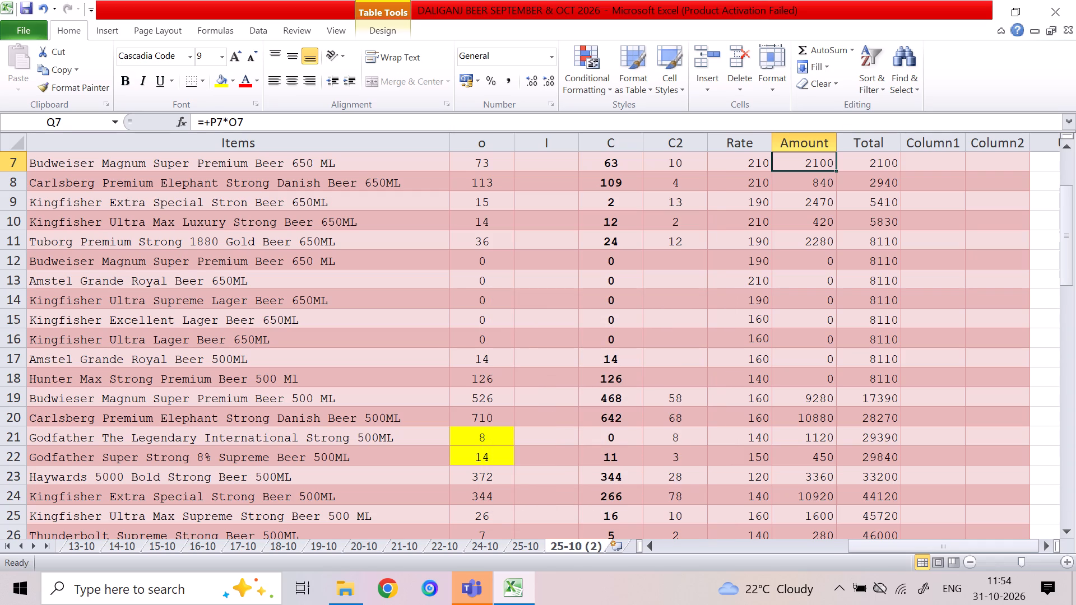
Rename the copied sheet as 26-10.
right_click(556, 545)
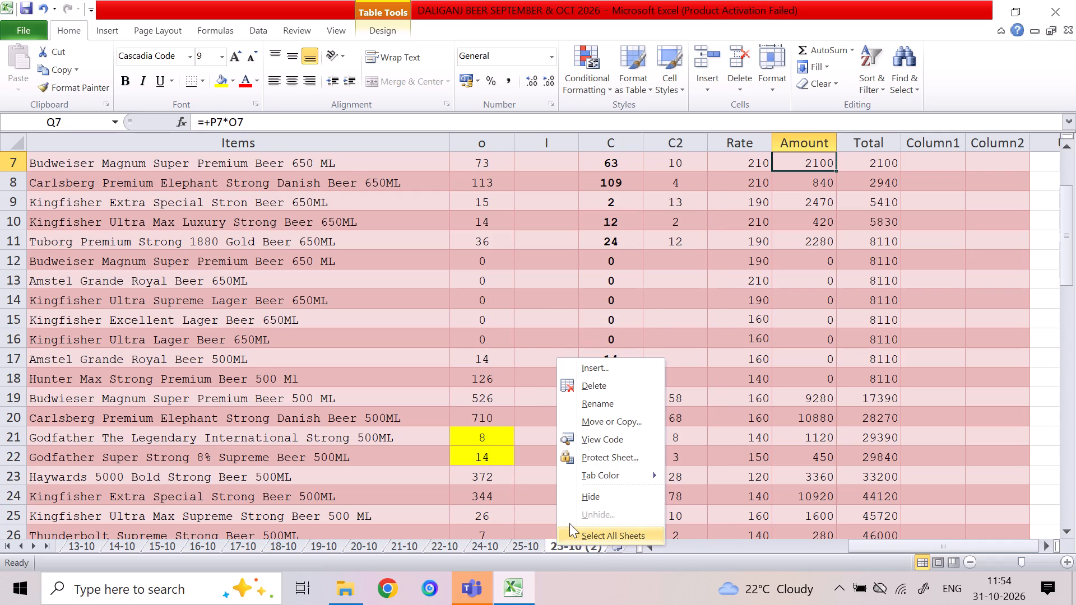
click(605, 407)
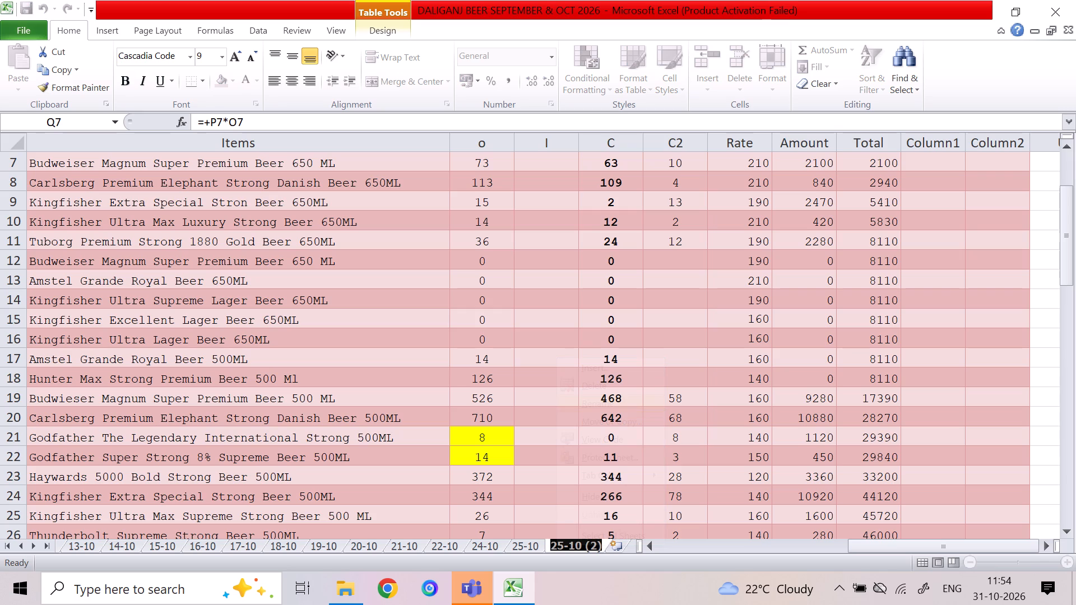
text(26-10)
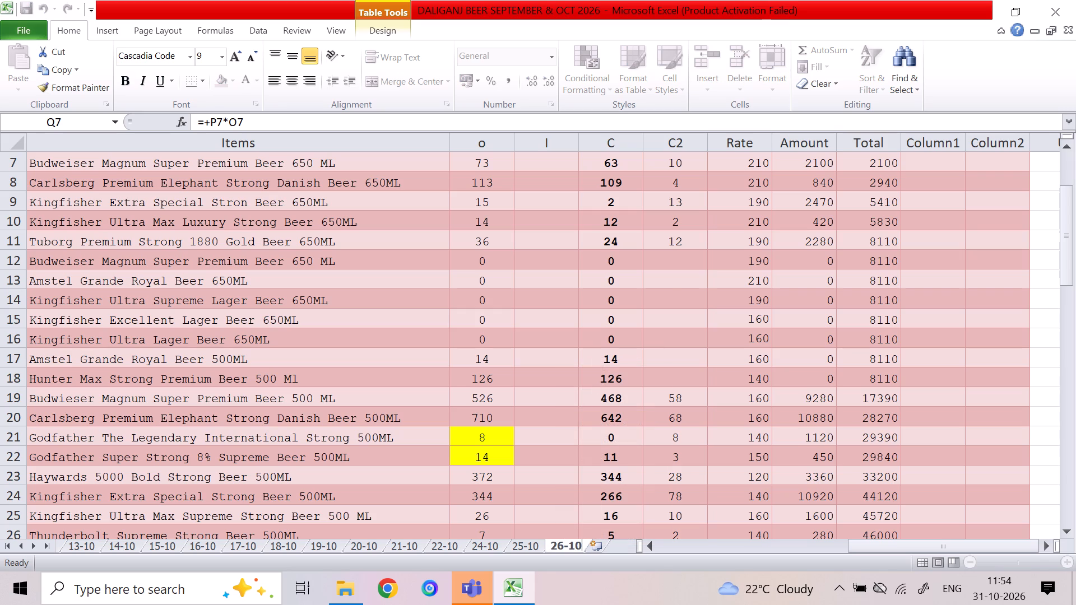
click(628, 456)
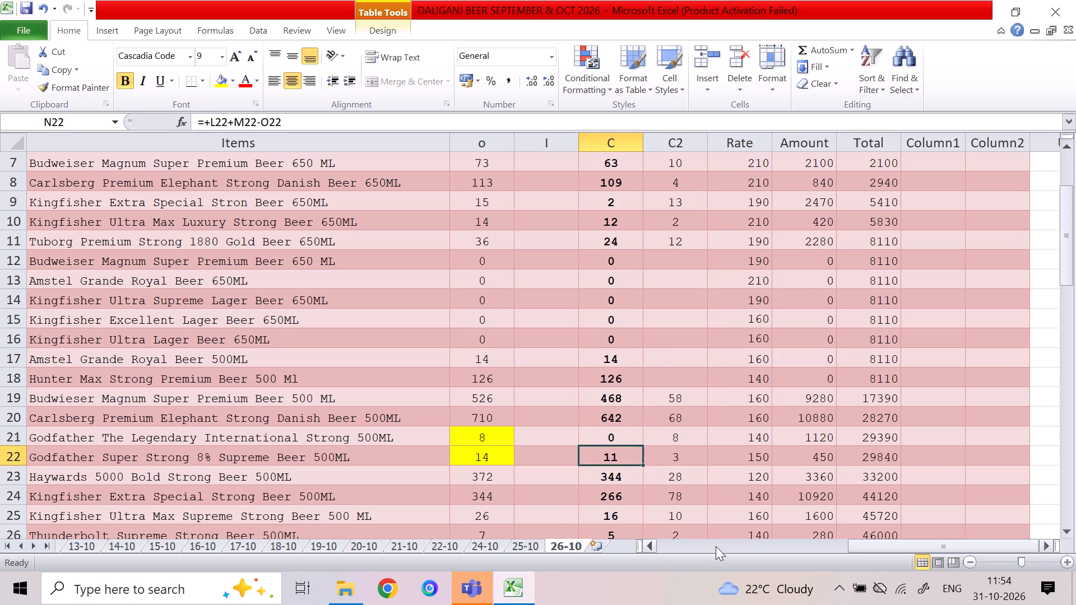
Change the Voucher Date in cell A2 of the 26-10 sheet to 26-10-2026.
click(806, 544)
drag(815, 546, 805, 545)
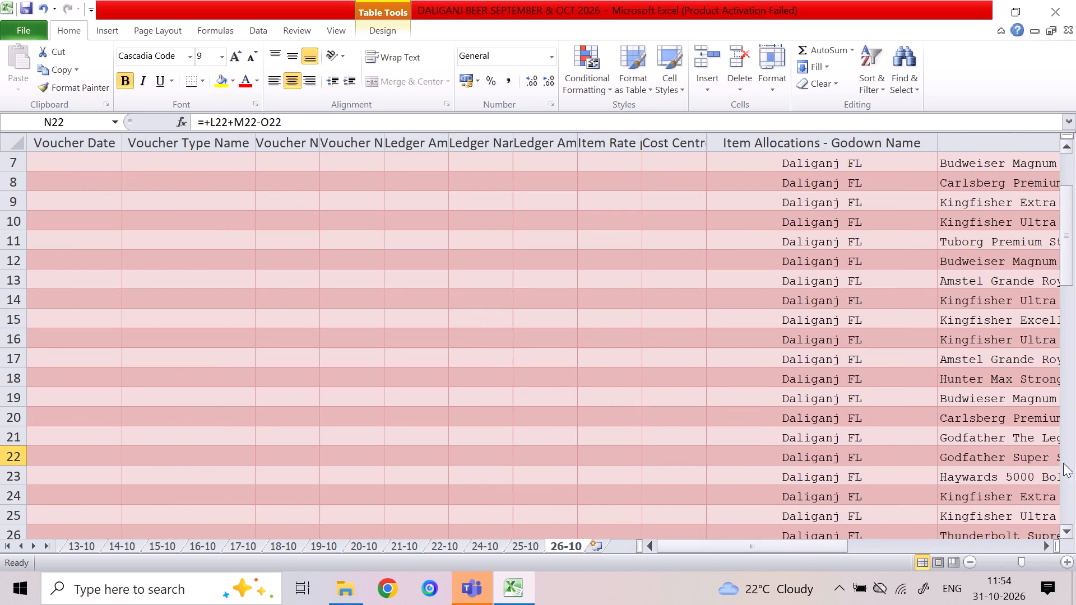
click(1073, 268)
drag(1071, 262, 1075, 189)
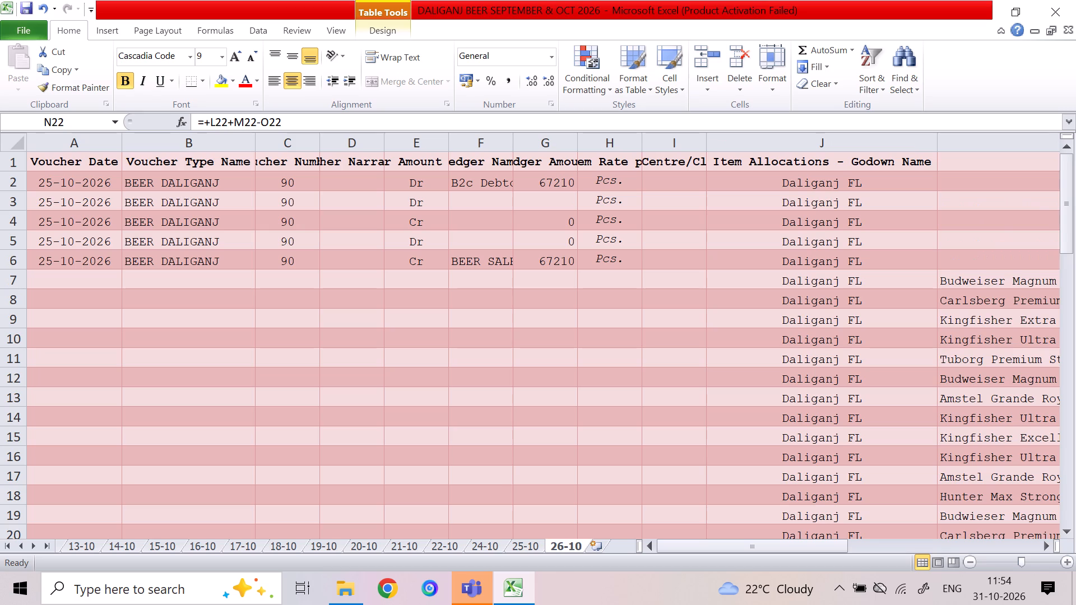
double_click(52, 183)
key(BackSpace)
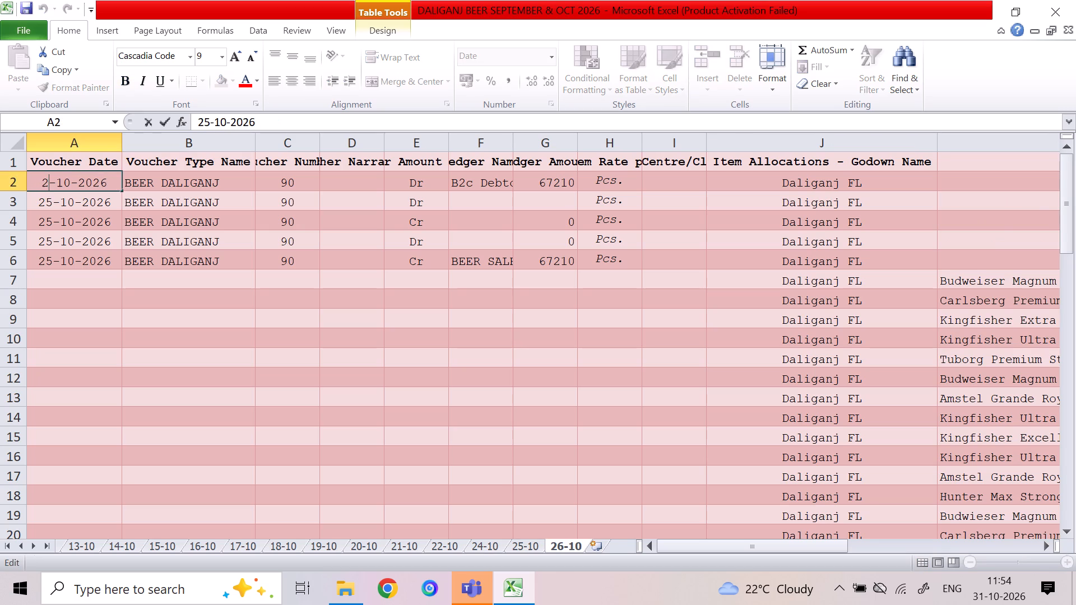
key(6)
key(Return)
click(252, 338)
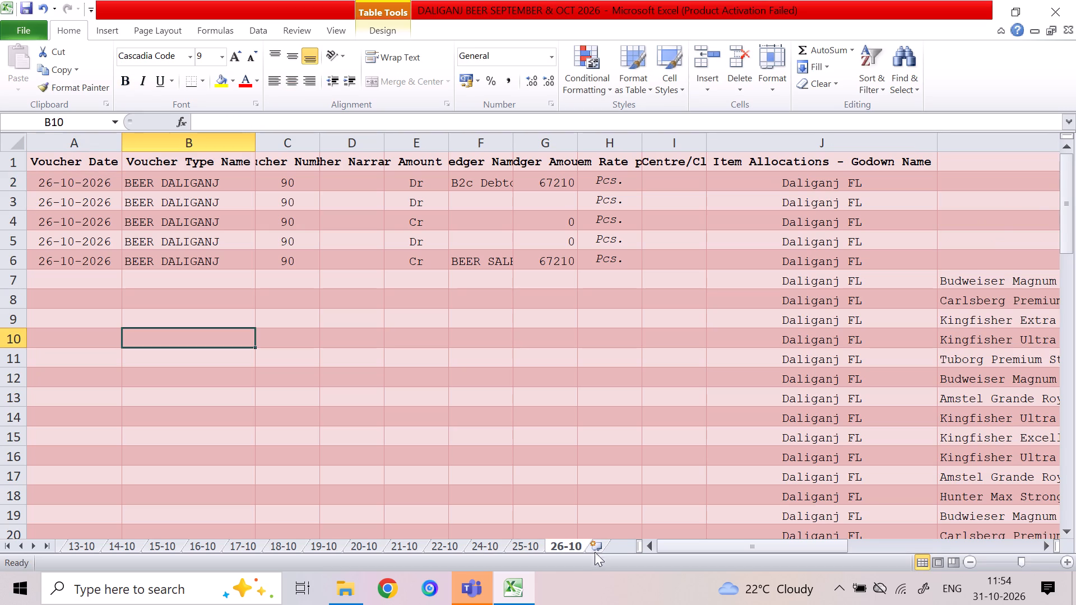
Copy the C column figures for rows 7 to 65 and paste them as values into the o column from row 7.
click(573, 547)
drag(712, 543, 901, 538)
click(604, 278)
key(shift+Down)
key(shift+Down)
key(shift+Down)
key(shift+Down)
key(shift+Down)
key(shift+Down)
key(shift+Down)
key(shift+Down)
key(shift+Down)
key(shift+Down)
key(shift+Down)
key(shift+Down)
key(shift+Down)
key(shift+Down)
key(shift+Down)
key(shift+Down)
key(shift+Down)
key(shift+Down)
key(shift+Down)
key(shift+Down)
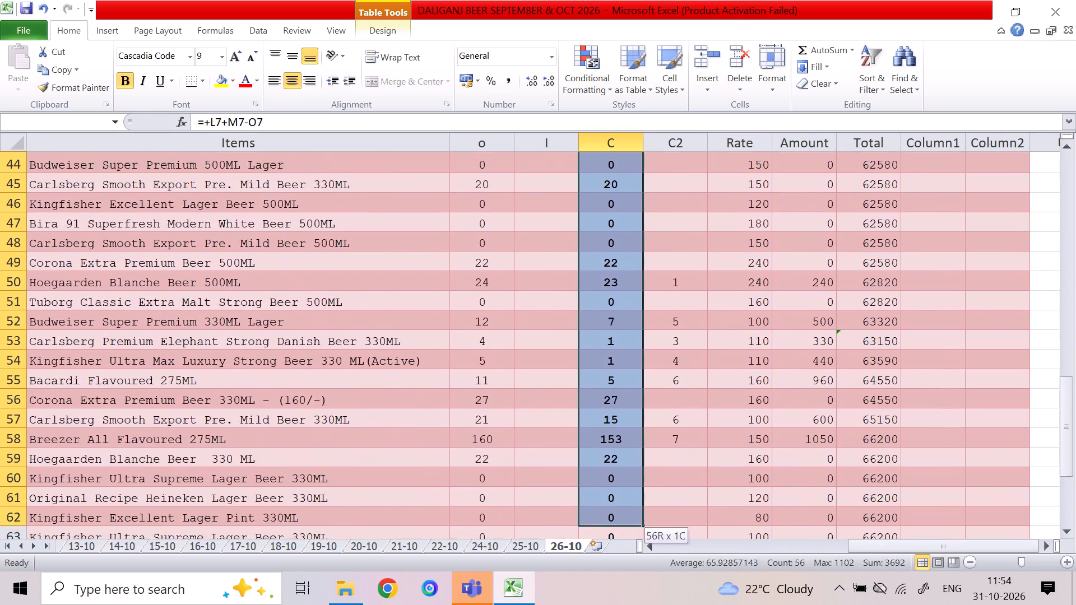
key(shift+Up)
key(shift+Up)
key(shift+Up)
key(shift+Up)
key(shift+Up)
key(shift+Up)
key(shift+Up)
key(shift+Up)
key(shift+Up)
key(shift+Up)
key(shift+Up)
key(shift+Up)
key(shift+Up)
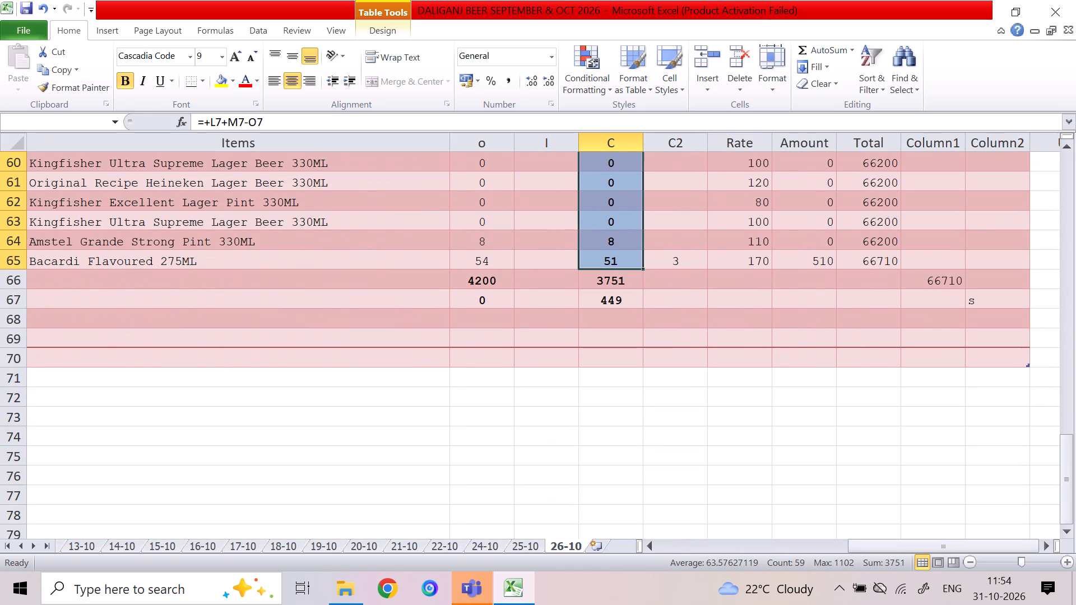
key(ctrl+c)
key(Up)
key(Left)
key(Left)
key(Down)
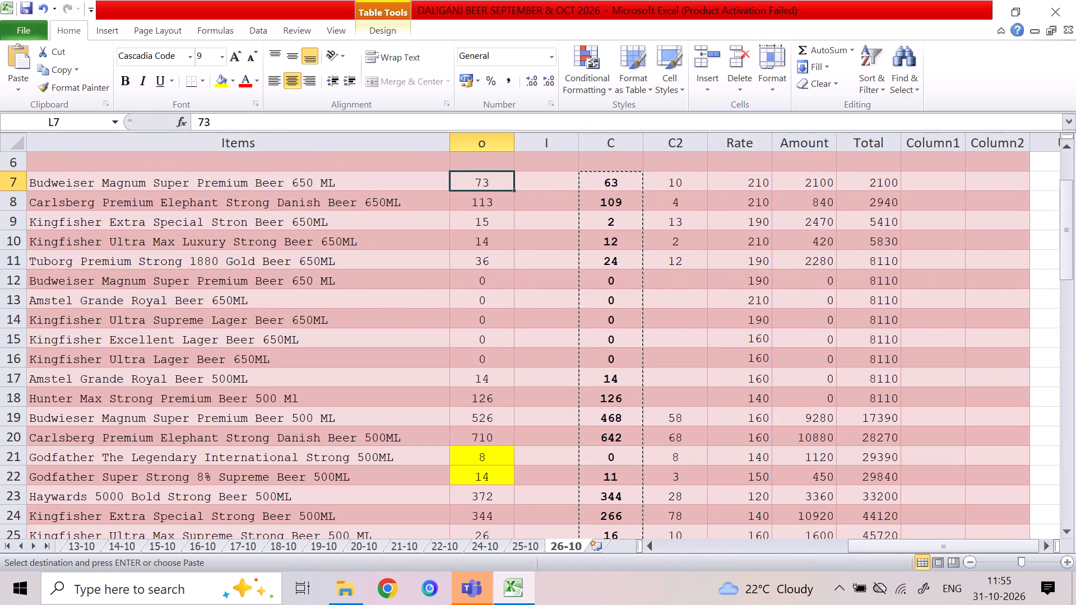
right_click(469, 178)
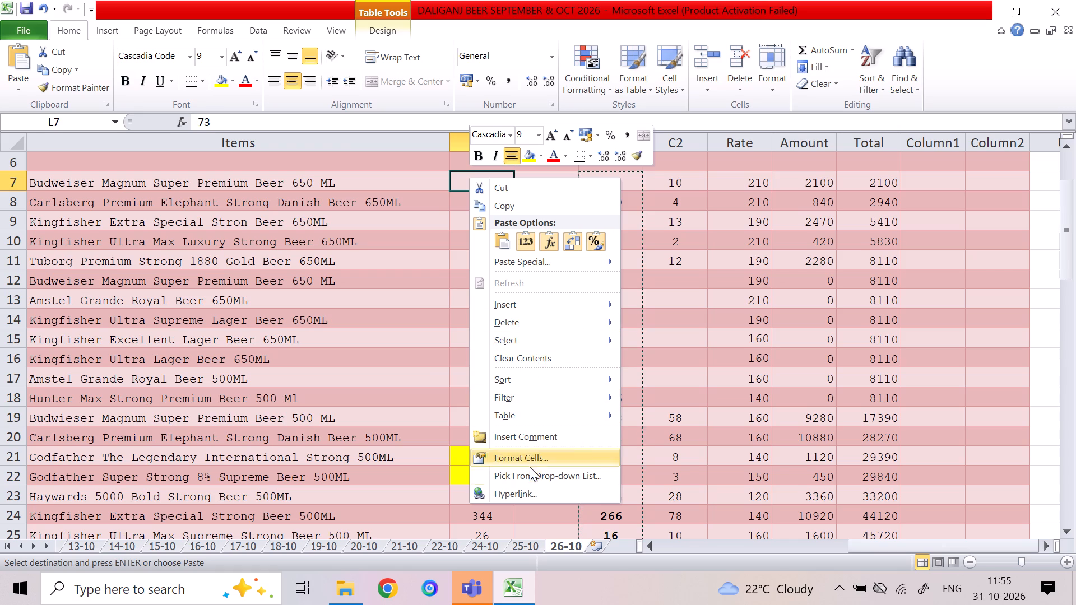
click(516, 263)
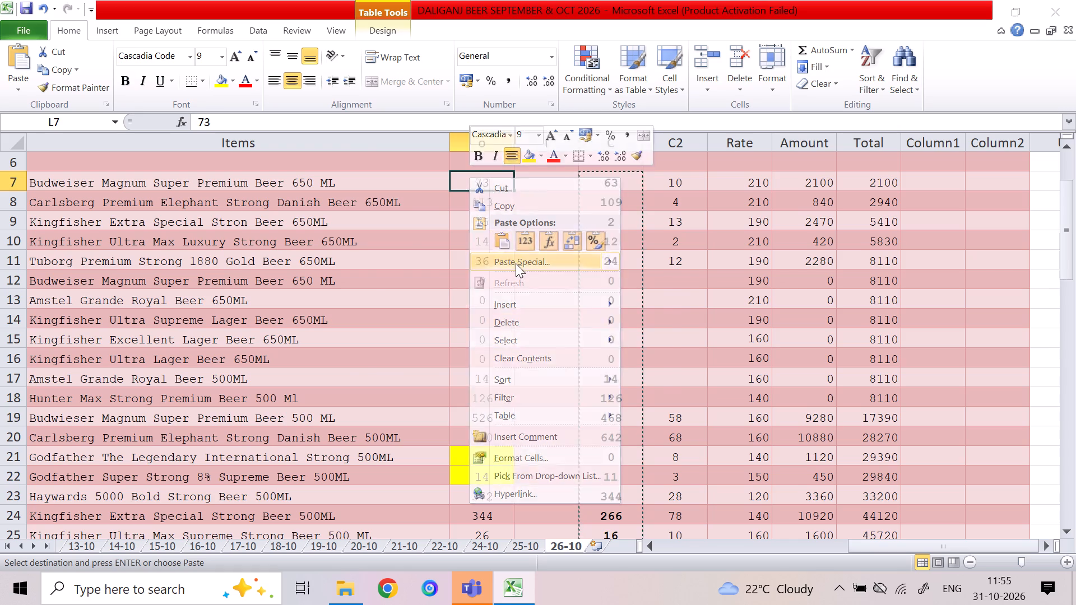
click(405, 196)
click(549, 367)
click(652, 369)
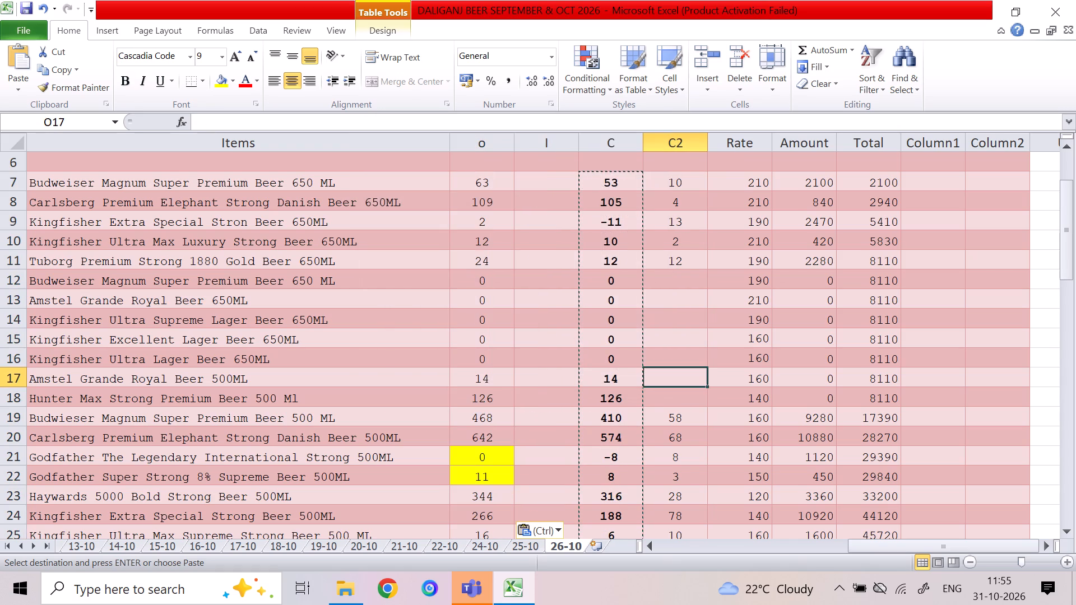
Clear the carried-over C2 quantities for all items from row 7 down.
click(667, 182)
key(shift+Down)
key(shift+Down)
key(shift+Down)
key(shift+Down)
key(shift+Down)
key(shift+Down)
key(shift+Down)
key(shift+Down)
key(shift+Down)
key(shift+Down)
key(shift+Down)
key(shift+Down)
key(shift+Down)
key(shift+Down)
key(shift+Down)
key(shift+Down)
key(shift+Down)
key(shift+Down)
key(shift+Down)
key(shift+Down)
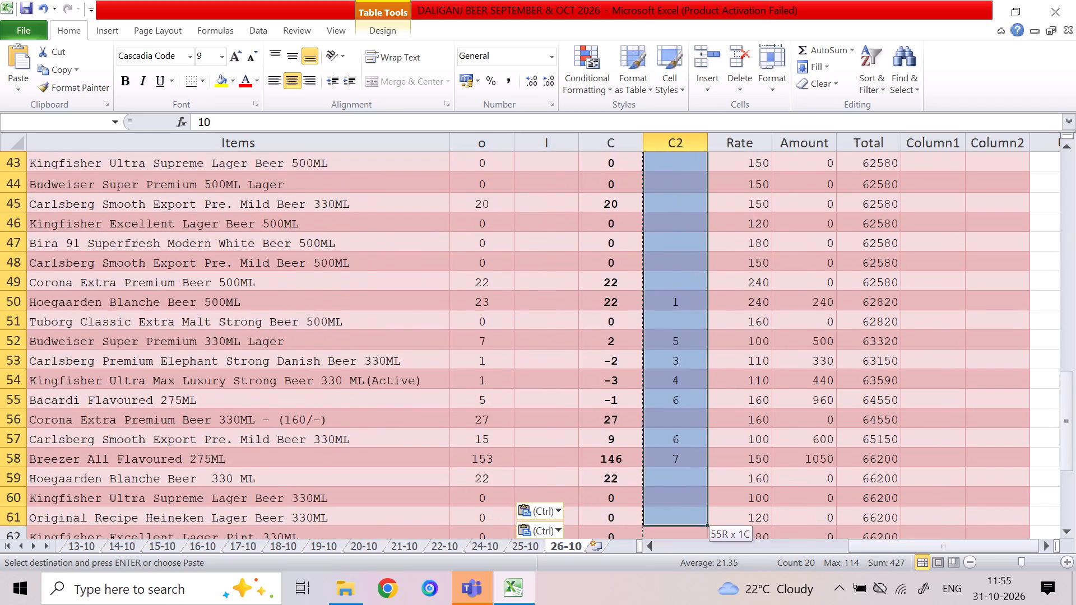
key(Delete)
Enter C2 quantities of 4, 16, 2 and 4 for the 650ML beers in rows 7 to 10.
key(Up)
key(Left)
key(Right)
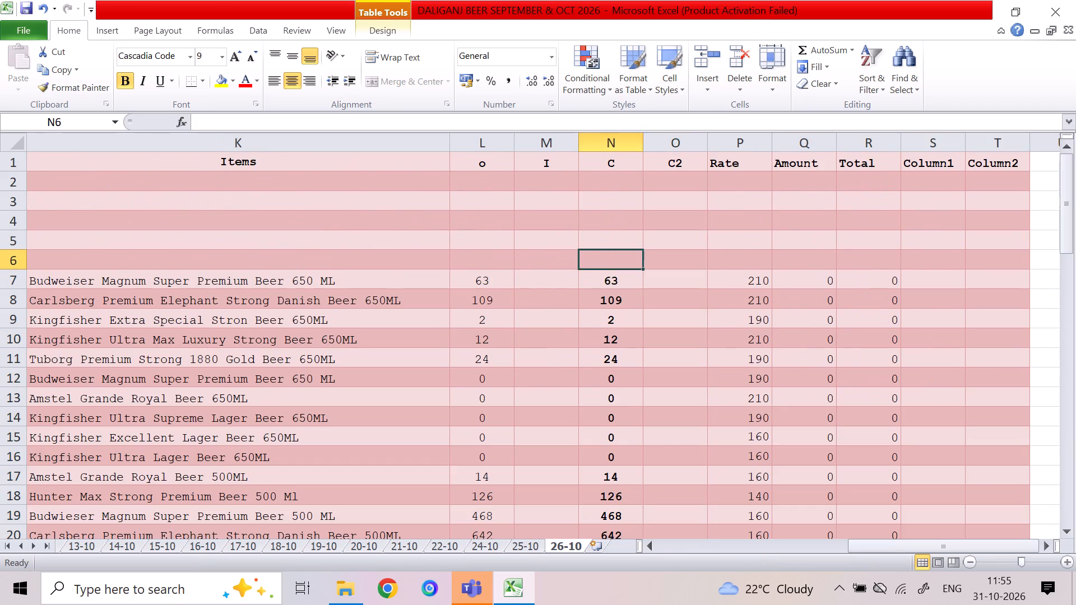
key(Right)
key(Down)
key(Left)
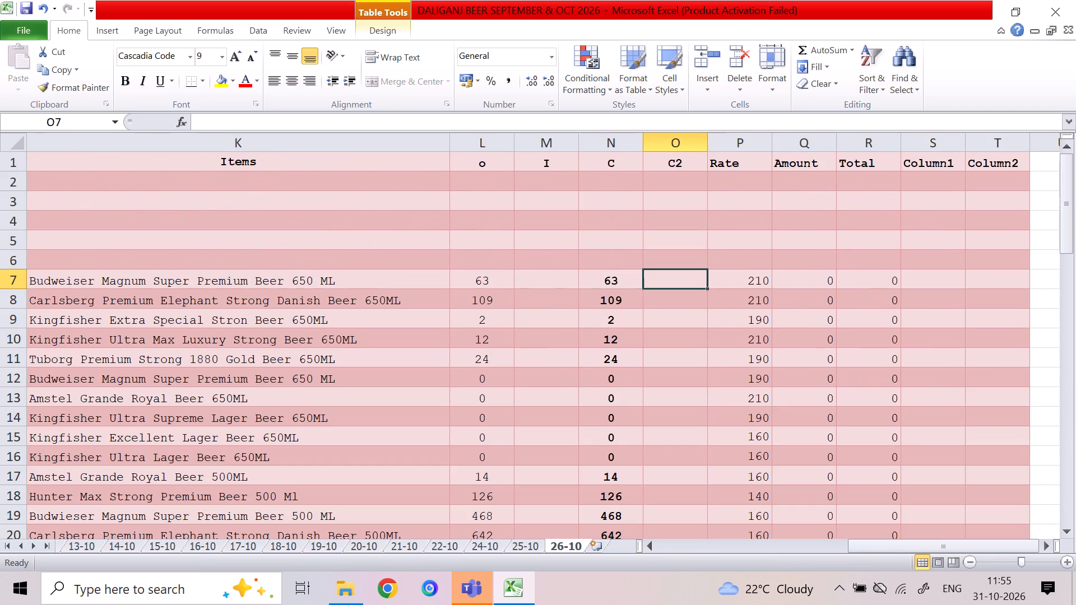
key(Left)
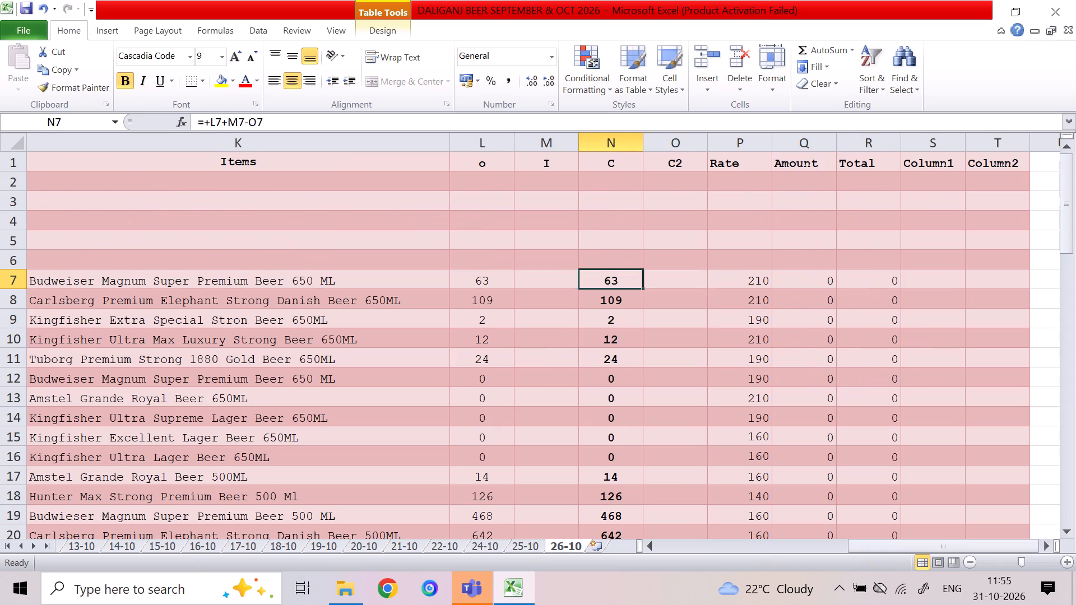
key(Right)
key(4)
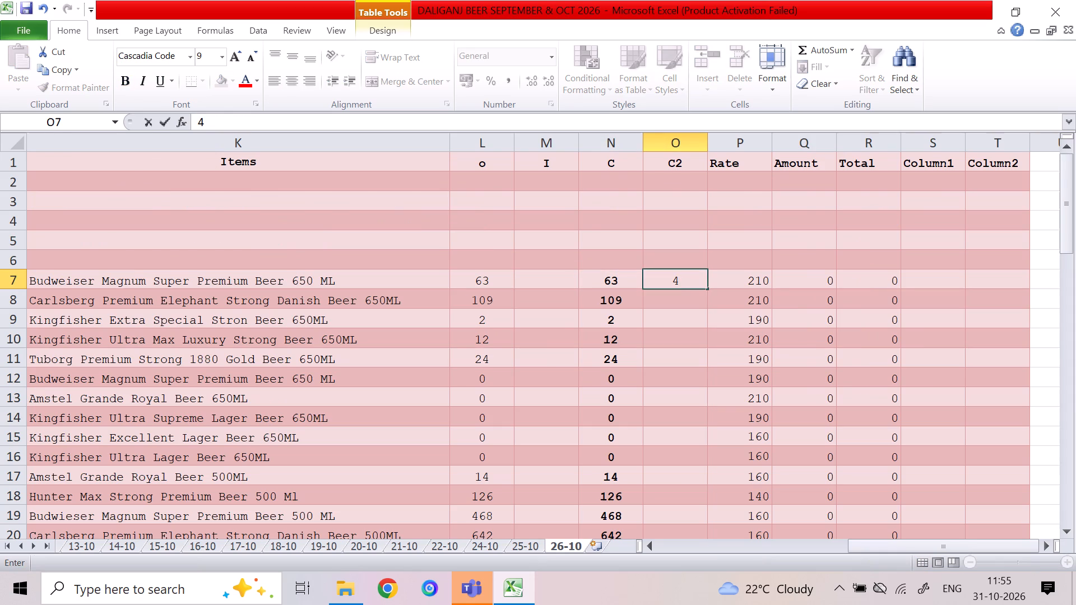
key(Down)
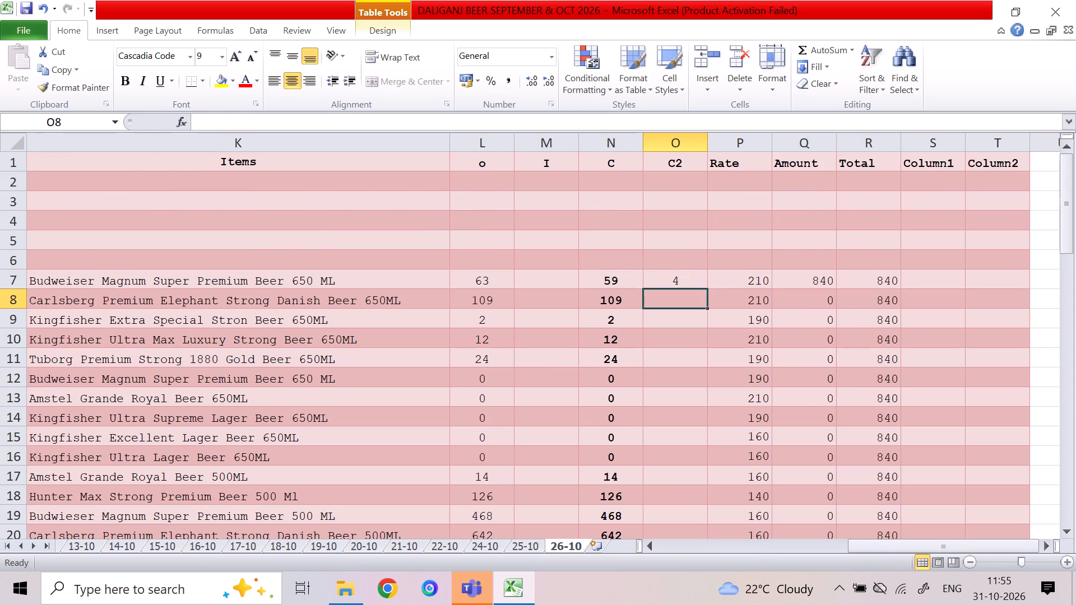
text(16)
key(Down)
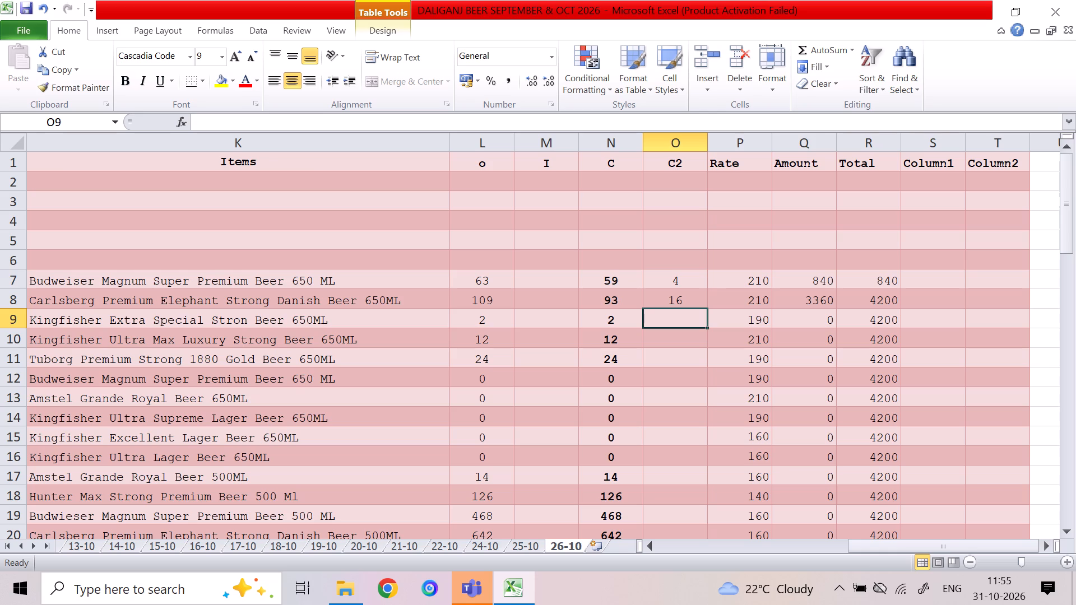
key(2)
key(Down)
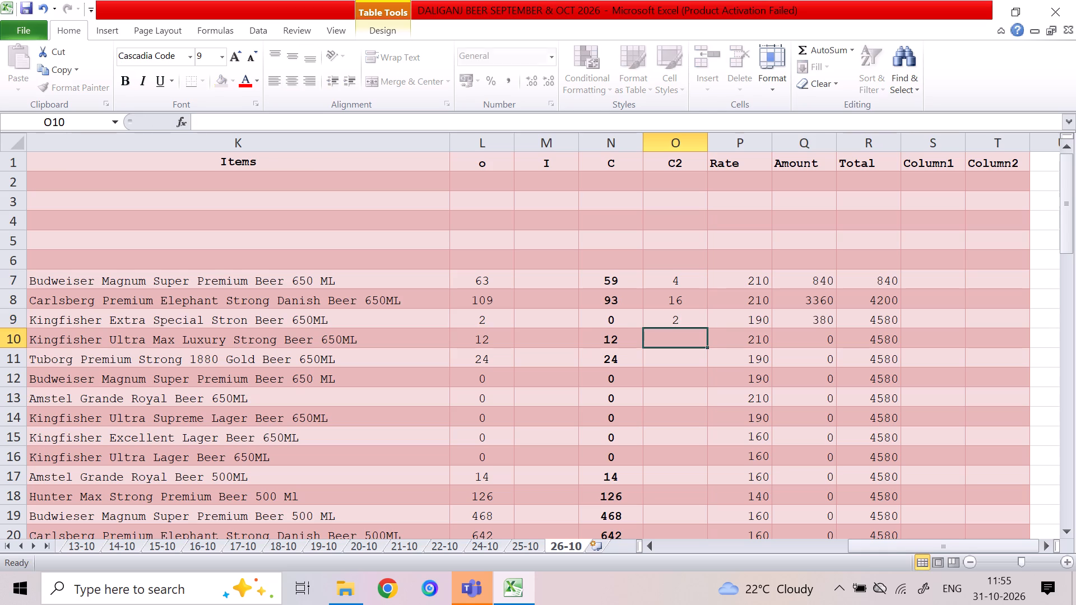
key(4)
key(Down)
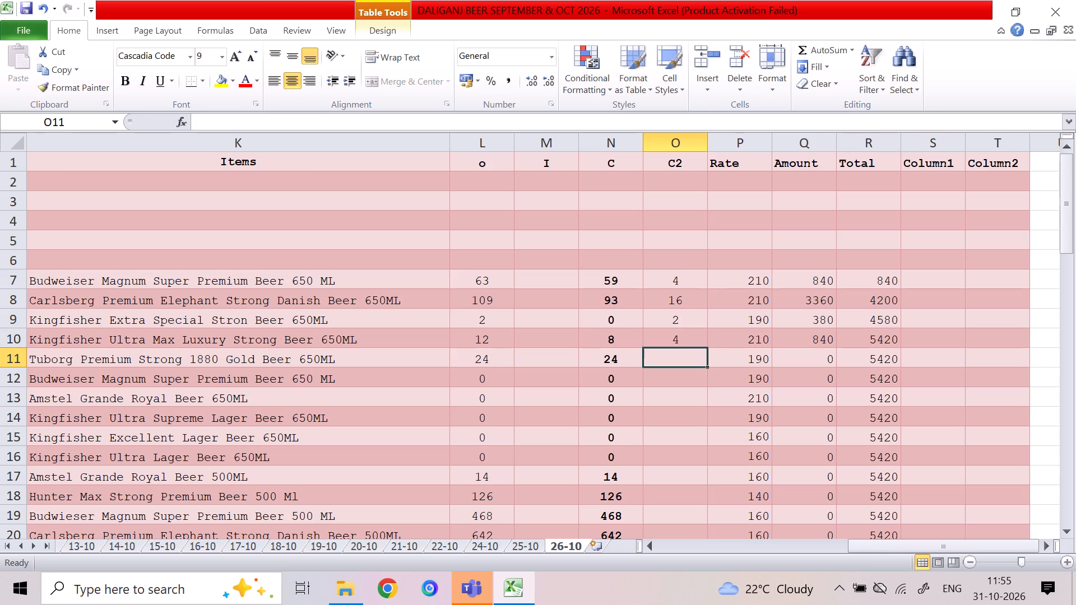
For Tuborg Premium Strong 1880 Gold Beer 650ML in row 11, enter 96 in column I and 15 in C2.
key(Left)
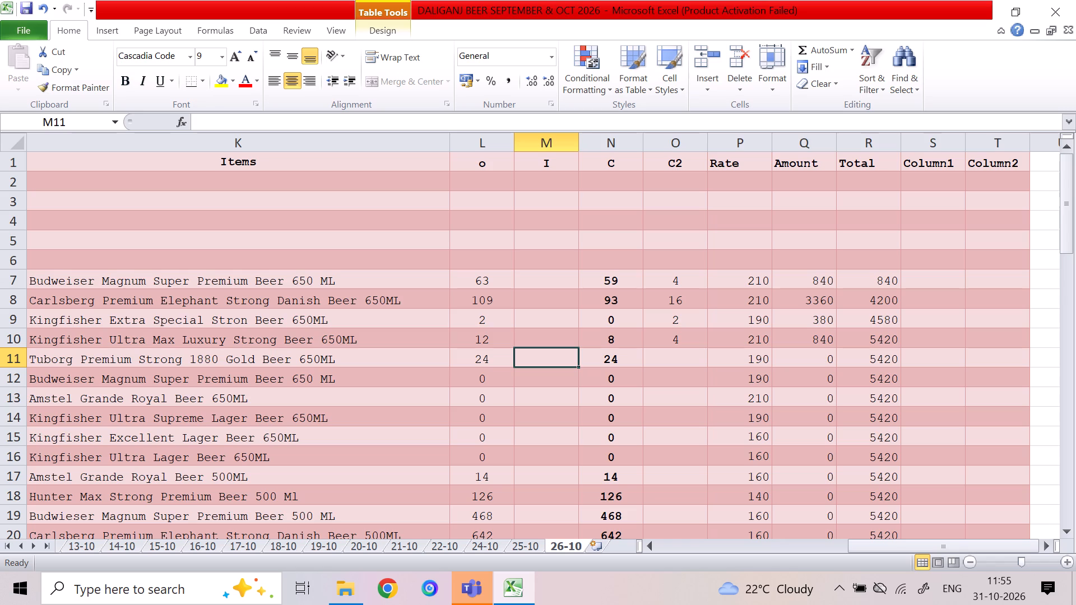
text(96)
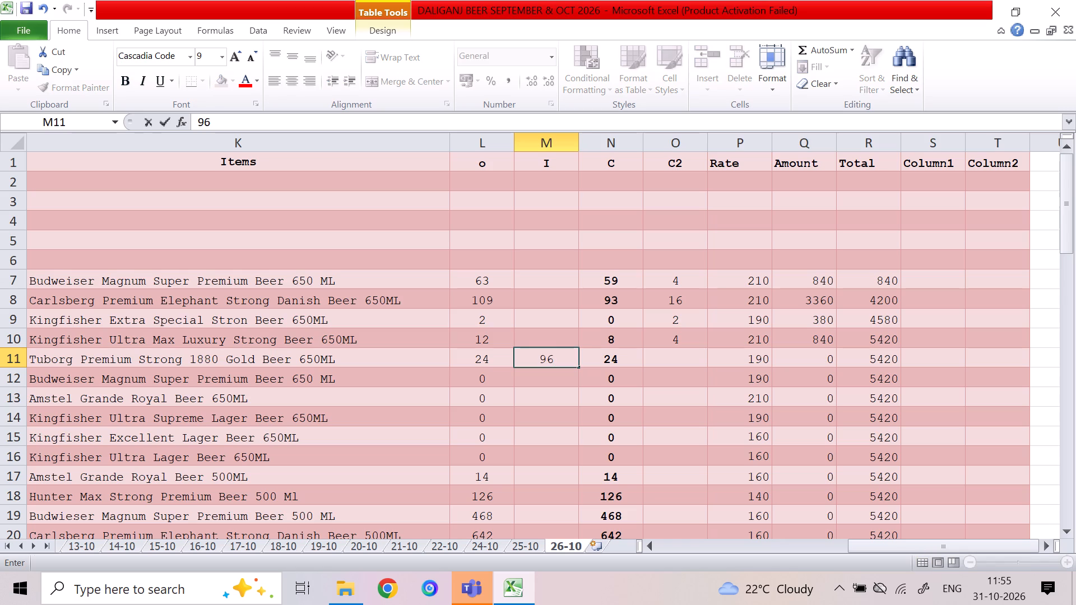
key(Right)
key(Right)
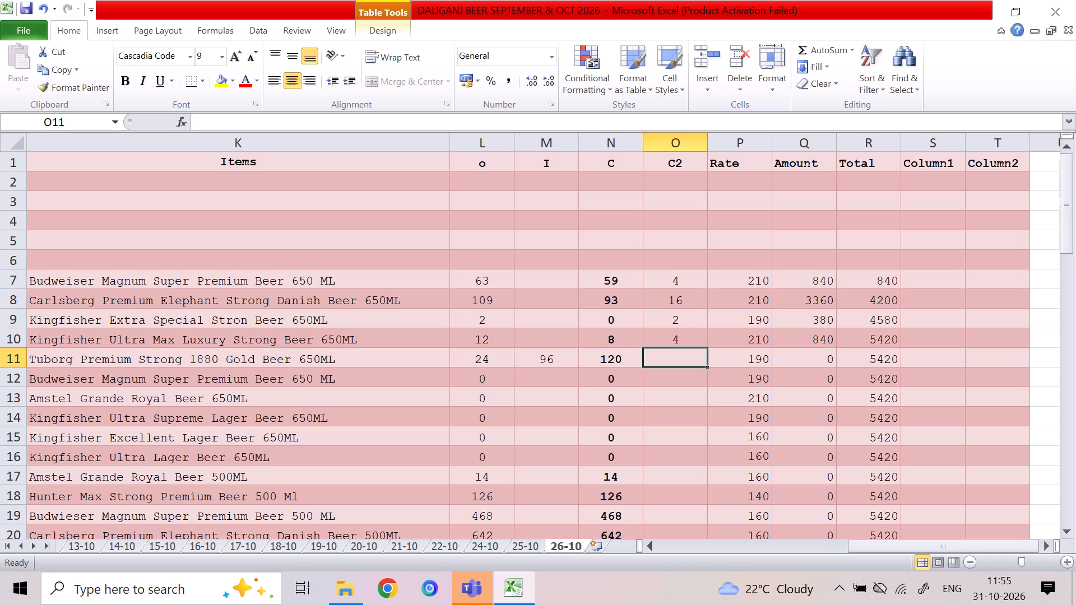
text(15)
key(Down)
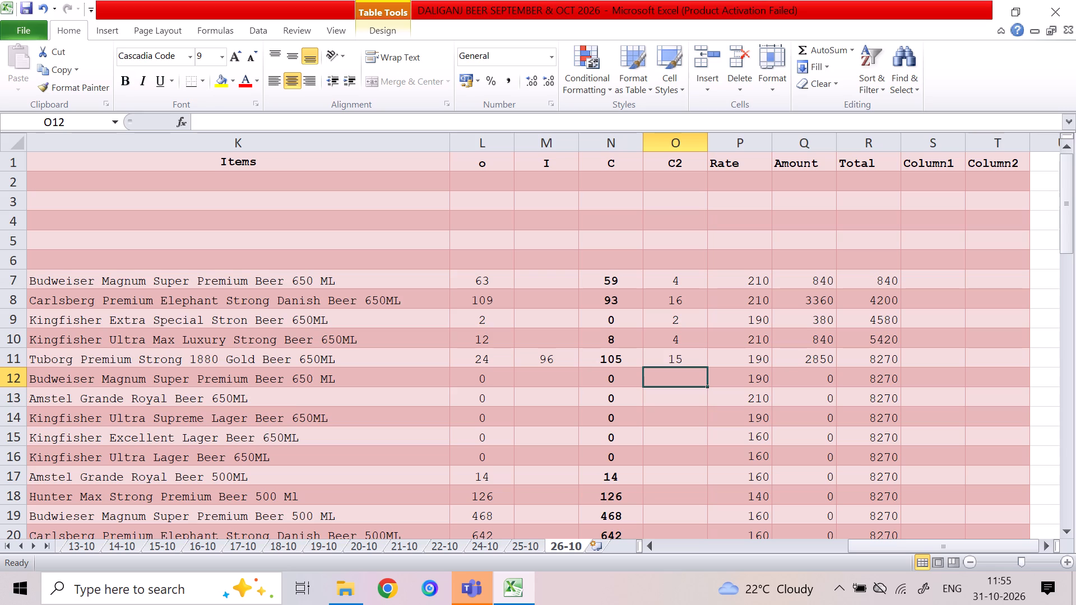
Enter C2 quantities of 57 for Budwieser Magnum 500 ML in row 19 and 40 for Carlsberg Elephant Strong 500ML in row 20.
key(Down)
key(Down)
key(Down)
key(Down)
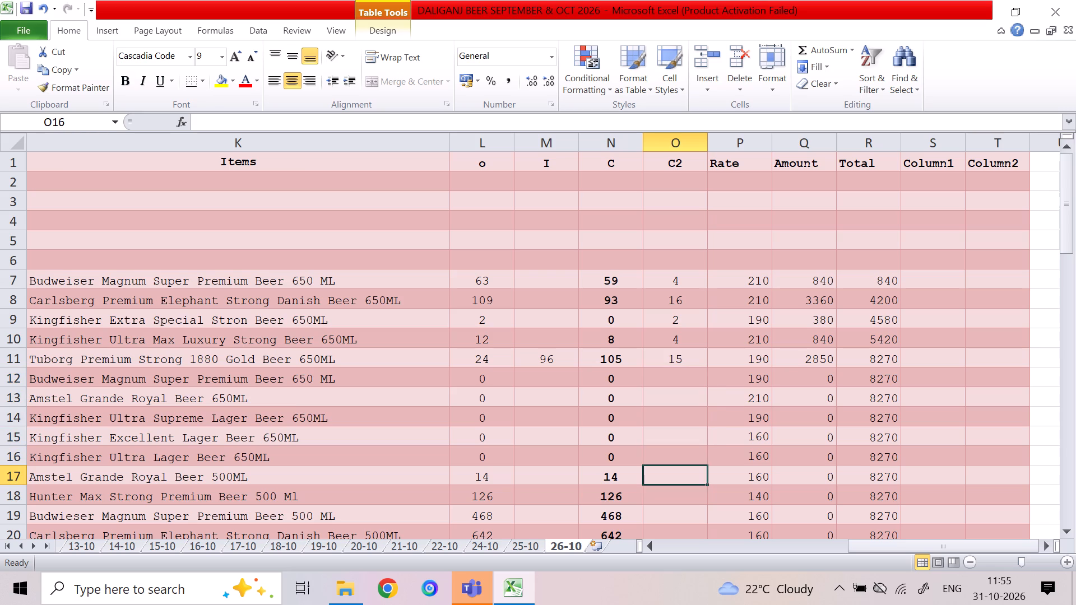
key(Down)
key(Down)
key(6)
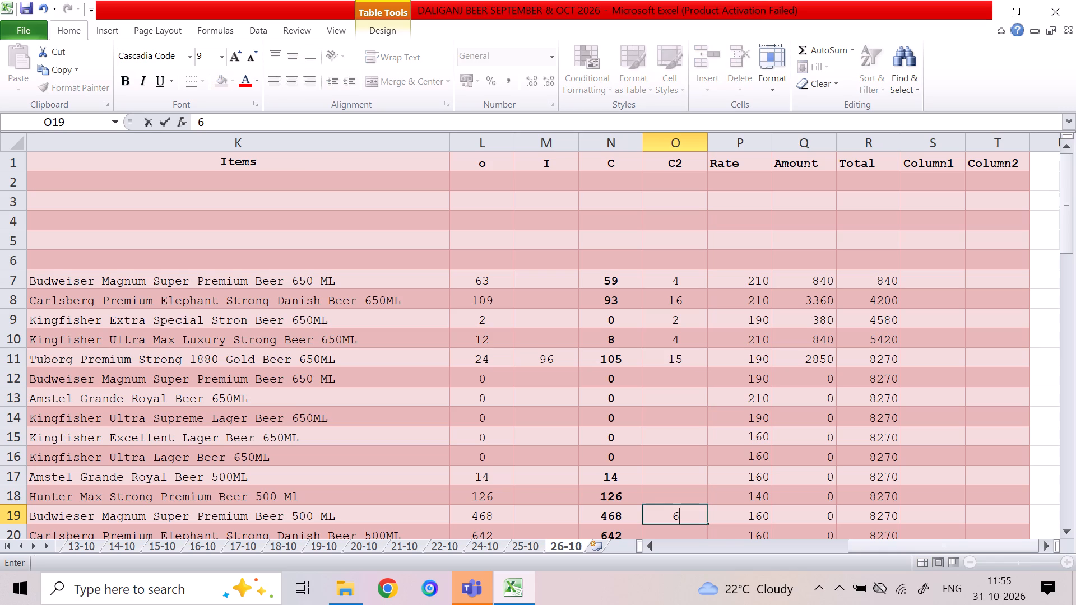
key(BackSpace)
text(57)
key(Down)
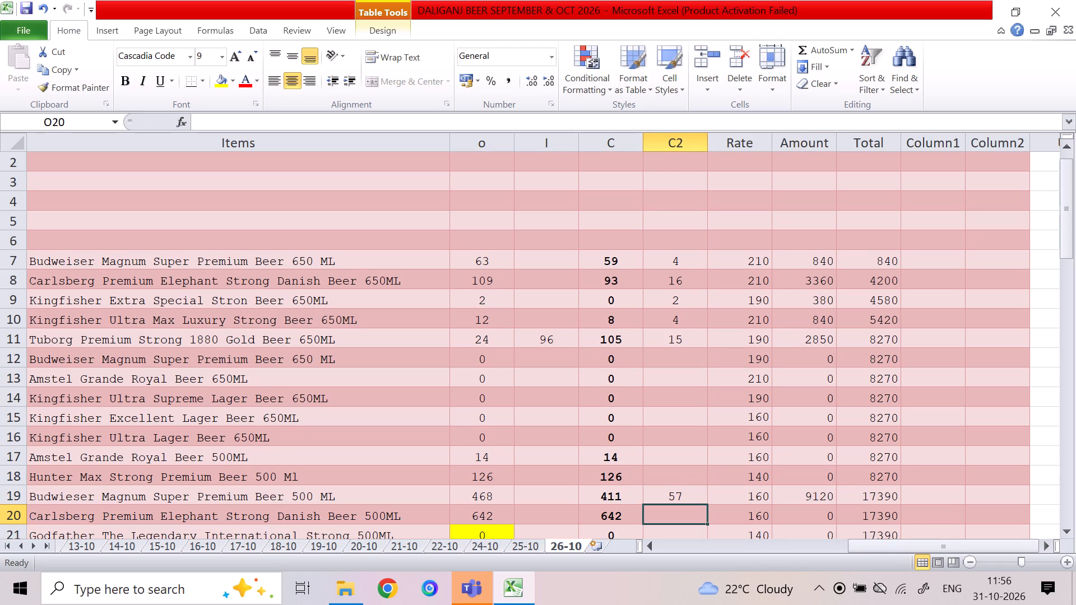
text(40)
key(Down)
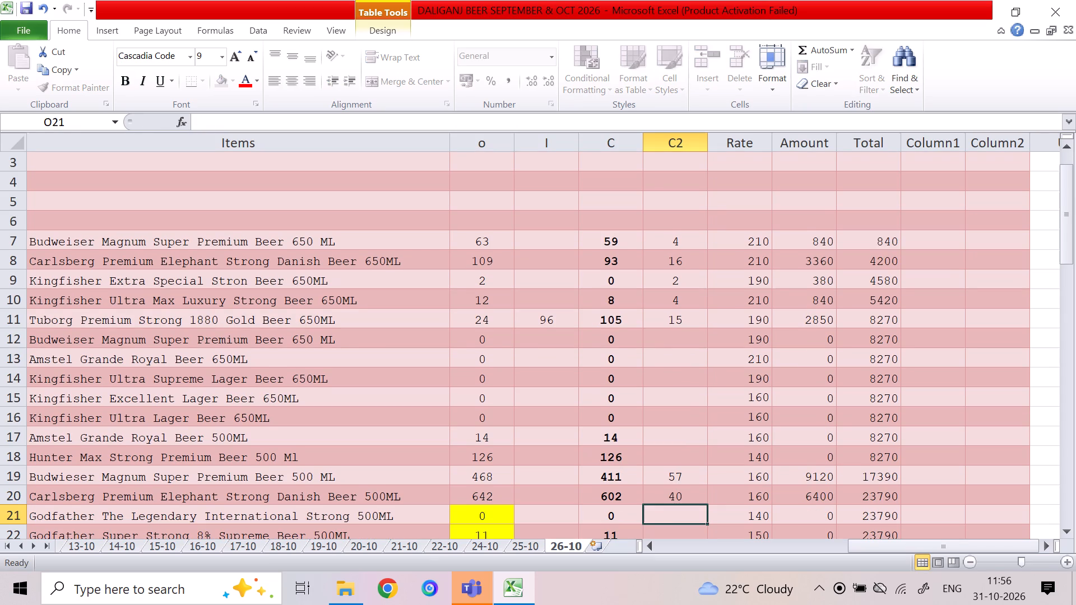
Enter column I quantities of 480 for Carlsberg Elephant 500ML in row 20 and 24 for each Godfather beer in rows 21 and 22.
key(Left)
key(Up)
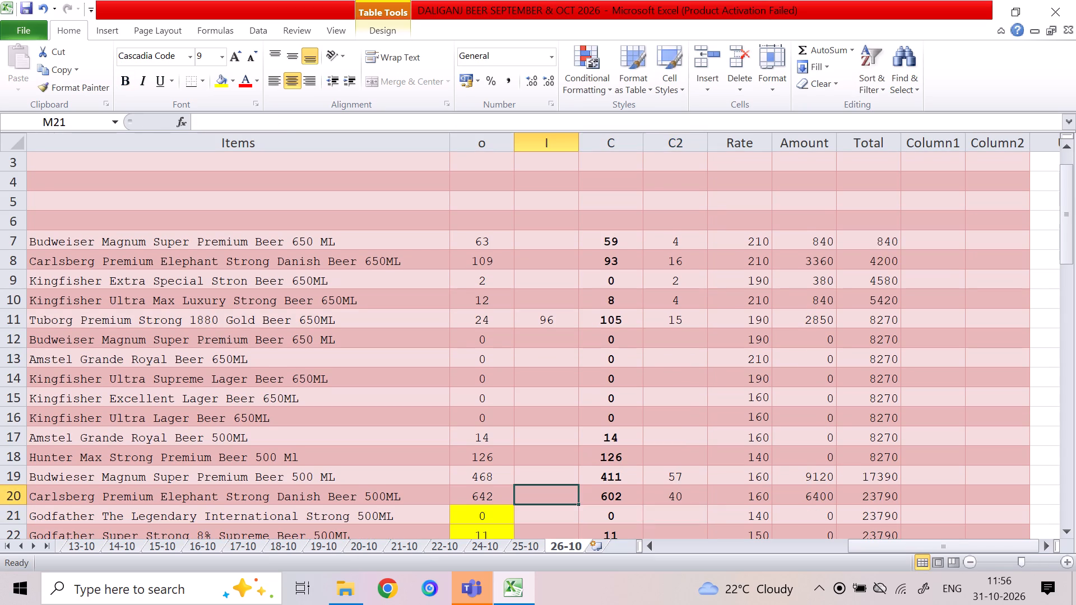
text(480)
key(Down)
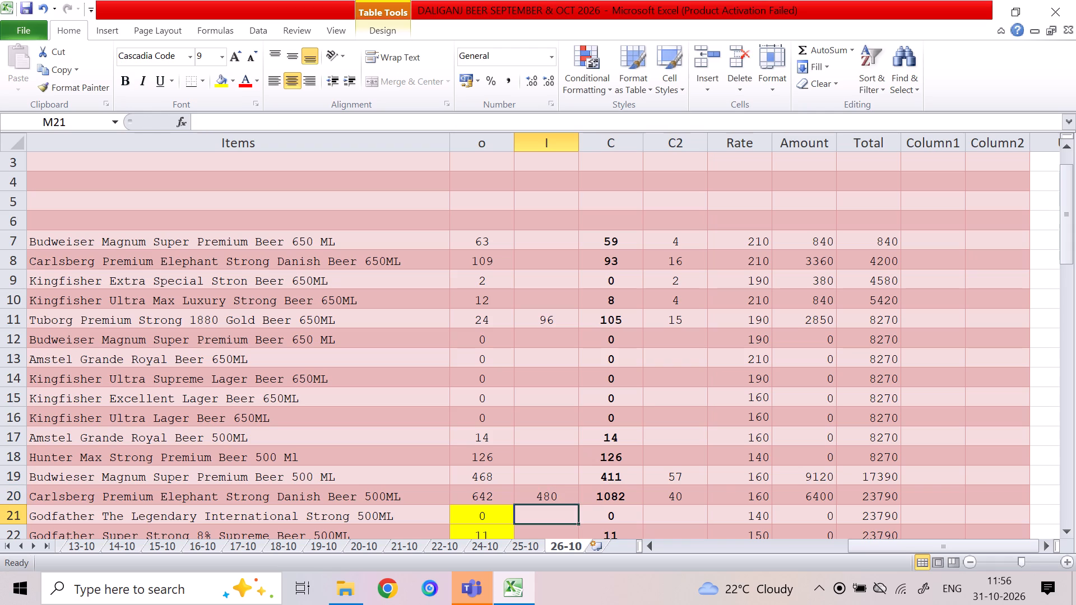
text(24)
key(Down)
text(24)
key(Down)
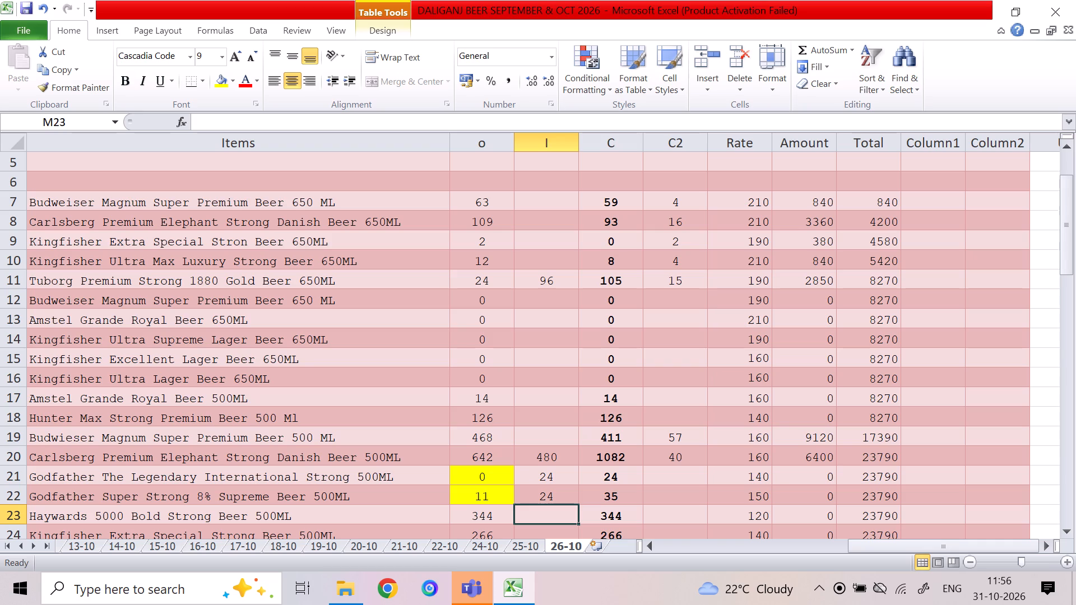
Enter C2 quantities of 31 for Haywards 5000, 98 for Kingfisher Extra Special and 13 for Kingfisher Ultra Max in rows 23 to 25.
key(Up)
key(Right)
key(Right)
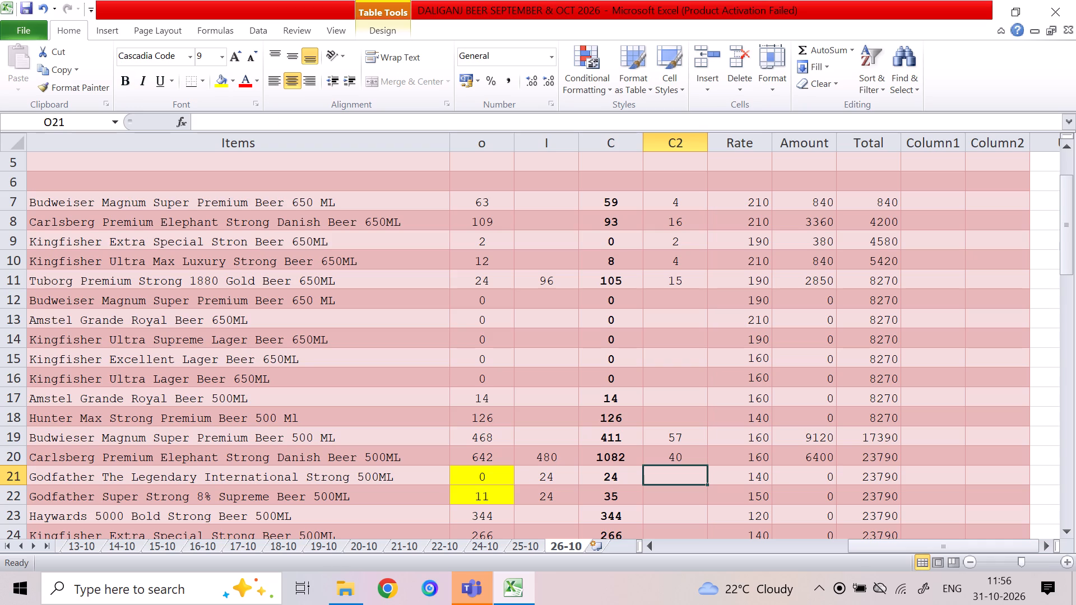
key(Down)
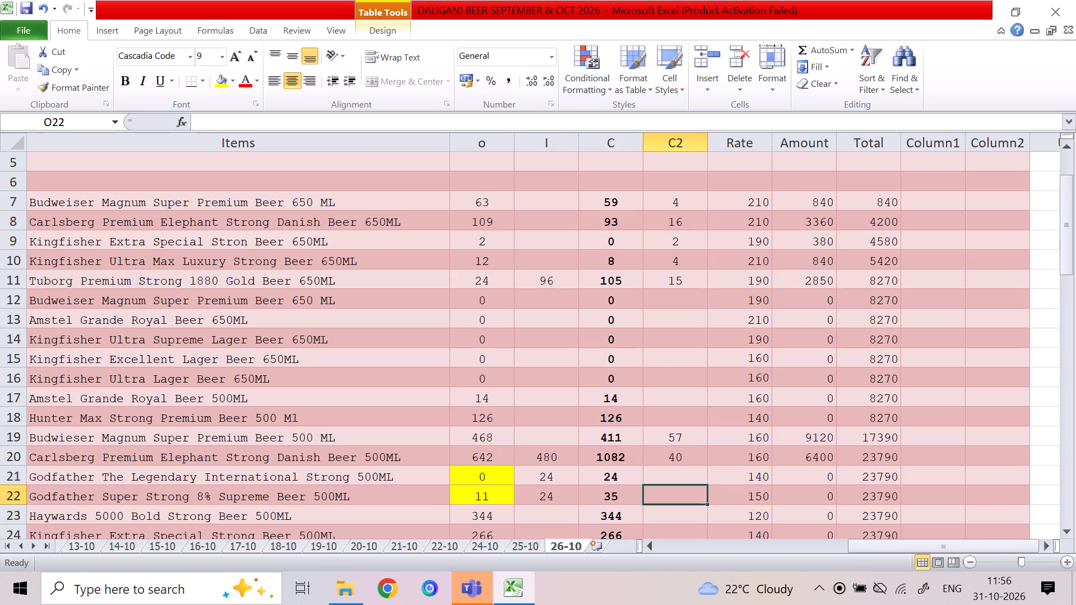
key(Down)
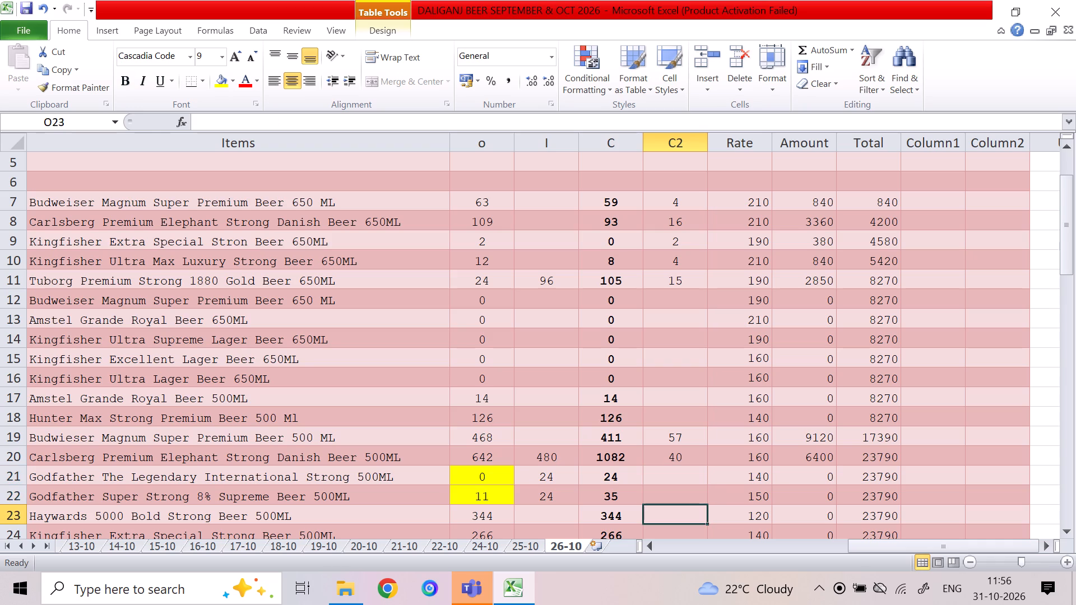
text(31)
key(Down)
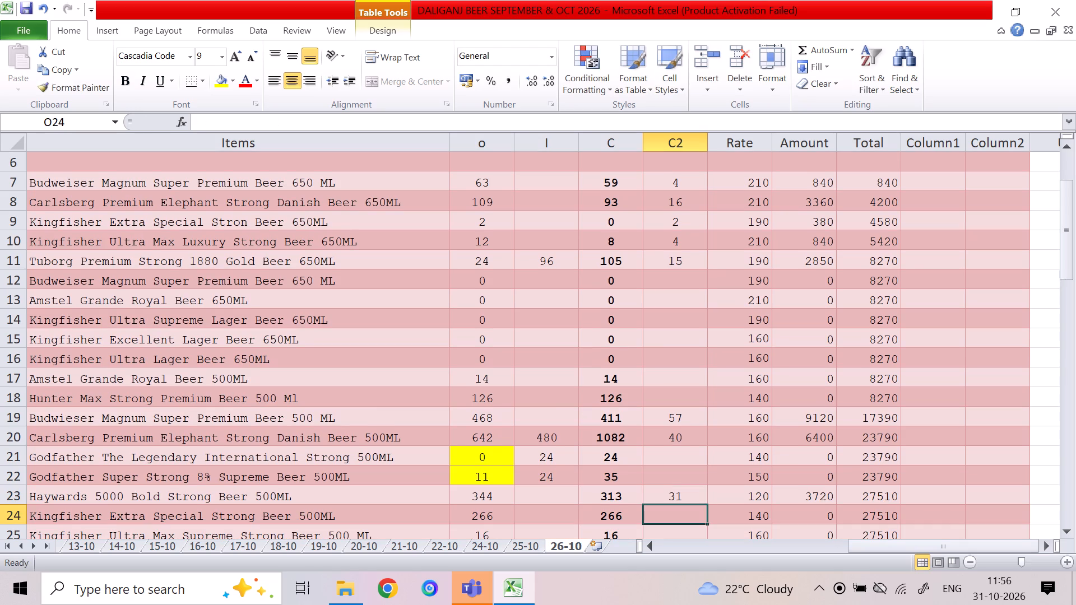
text(98)
key(Down)
key(Right)
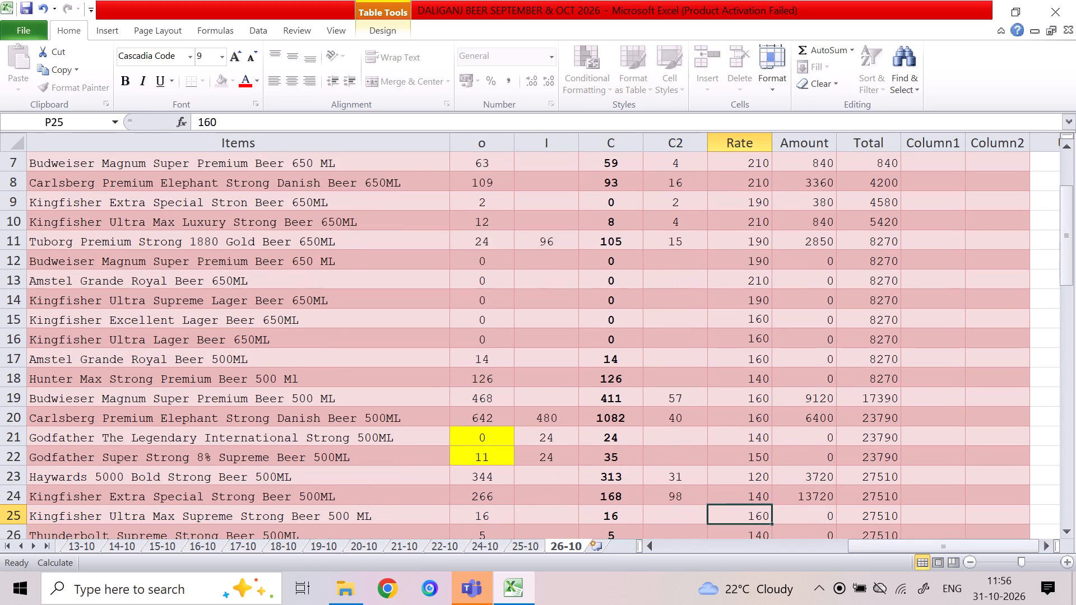
key(Left)
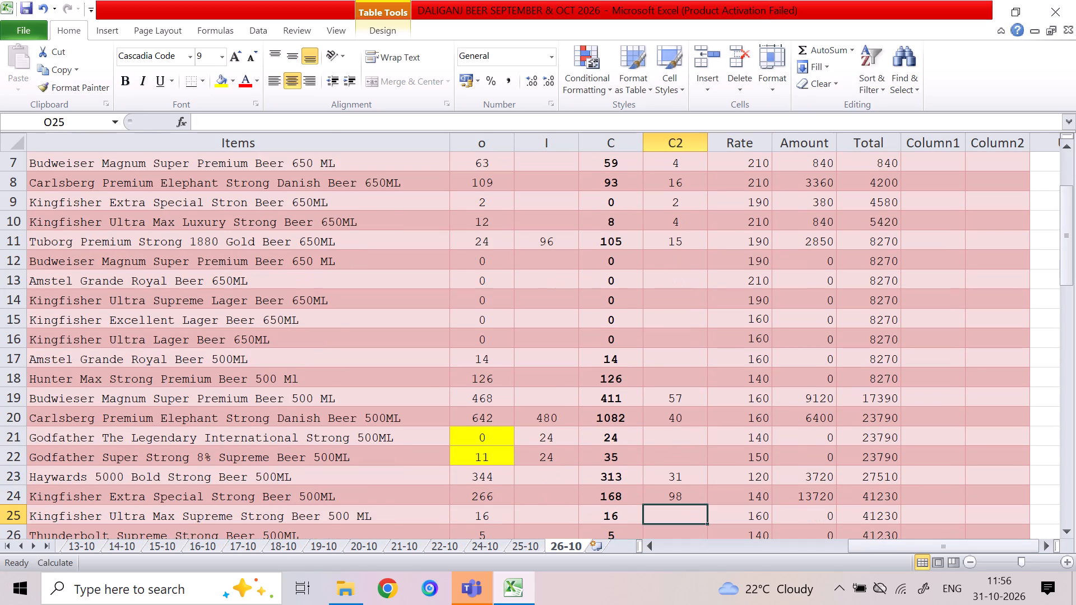
text(13)
key(Down)
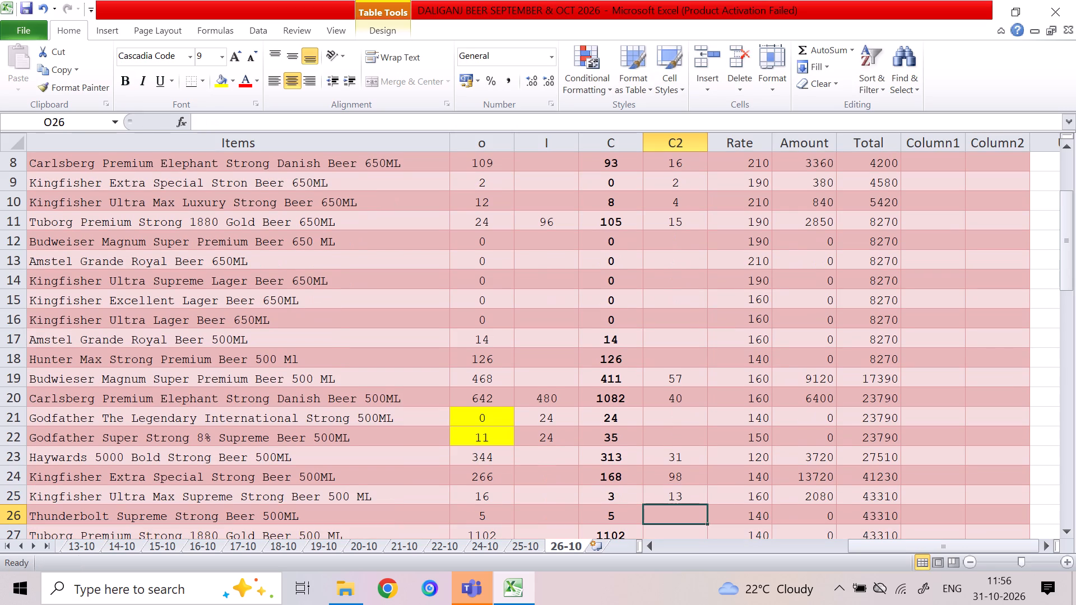
For Thunderbolt Supreme Strong Beer 500ML in row 26, enter 24 in column I and 1 in C2.
key(Left)
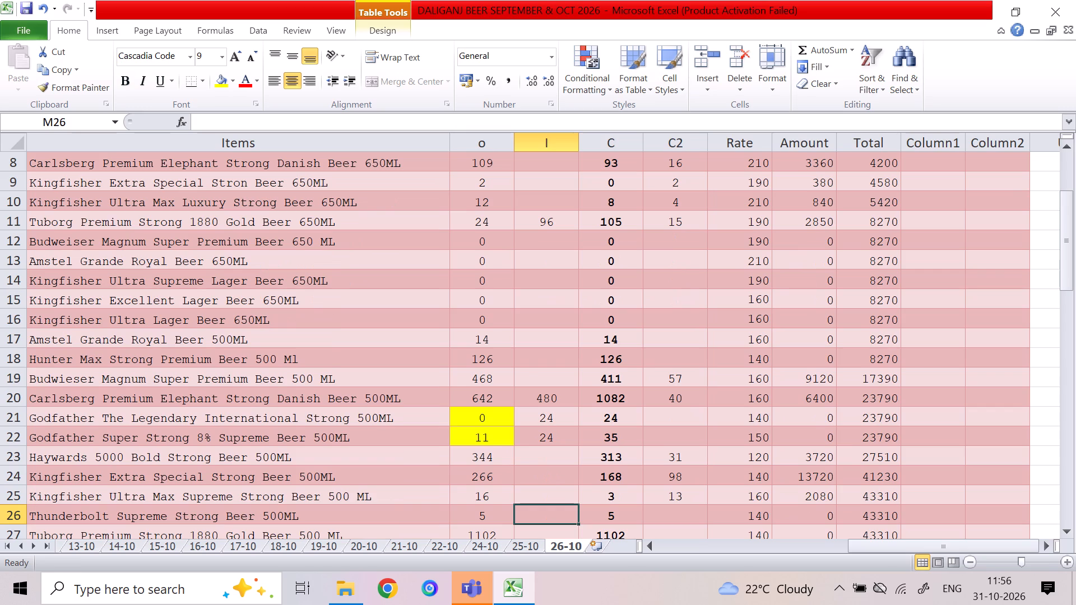
text(24)
key(Right)
key(Right)
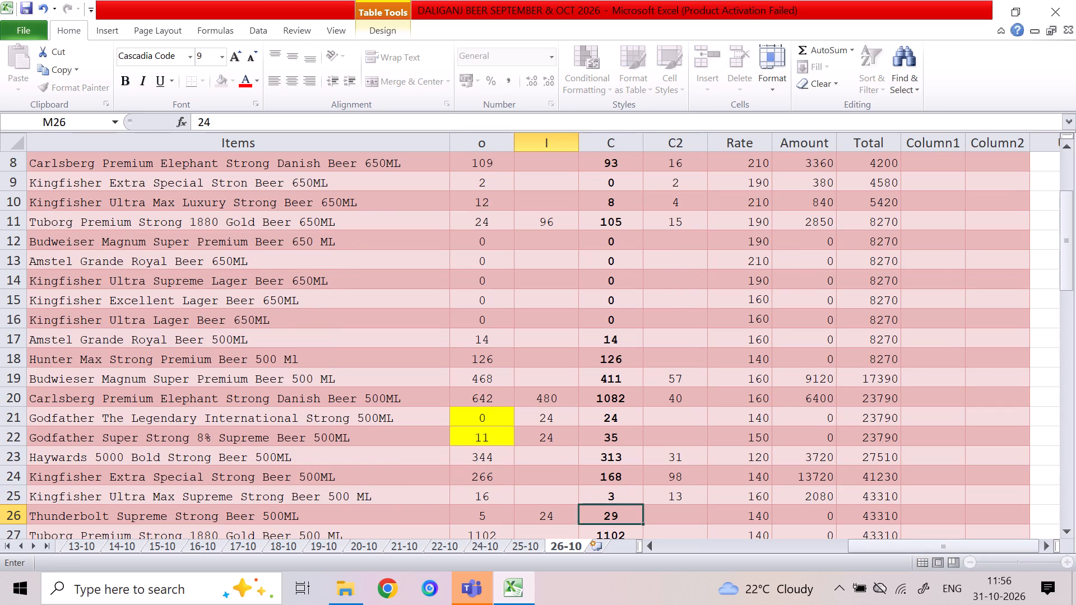
key(1)
key(Down)
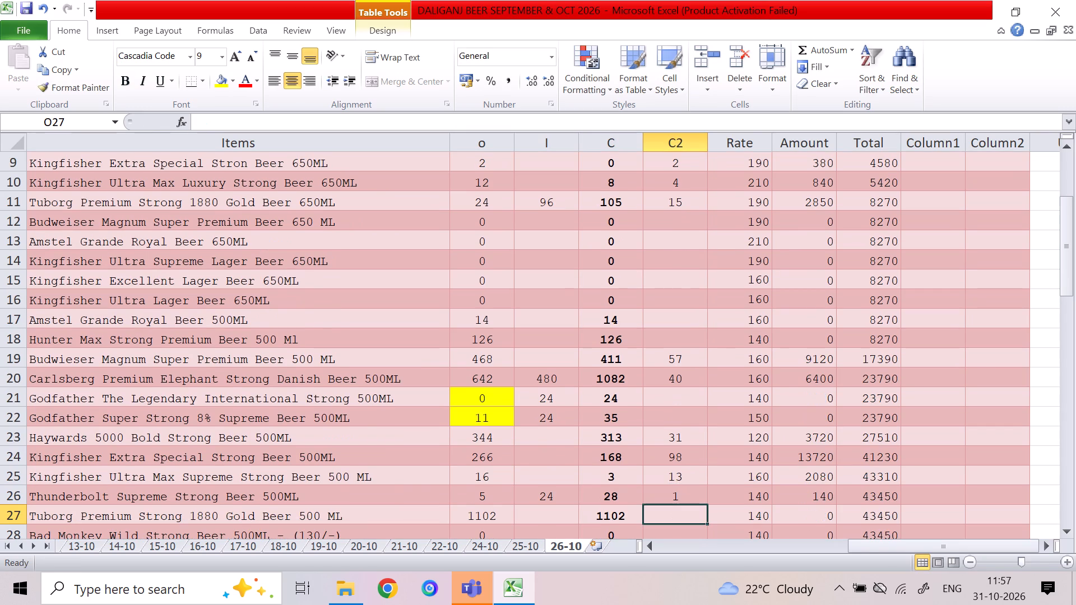
Enter C2 quantities of 154 for Tuborg Premium Strong 500 ML in row 27 and 2 for Miller Ace in row 31.
text(154)
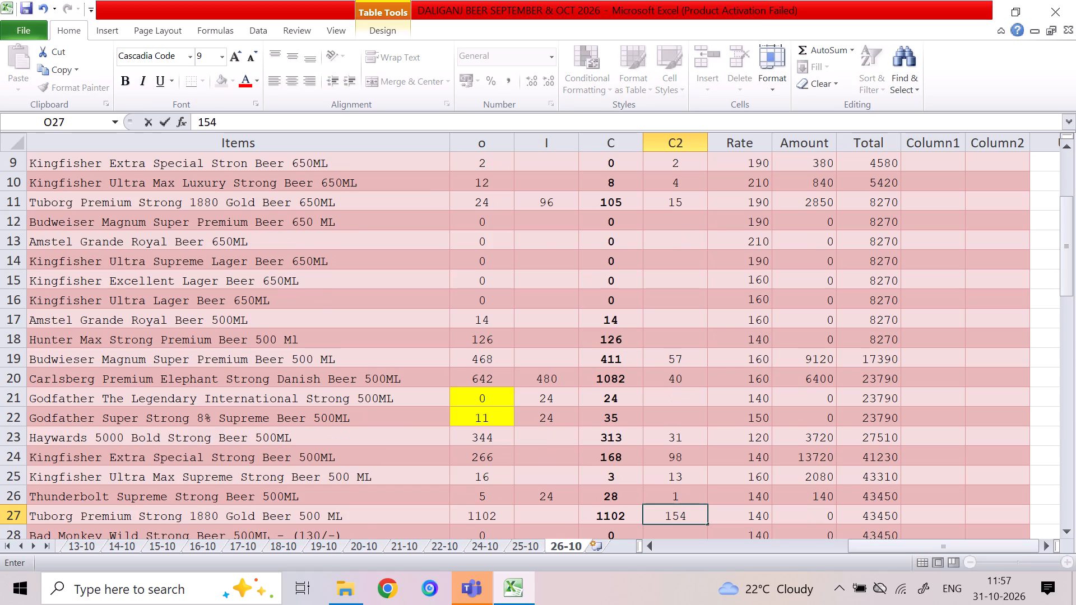
key(Down)
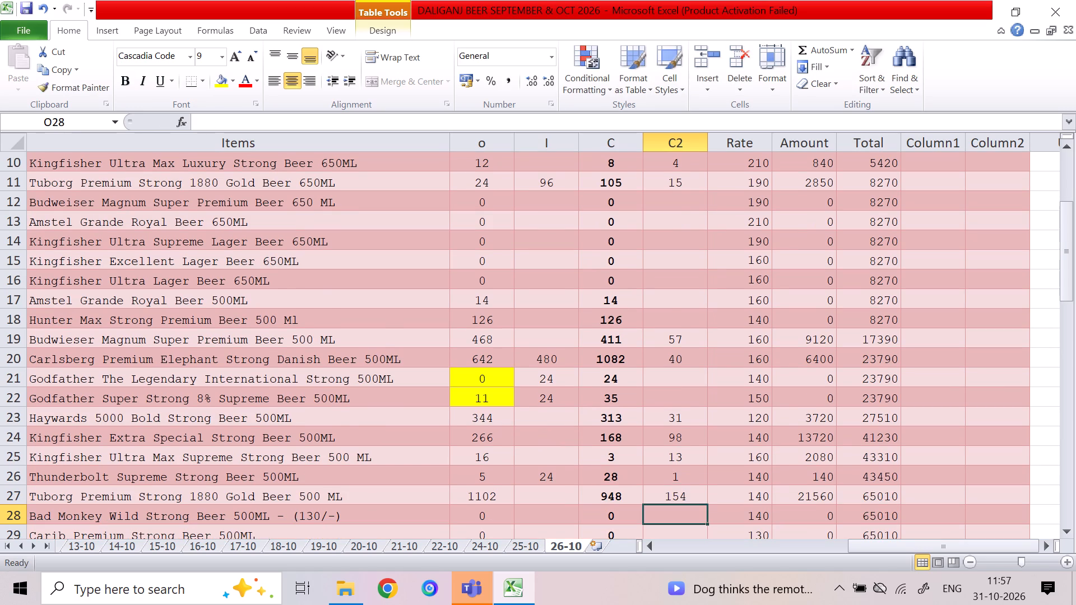
key(Down)
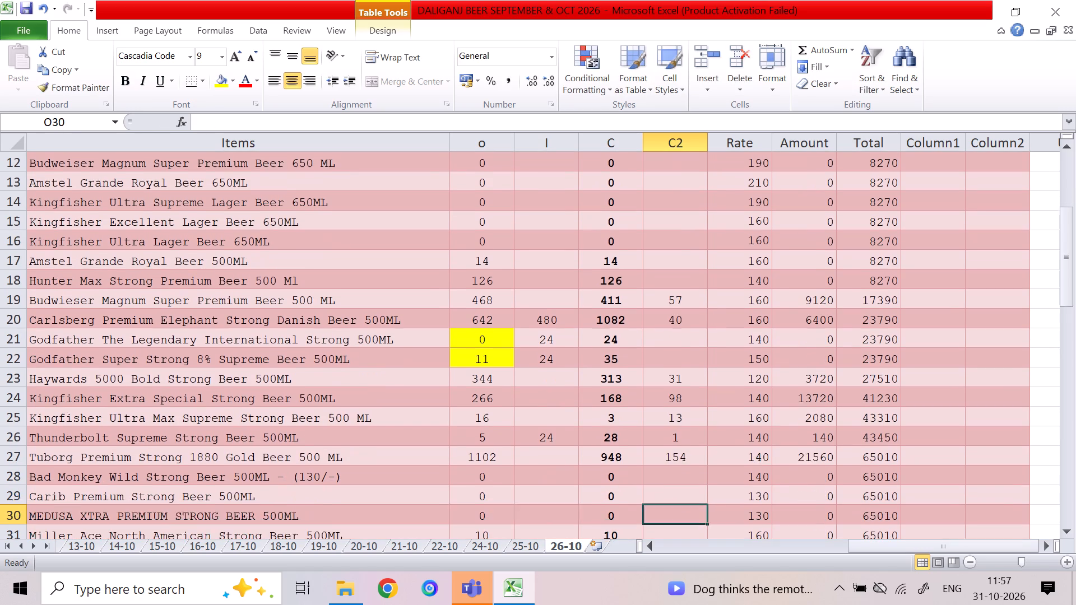
key(Down)
key(Down)
key(Up)
key(2)
key(Down)
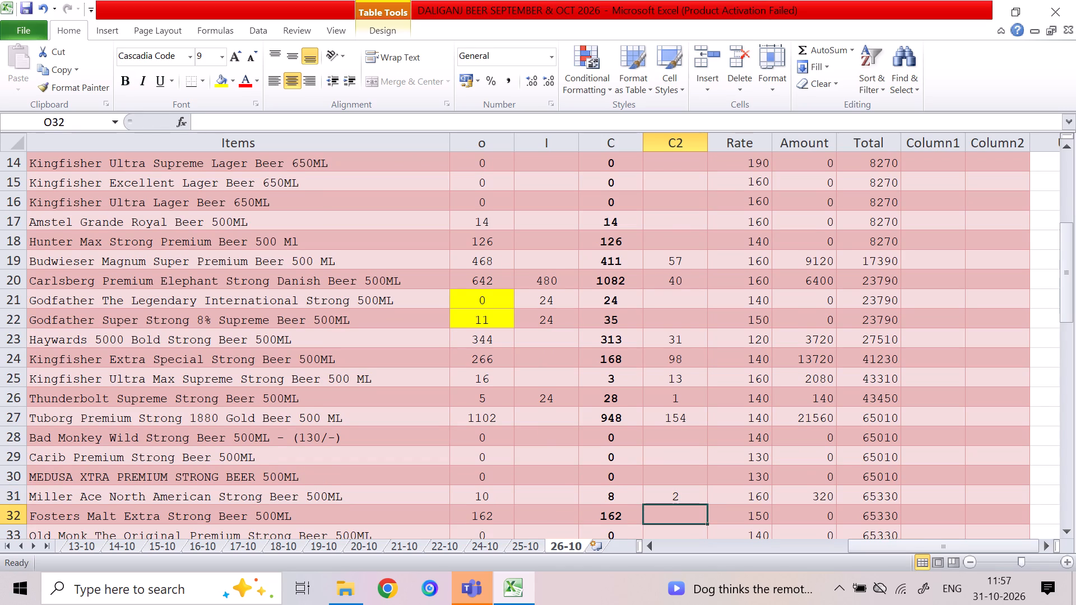
Enter a C2 quantity of 2 for Fosters Malt Extra Strong Beer 500ML in row 32.
key(Down)
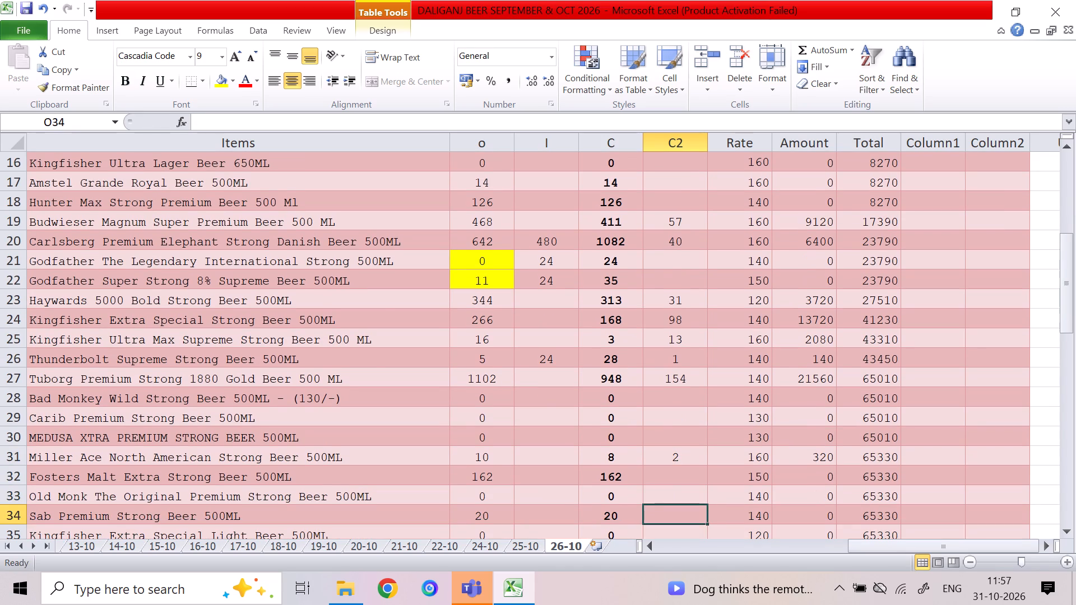
key(Down)
key(Down)
key(Down)
key(Down)
key(Down)
key(Down)
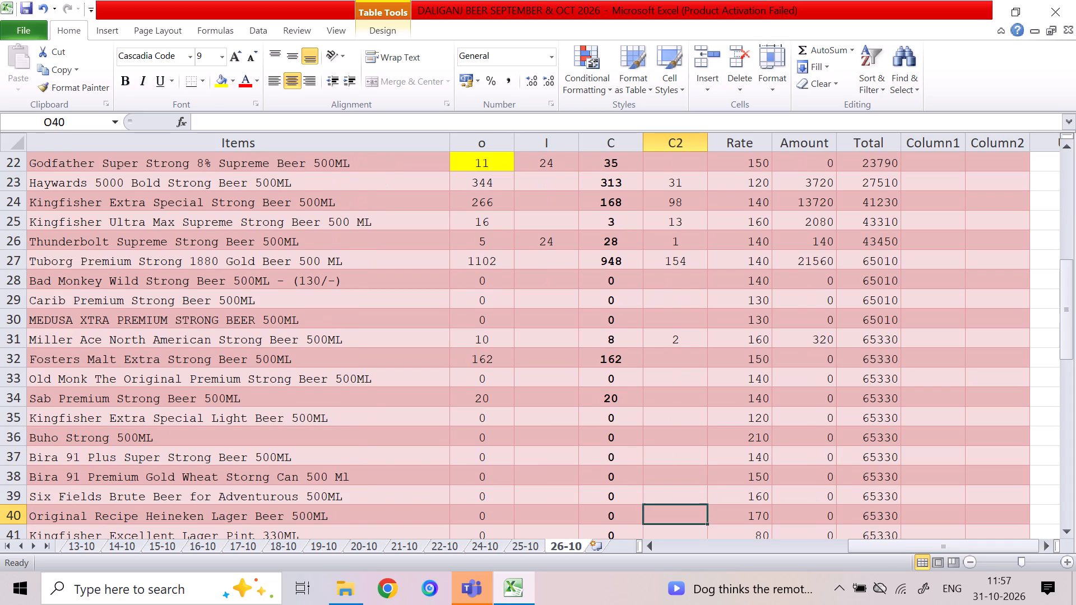
key(Up)
key(Up)
key(Up)
key(Up)
key(Up)
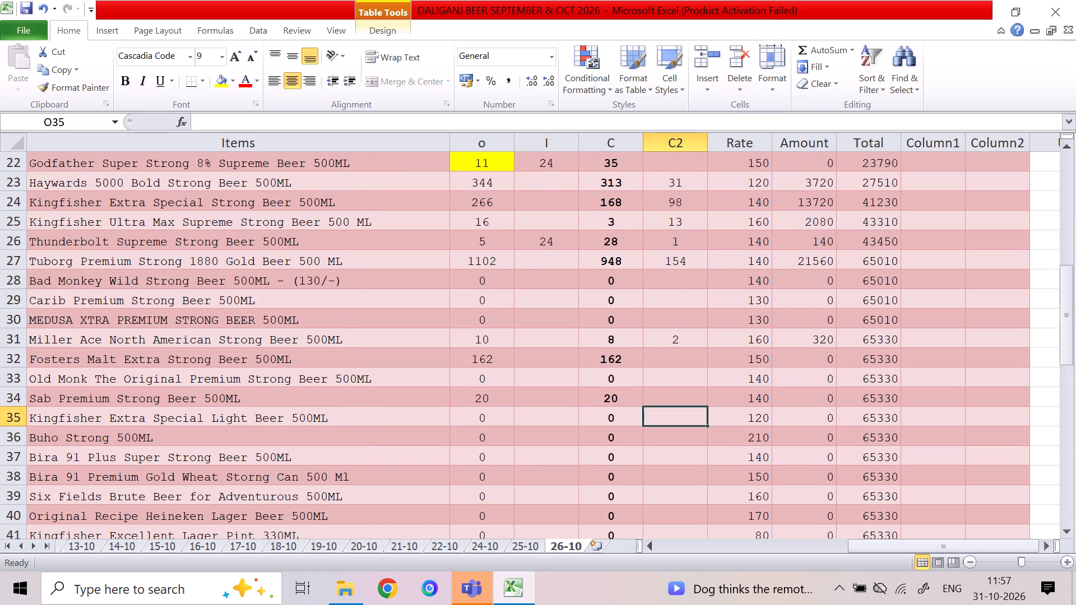
key(Down)
key(Down)
key(Down)
key(Down)
key(Down)
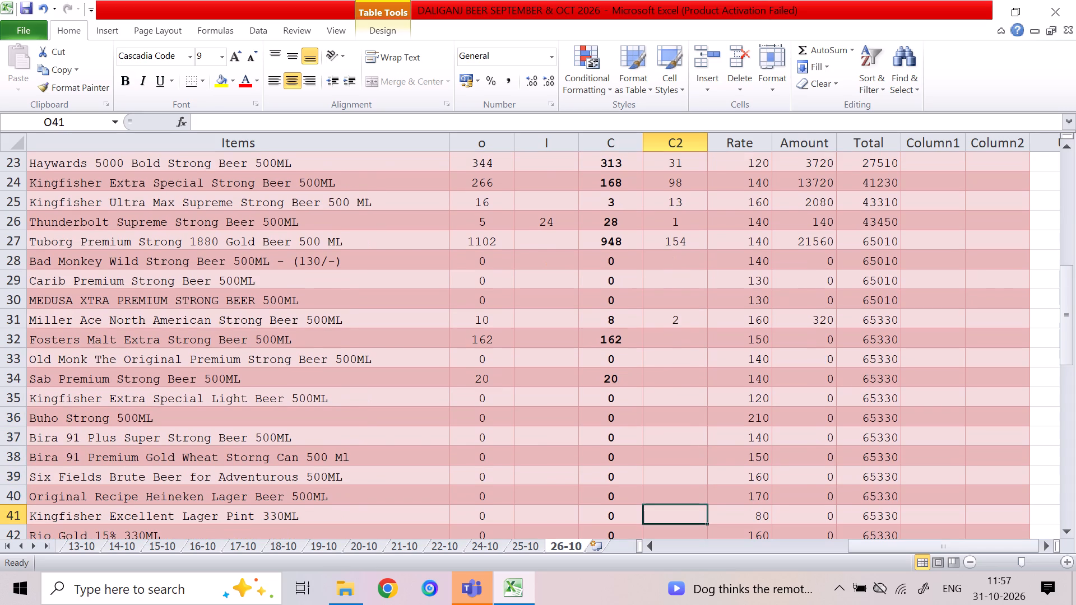
key(Up)
key(Up)
key(Up)
key(Up)
key(Up)
key(Up)
key(Up)
key(Up)
key(Up)
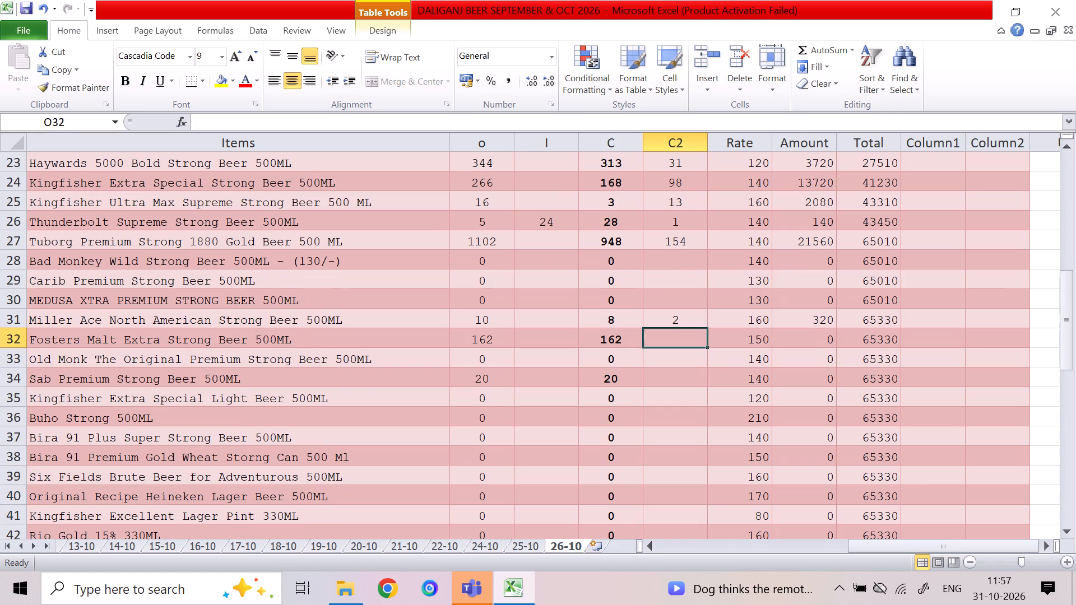
key(2)
key(Down)
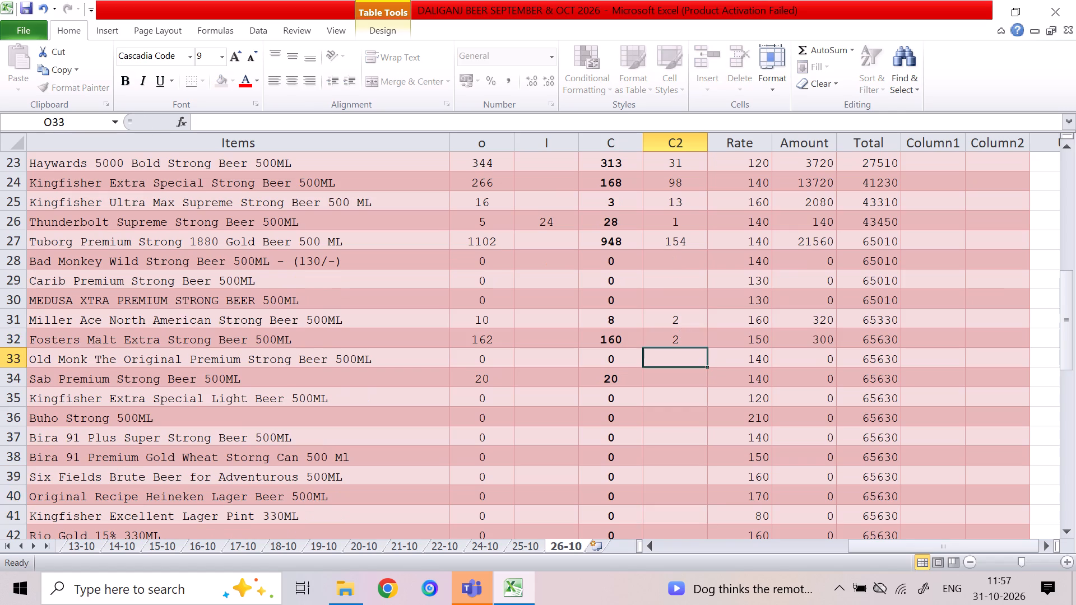
Enter a C2 quantity of 1 for Budweiser Super Premium 330ML Lager in row 52.
key(Down)
key(Down)
key(Down)
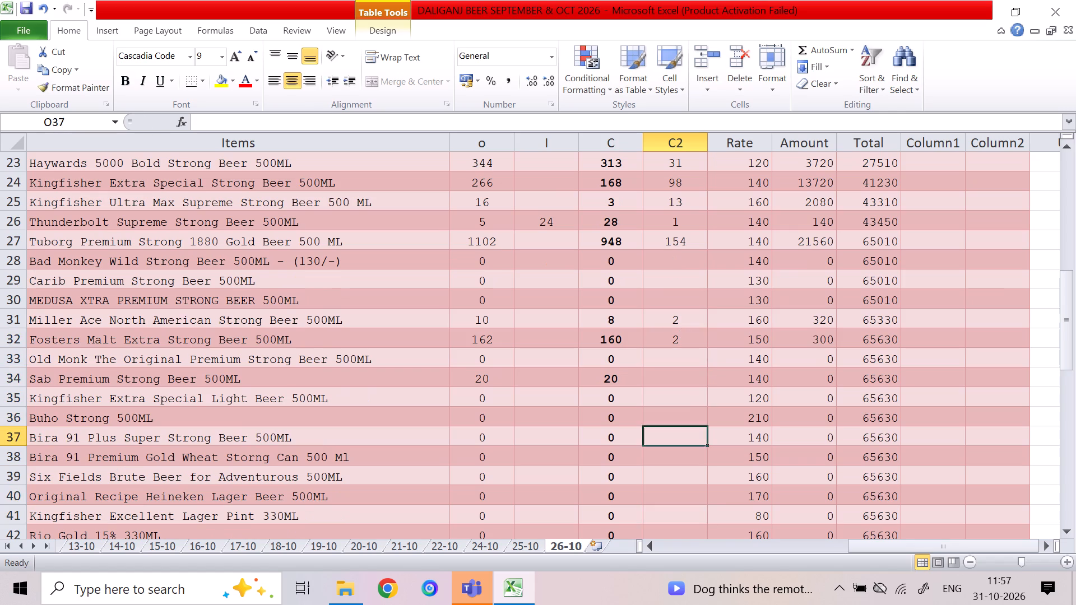
key(Down)
key(Down)
key(Down)
key(Down)
key(Down)
key(Down)
key(Down)
key(Down)
key(Down)
key(Down)
key(Down)
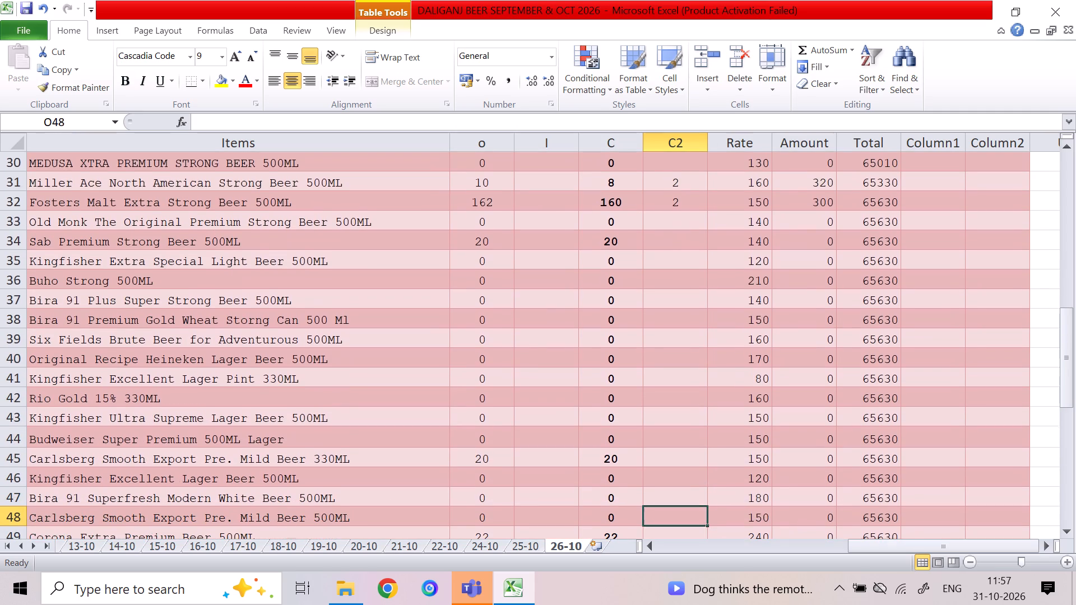
key(Down)
key(Down)
key(Down)
key(Down)
key(Down)
key(Up)
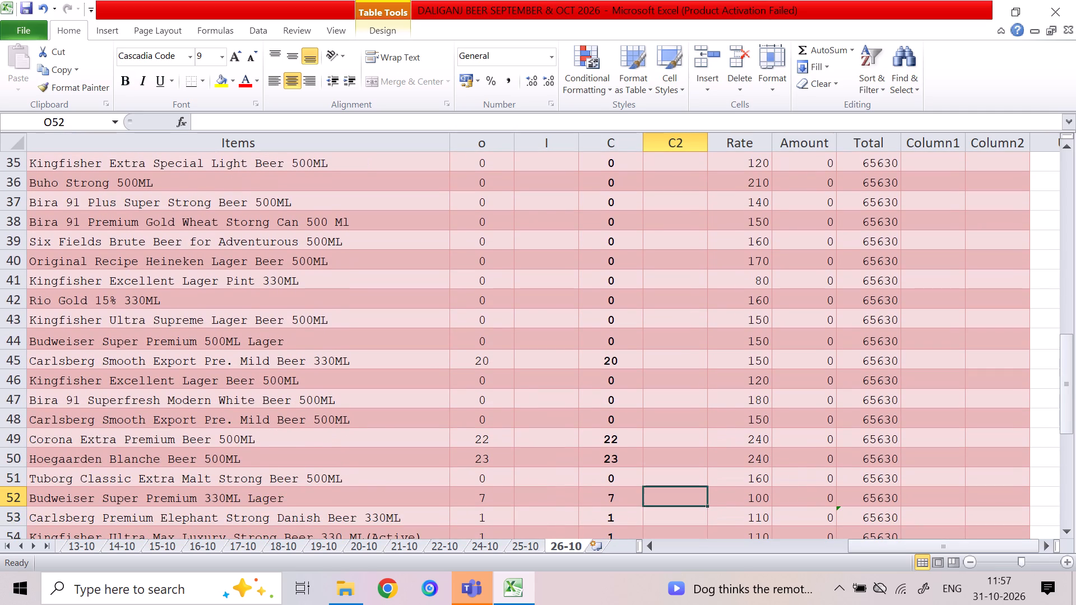
key(1)
key(Down)
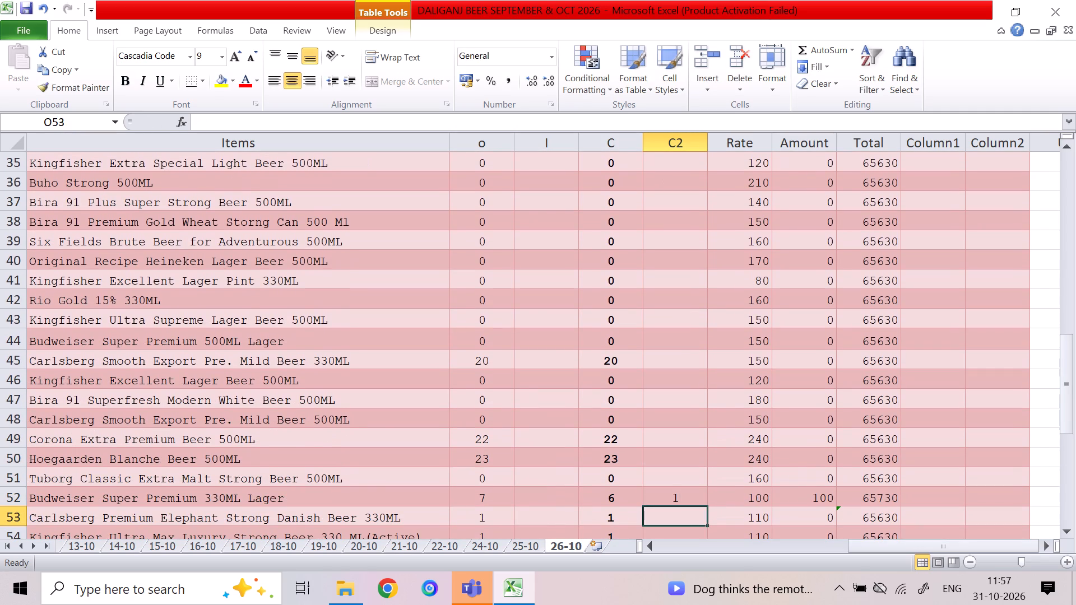
Enter C2 quantities of 1 each for Carlsberg Premium Elephant 330ML in row 53 and Kingfisher Ultra Max Luxury 330 ML in row 54.
key(2)
key(Down)
key(2)
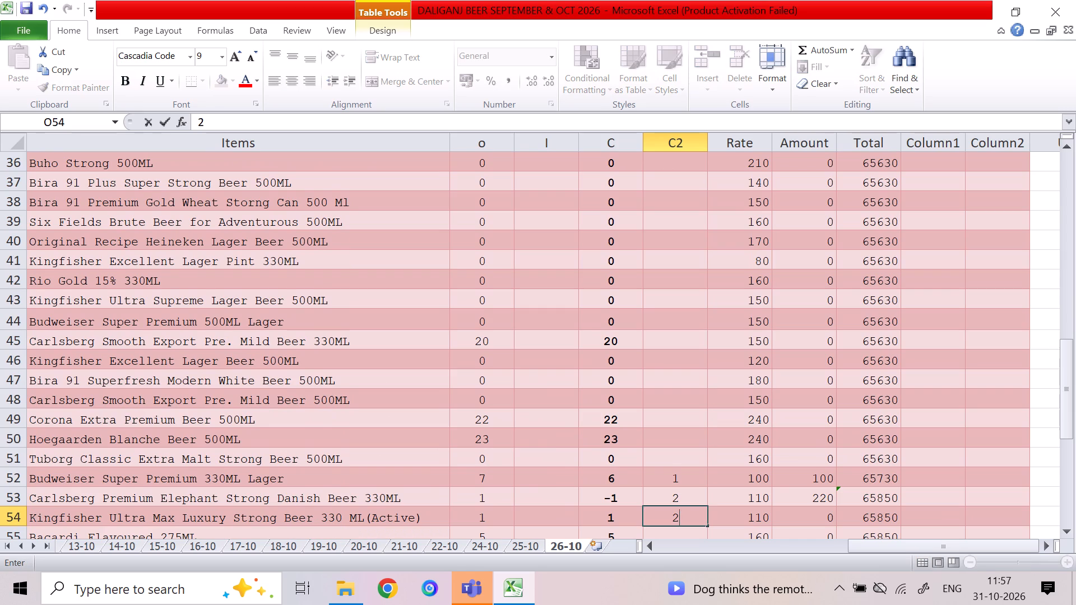
key(BackSpace)
key(1)
key(Up)
key(1)
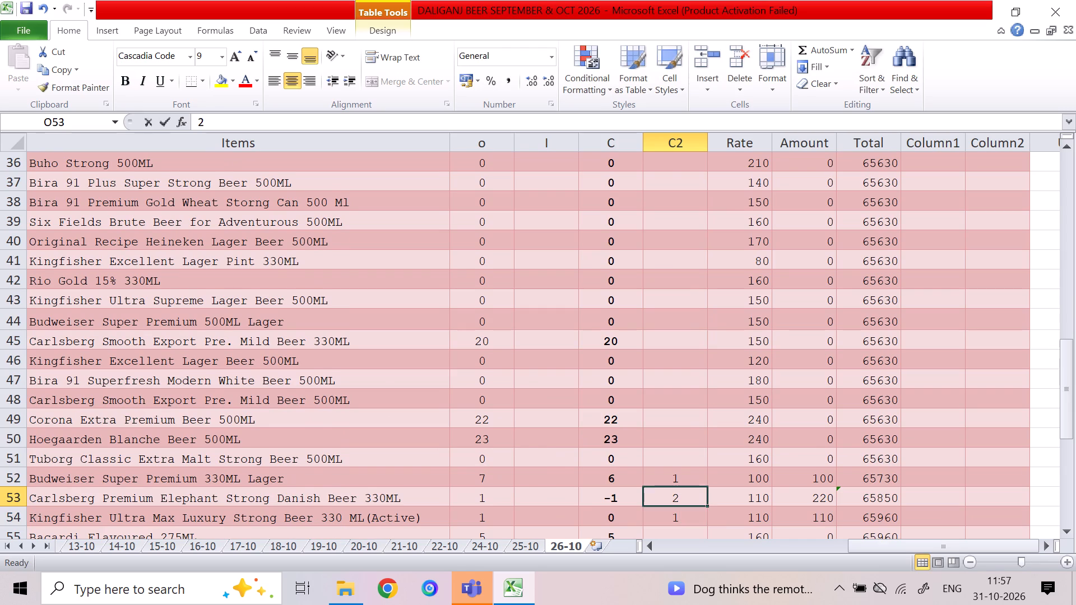
key(Down)
key(Down)
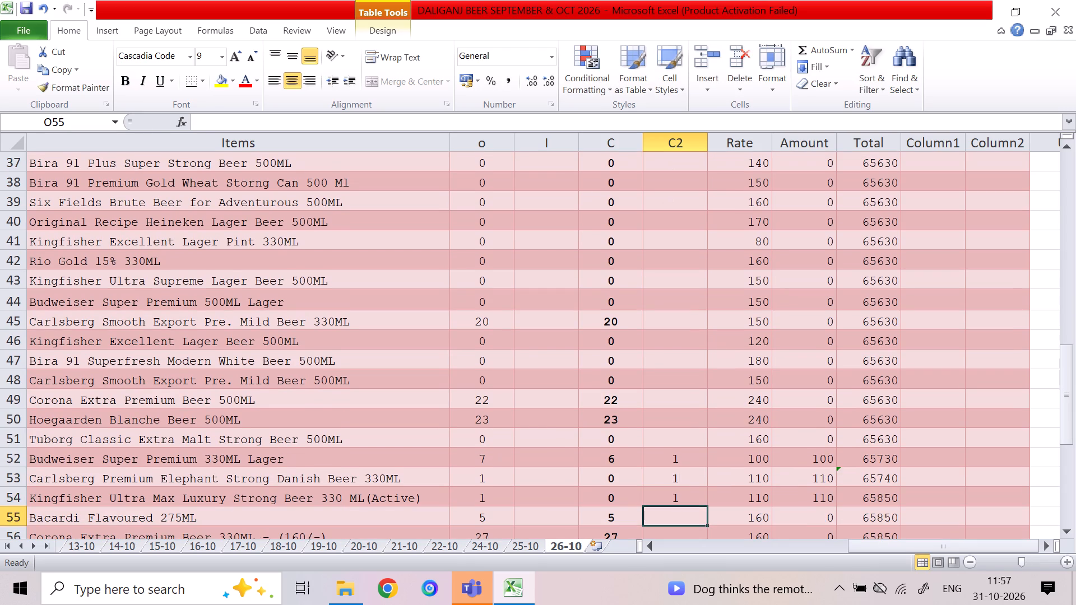
Enter 72 in column I for Bacardi Flavoured 275ML in row 55.
key(Down)
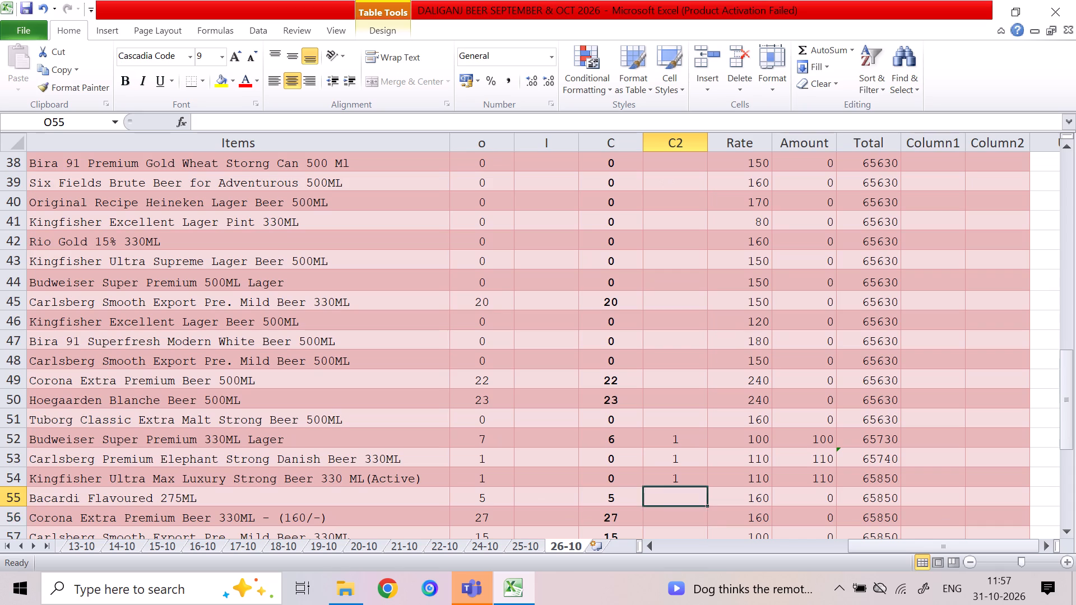
key(Left)
key(Left)
text(72)
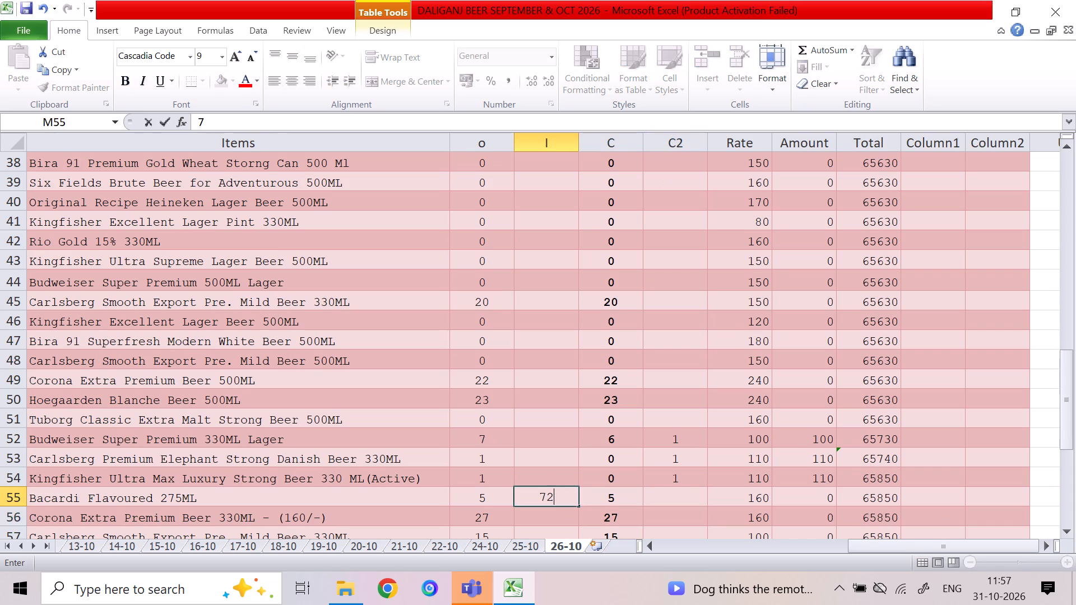
key(Down)
Enter C2 quantities of 1 for Corona Extra 330ML in row 56 and 10 for Carlsberg Smooth 330ML in row 57.
key(Right)
key(Up)
key(Right)
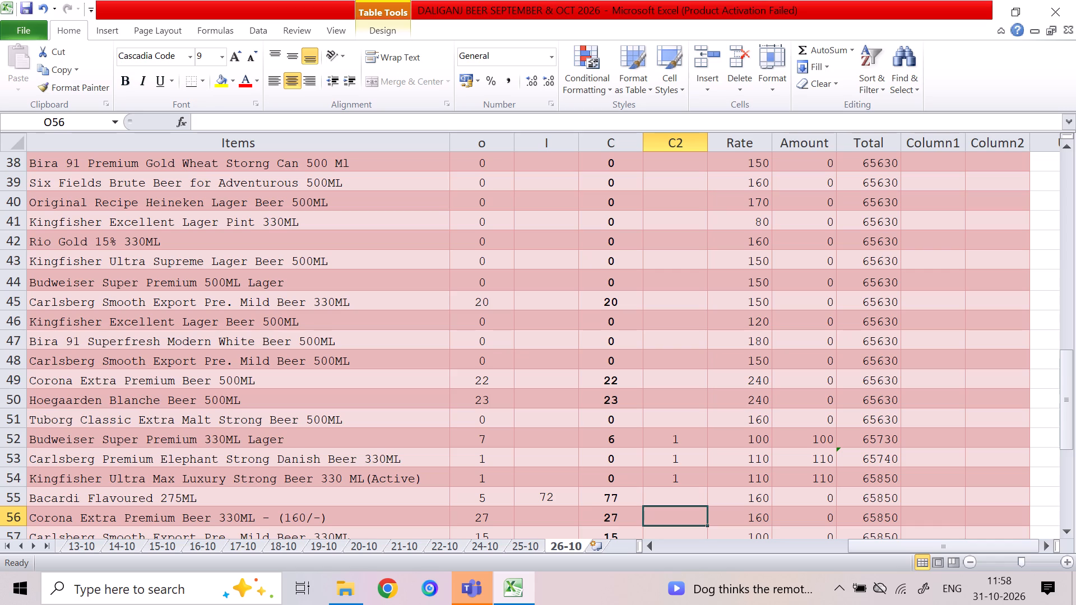
key(1)
key(Down)
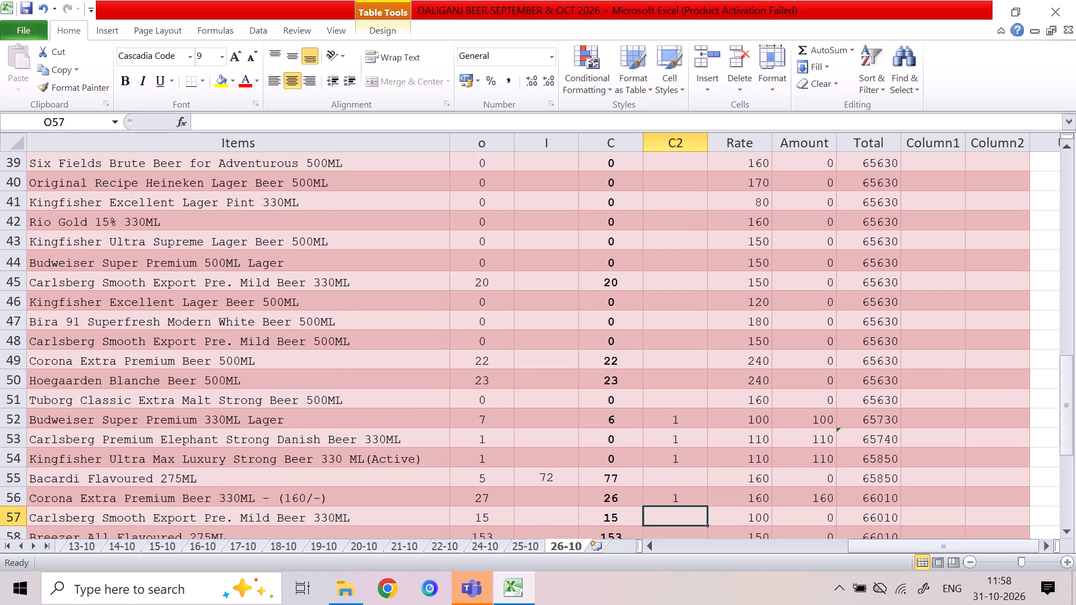
text(10)
key(Down)
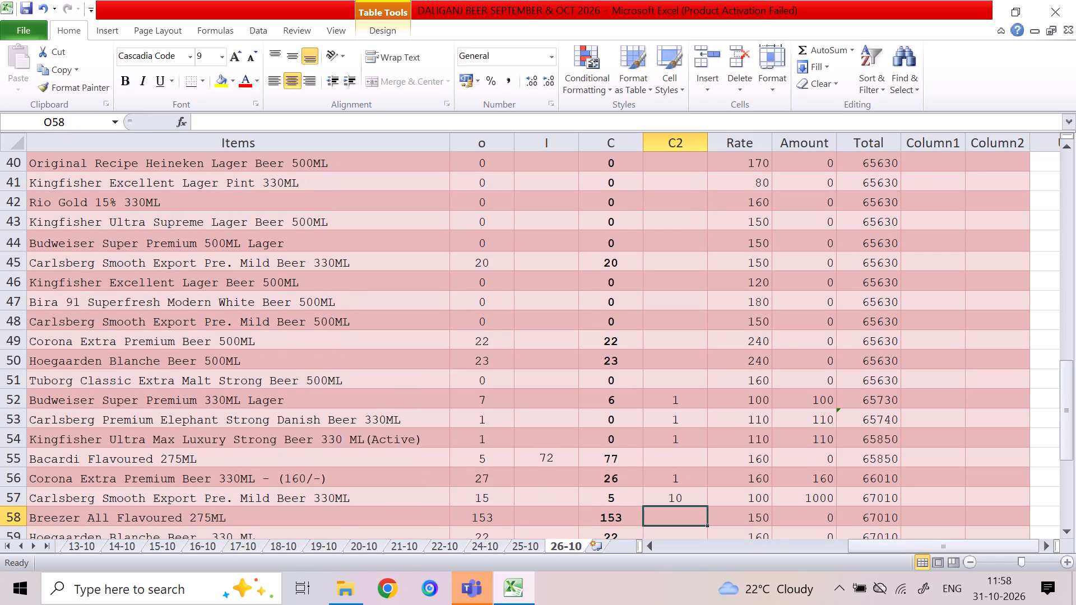
Examine the remaining items from Breezer in row 58 down to the totals in rows 66 and 67.
key(Down)
key(Down)
key(Down)
key(Down)
key(Up)
key(Up)
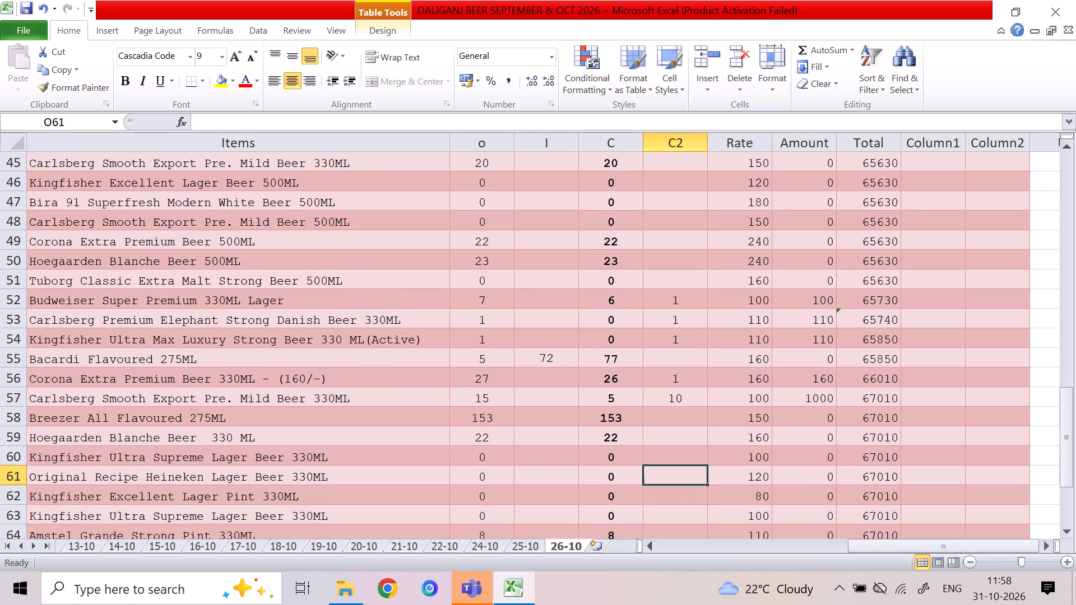
key(Down)
key(Down)
key(Down)
key(Down)
key(Down)
key(Down)
key(Down)
key(Down)
key(Down)
key(Down)
key(Down)
key(Down)
key(Down)
key(Down)
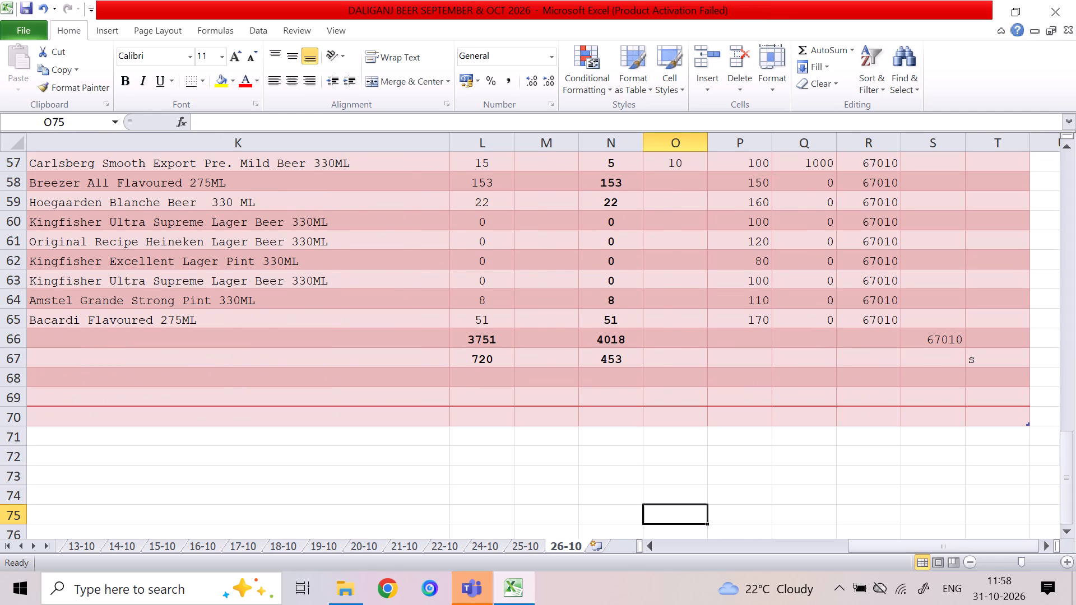
key(Up)
key(Up)
key(Right)
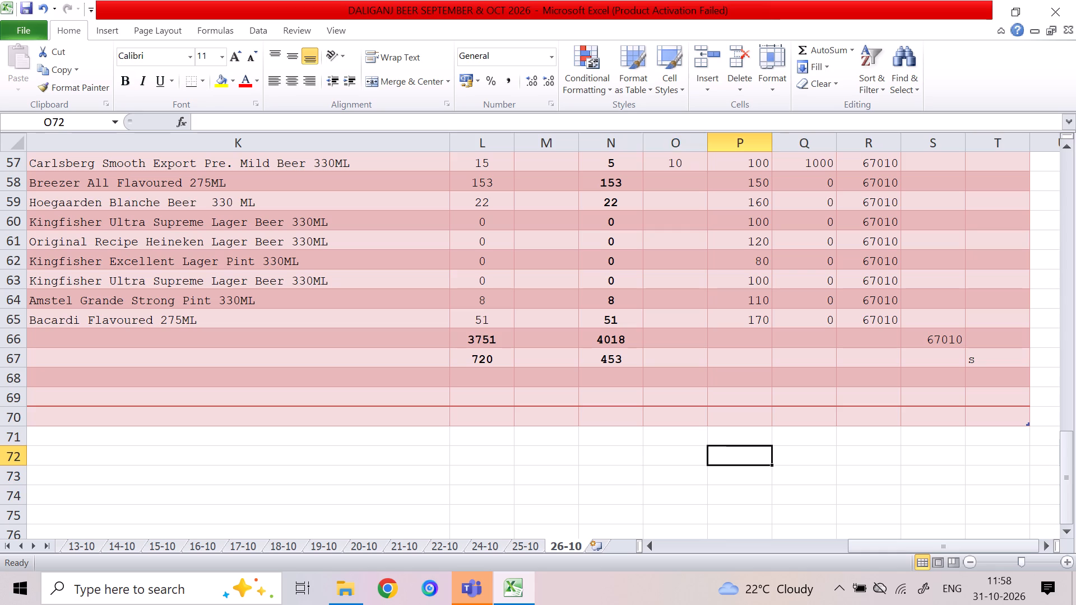
key(Left)
key(Up)
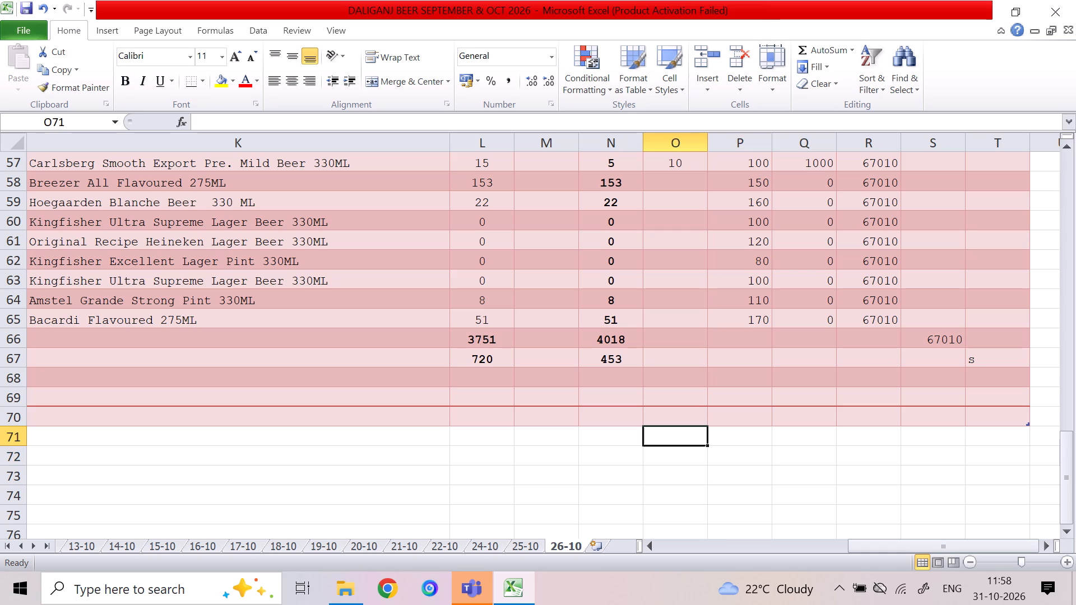
key(Right)
key(Up)
key(Left)
key(Up)
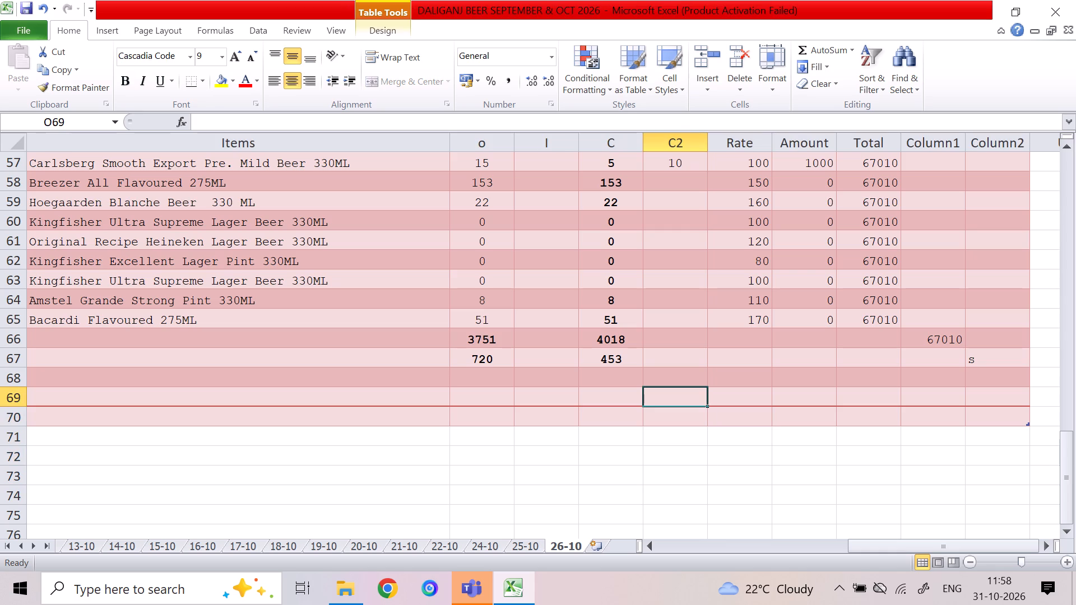
Review the column I entries from the totals rows back up to Kingfisher Ultra Max 500 ML in row 25.
key(Left)
key(Left)
key(Up)
key(Up)
key(Left)
key(Up)
key(Right)
key(Up)
key(Up)
key(Up)
key(Up)
key(Up)
key(Up)
key(Up)
key(Up)
key(Up)
key(Up)
key(Up)
key(Up)
key(Up)
key(Up)
key(Up)
key(Up)
key(Up)
key(Up)
key(Up)
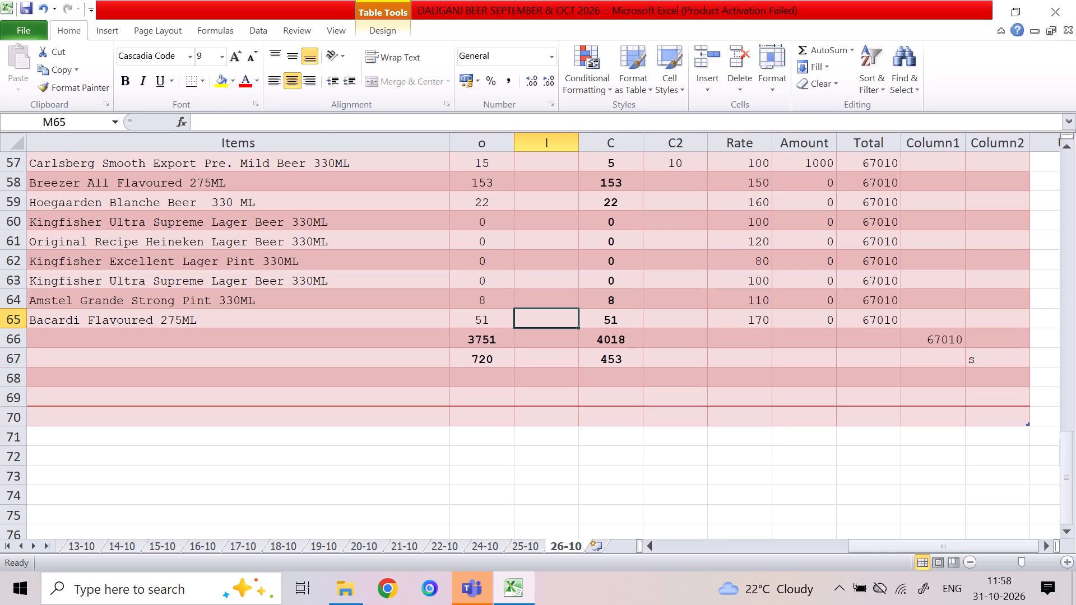
key(Down)
key(Down)
key(Down)
key(Down)
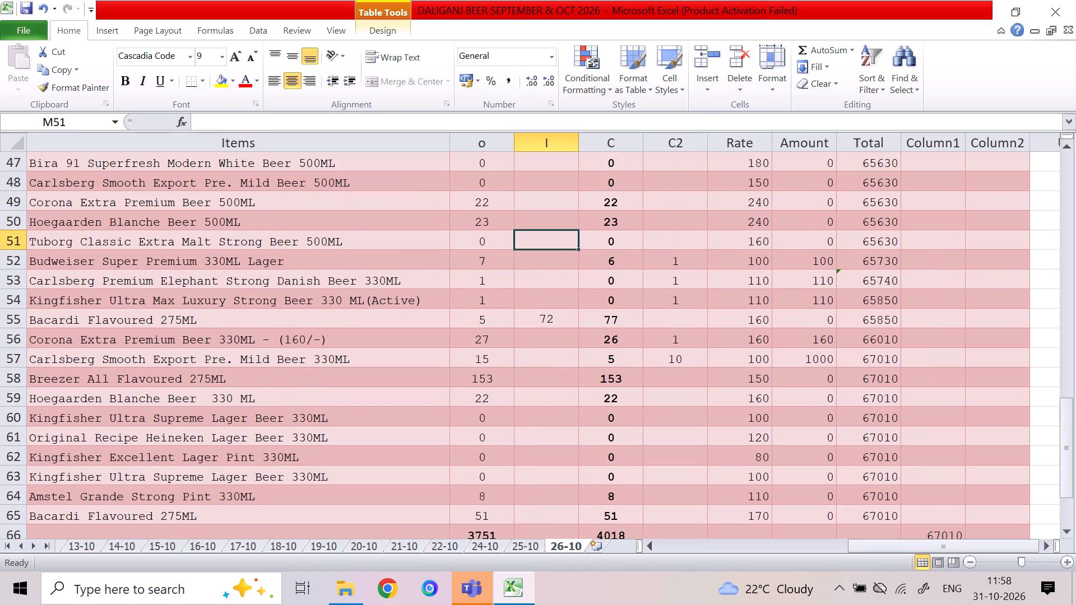
key(Up)
key(Up)
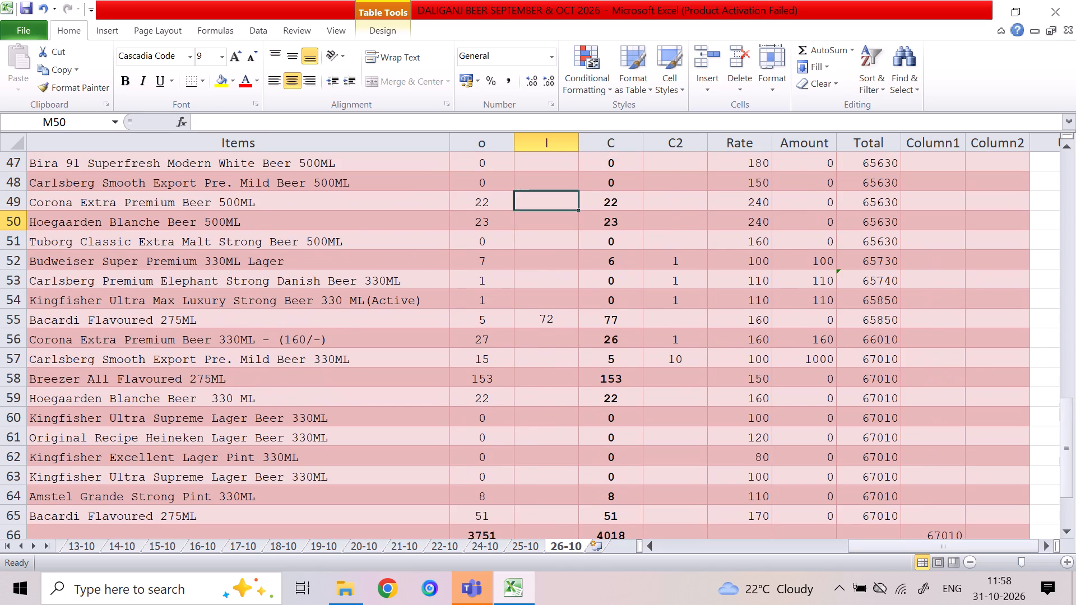
key(Up)
key(Up)
key(Up)
key(Up)
key(Up)
key(Up)
key(Up)
key(Up)
key(Up)
key(Up)
key(Up)
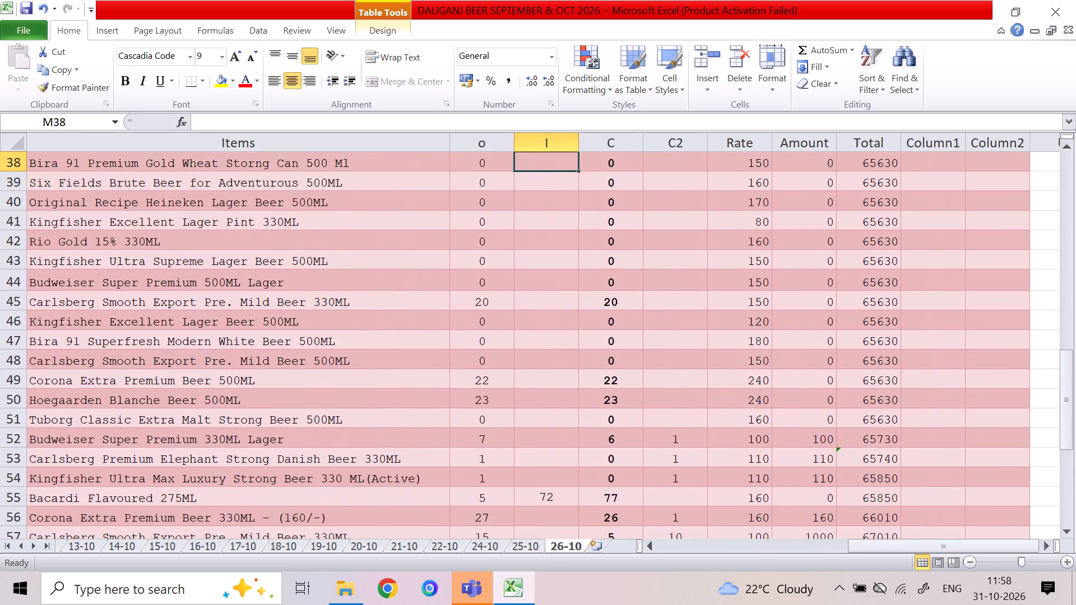
key(Up)
key(Up)
key(Up)
key(Up)
key(Up)
key(Up)
key(Up)
key(Up)
key(Up)
key(Up)
key(Up)
key(Up)
key(Up)
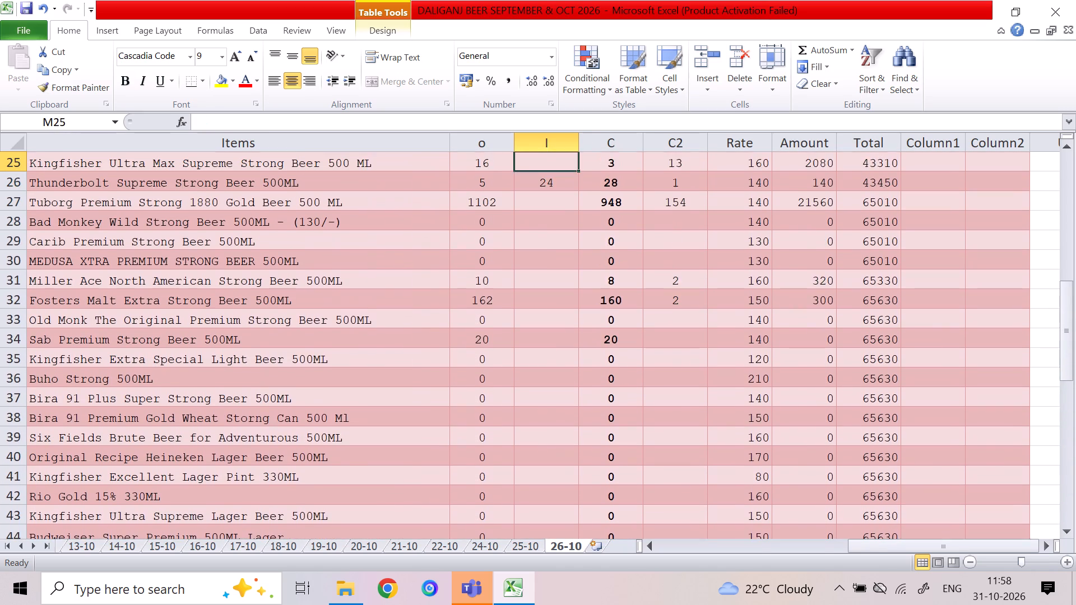
key(Up)
key(Down)
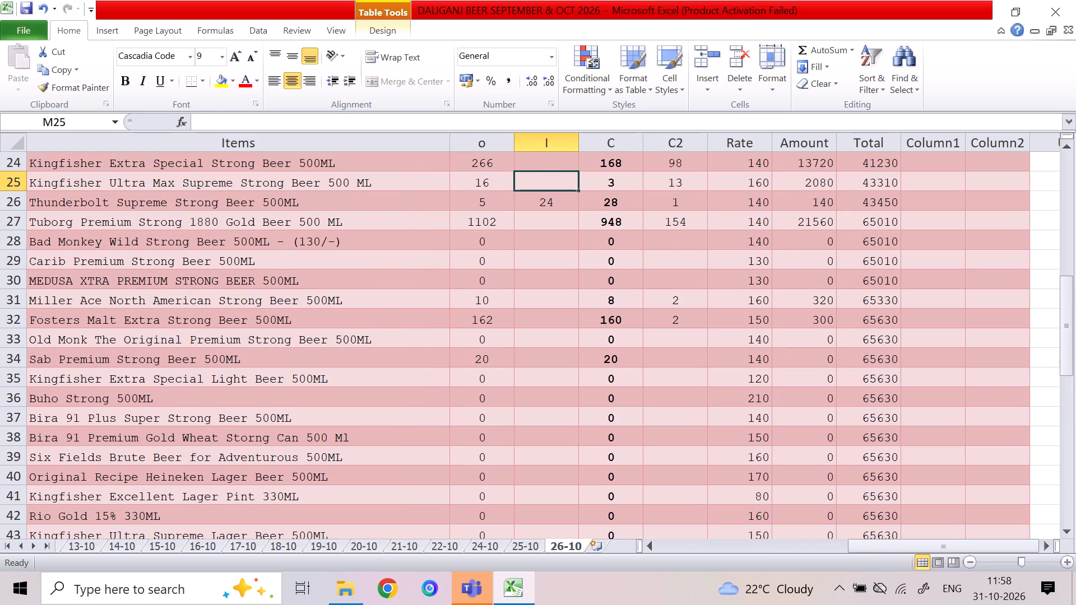
Review the column I entries from Kingfisher Ultra Max 500 ML in row 25 down to Old Monk in row 33.
key(Down)
key(Down)
key(Down)
key(Down)
key(Down)
key(Down)
key(Down)
key(Down)
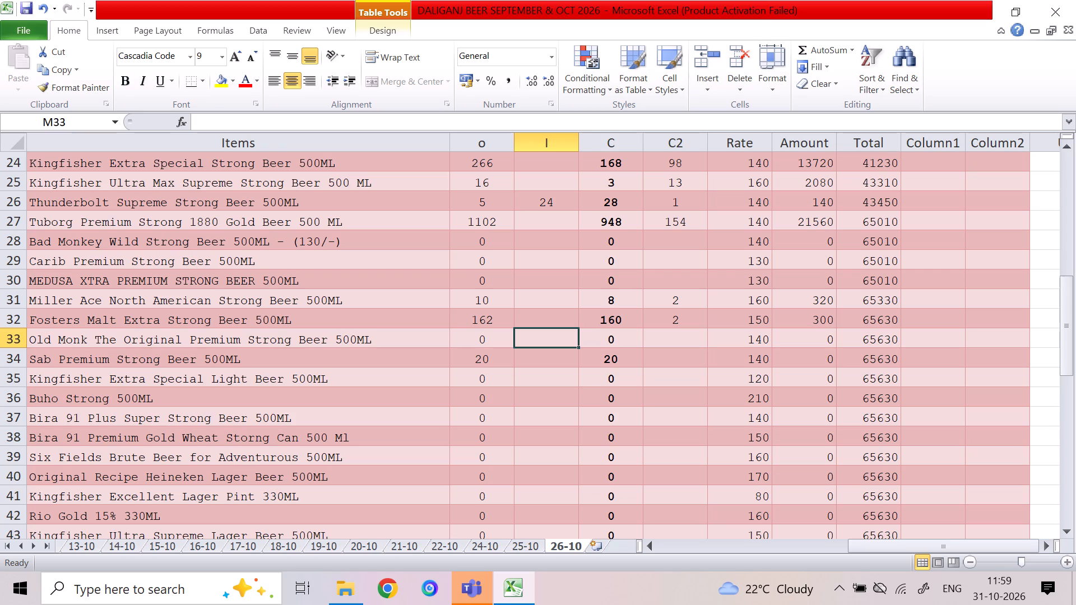
Review the column I entries from Old Monk in row 33 back up to the top of the item list.
key(Up)
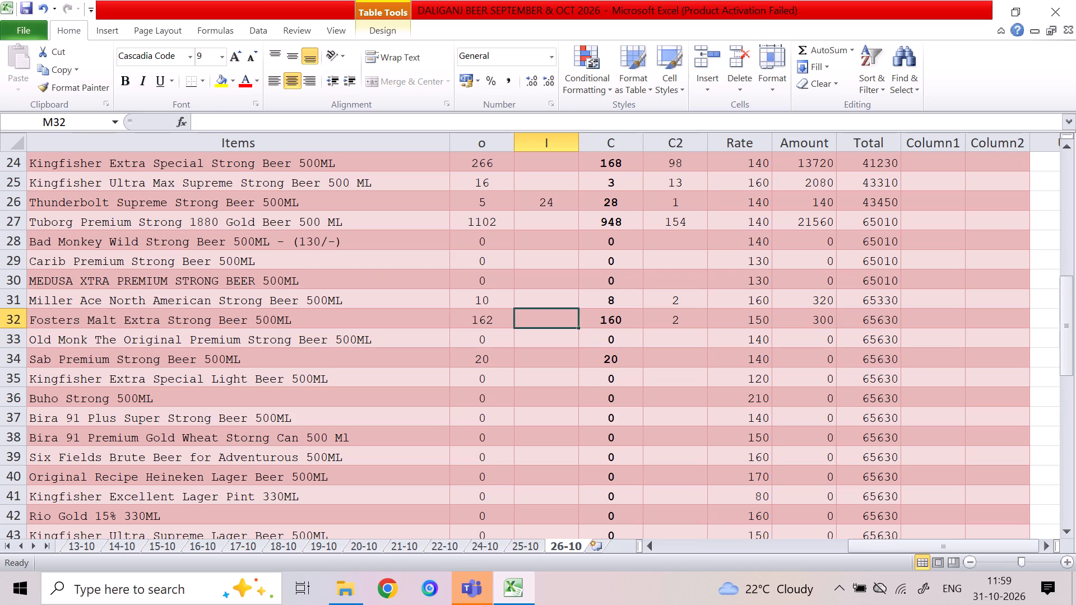
key(Up)
key(Up)
key(Up)
key(Up)
key(Up)
key(Up)
key(Up)
key(Up)
key(Up)
key(Up)
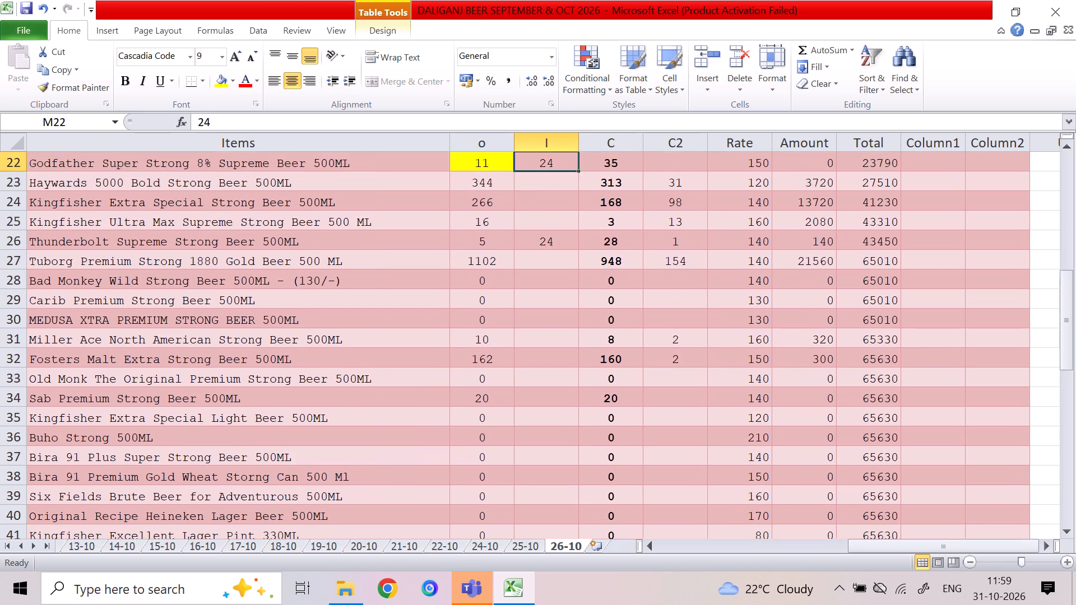
key(Up)
key(Up)
key(Up)
key(Up)
key(Up)
key(Up)
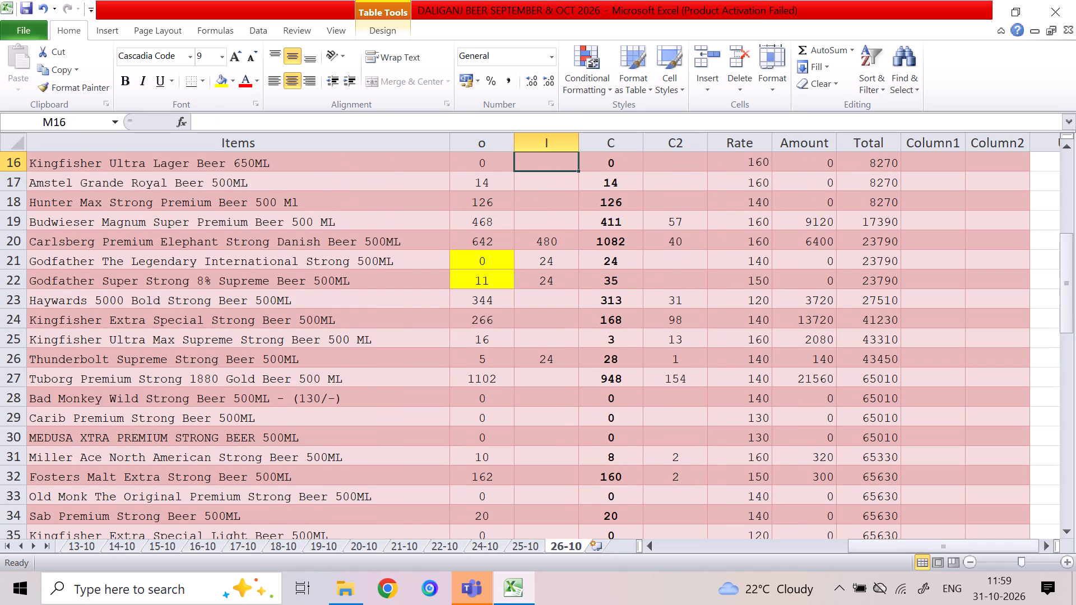
key(Up)
key(Up)
key(Up)
key(Up)
key(Up)
key(Up)
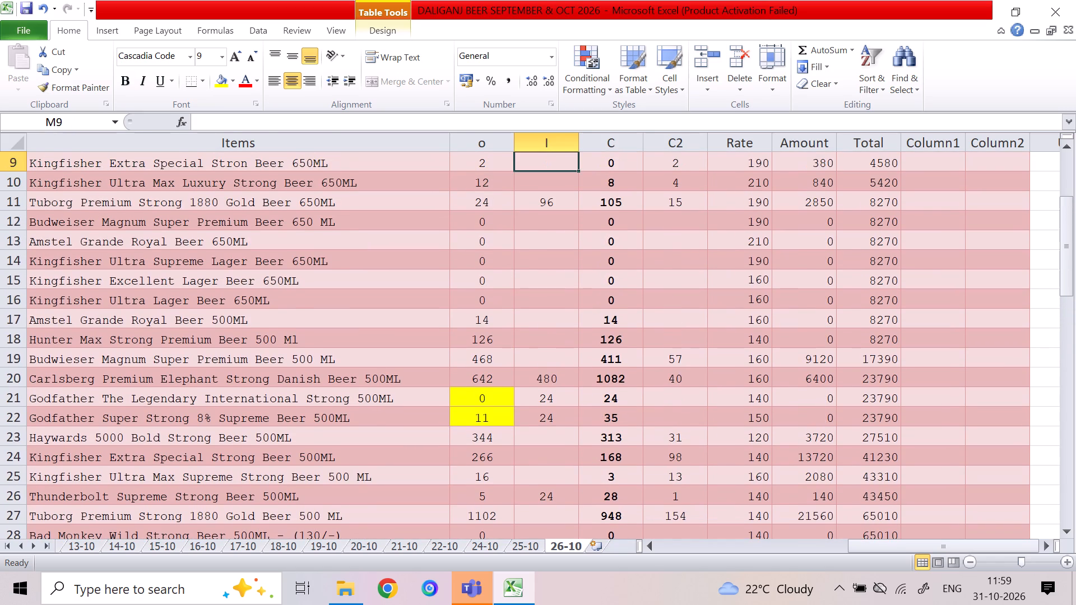
key(Up)
key(Up)
key(Up)
key(Up)
key(Up)
Examine the item rows between Godfather The Legendary 500ML in row 21 and Budweiser Magnum 650 ML in row 12.
key(Down)
key(Down)
key(Down)
key(Down)
key(Down)
key(Down)
key(Down)
key(Down)
key(Down)
key(Down)
key(Down)
key(Down)
key(Down)
key(Down)
key(Down)
key(Down)
key(Down)
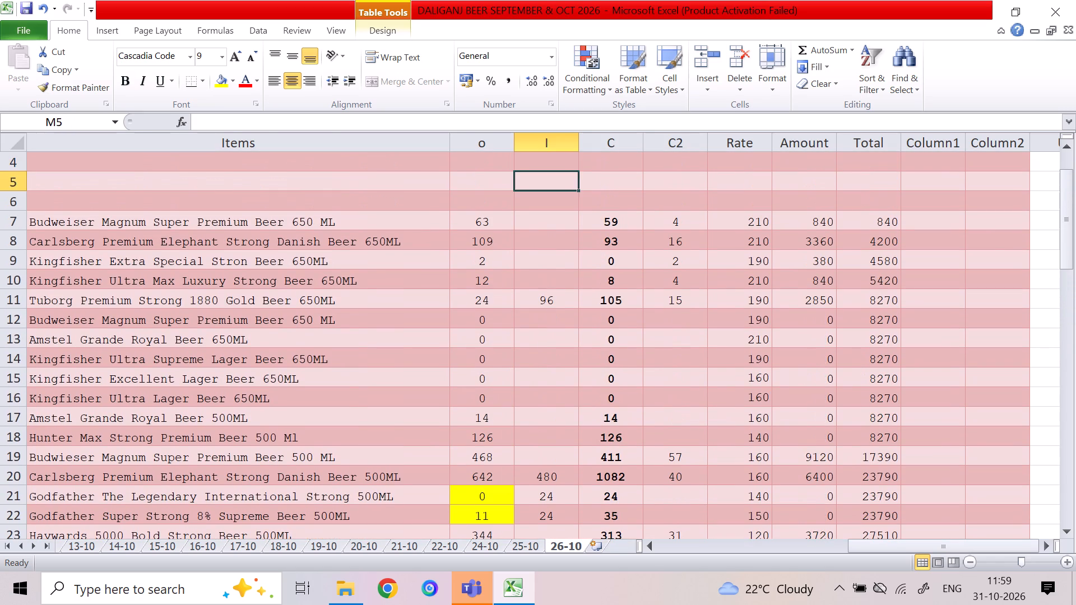
key(Left)
key(Left)
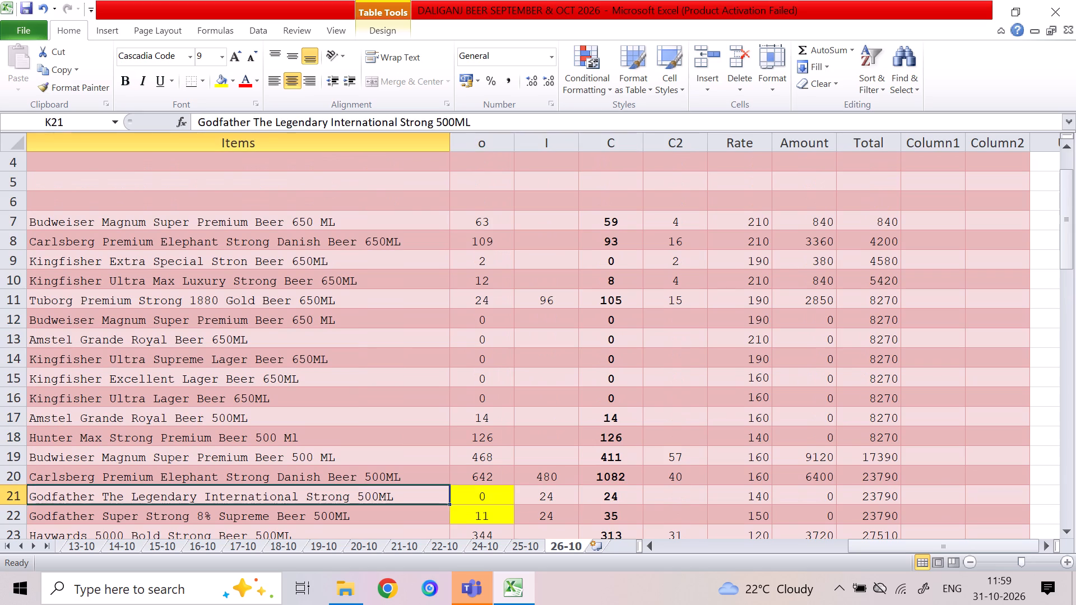
key(Up)
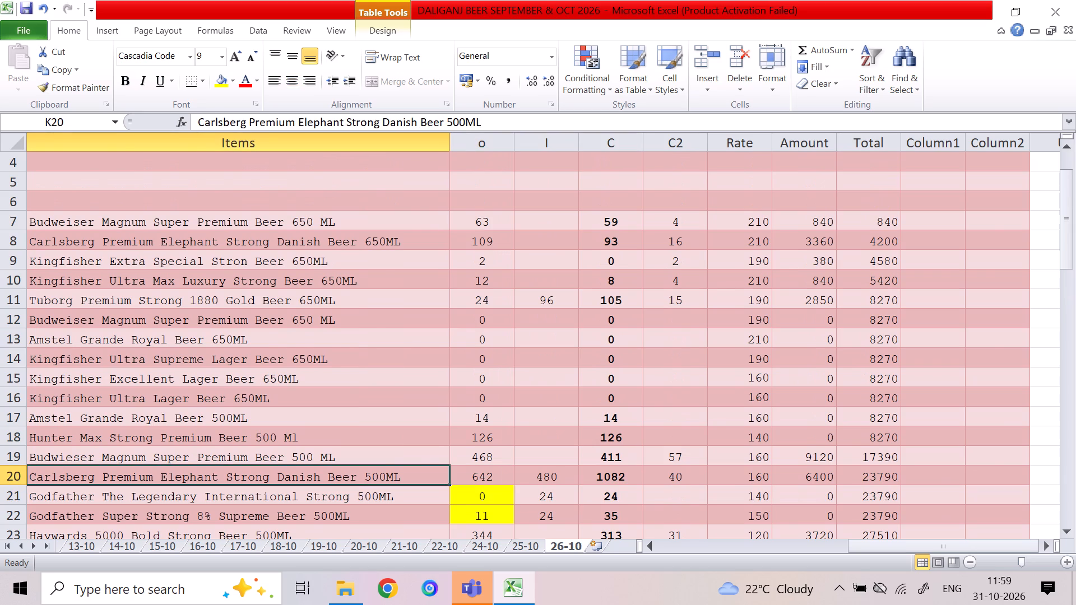
key(Left)
key(Up)
key(Right)
key(Right)
key(Up)
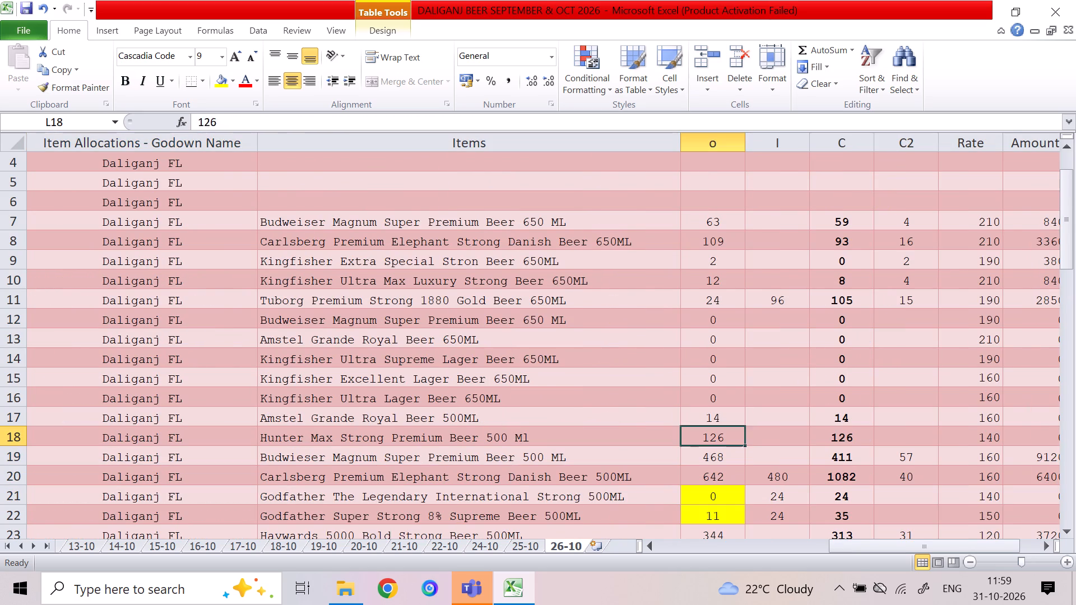
key(Up)
key(Left)
key(Up)
key(Up)
key(Up)
key(Up)
key(Up)
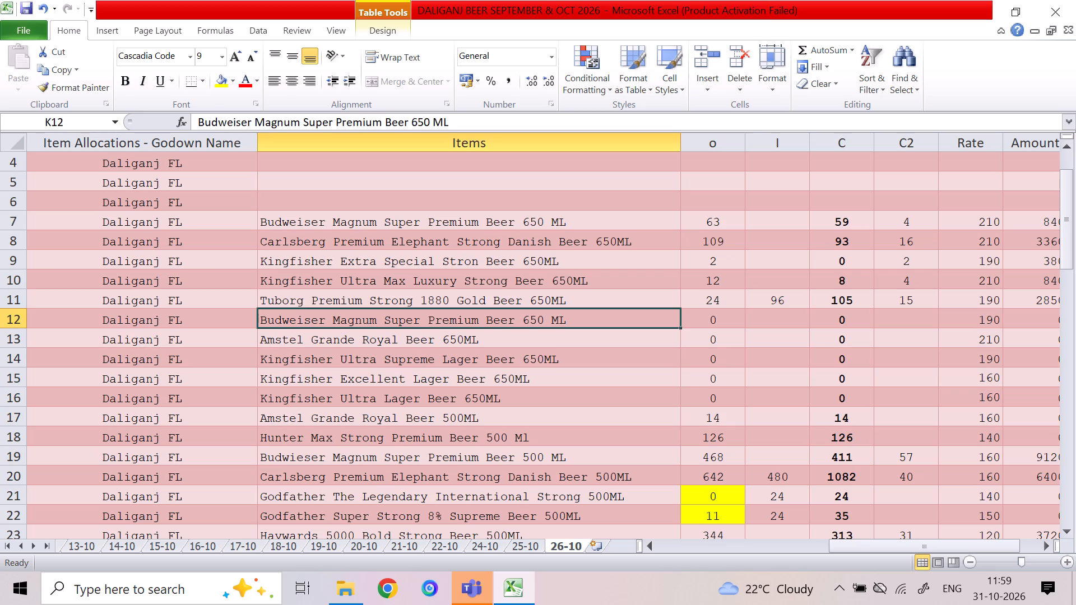
Read through the item names from Budweiser Magnum 650 ML in row 12 down to Carlsberg Smooth 500ML in row 48.
key(Down)
key(Down)
key(Down)
key(Down)
key(Down)
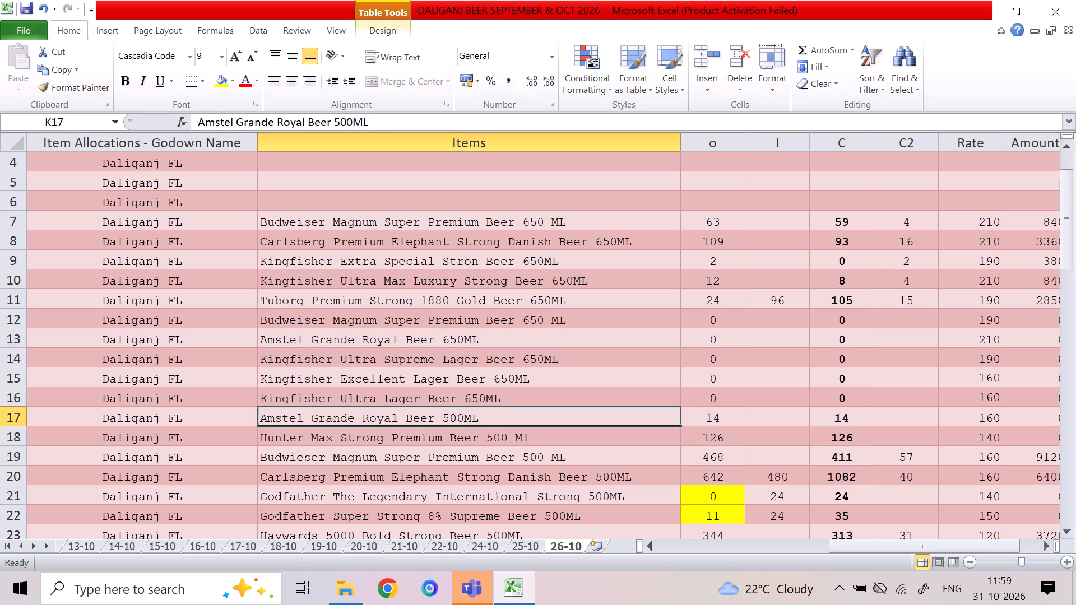
key(Down)
key(Down)
key(Down)
key(Up)
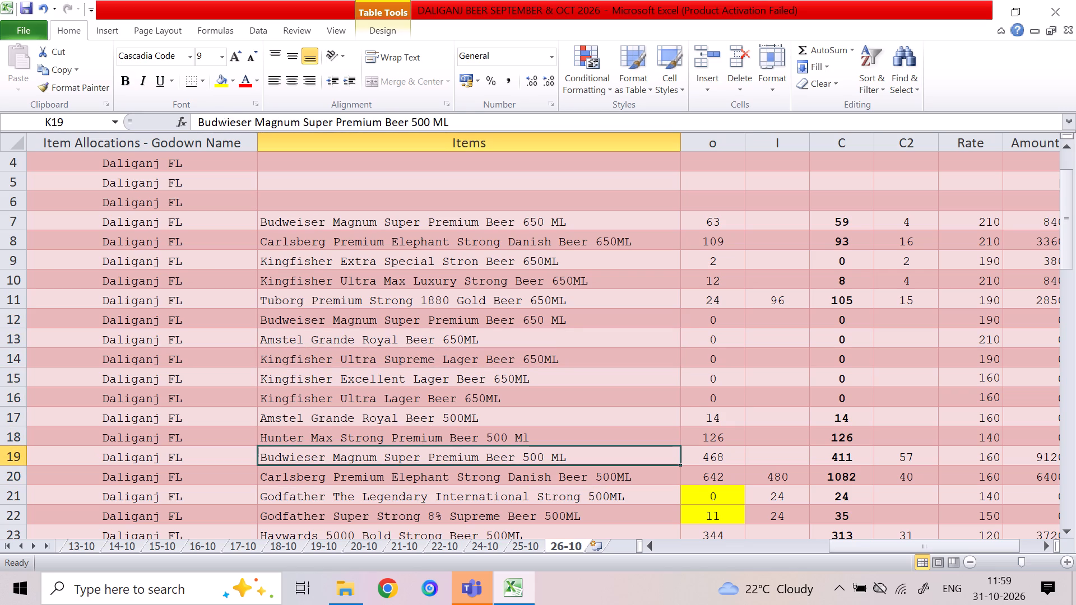
key(Down)
key(Down)
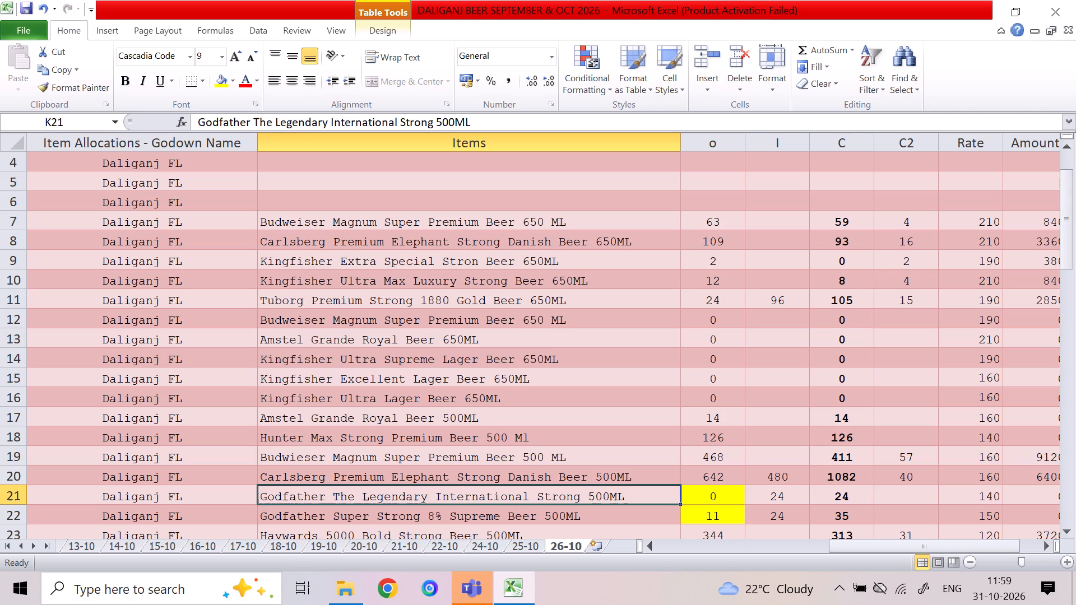
key(Down)
key(Down)
key(Down)
key(Down)
key(Down)
key(Down)
key(Down)
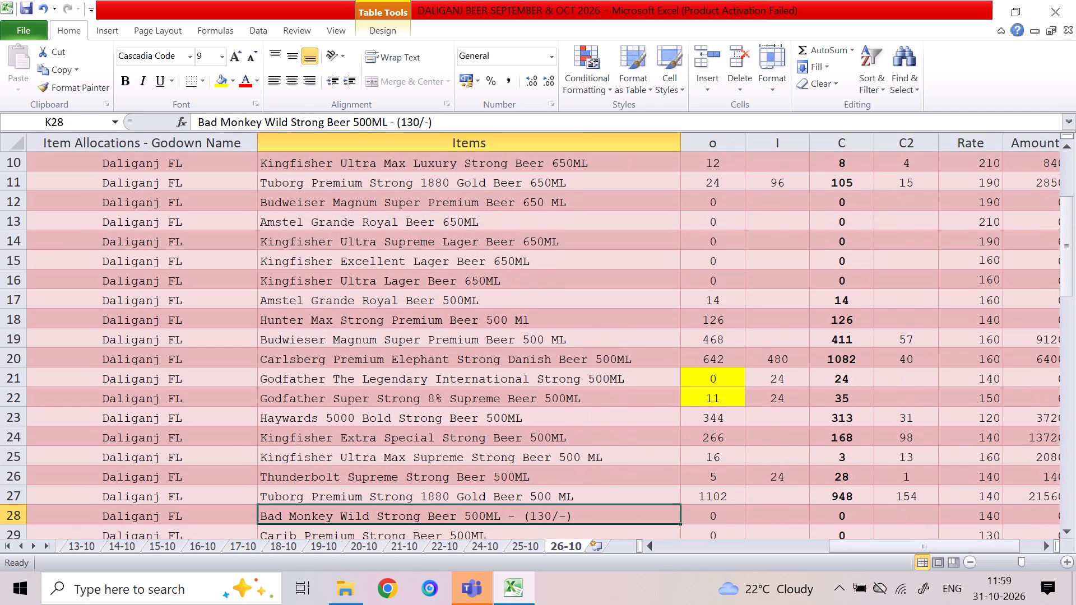
key(Down)
key(Down)
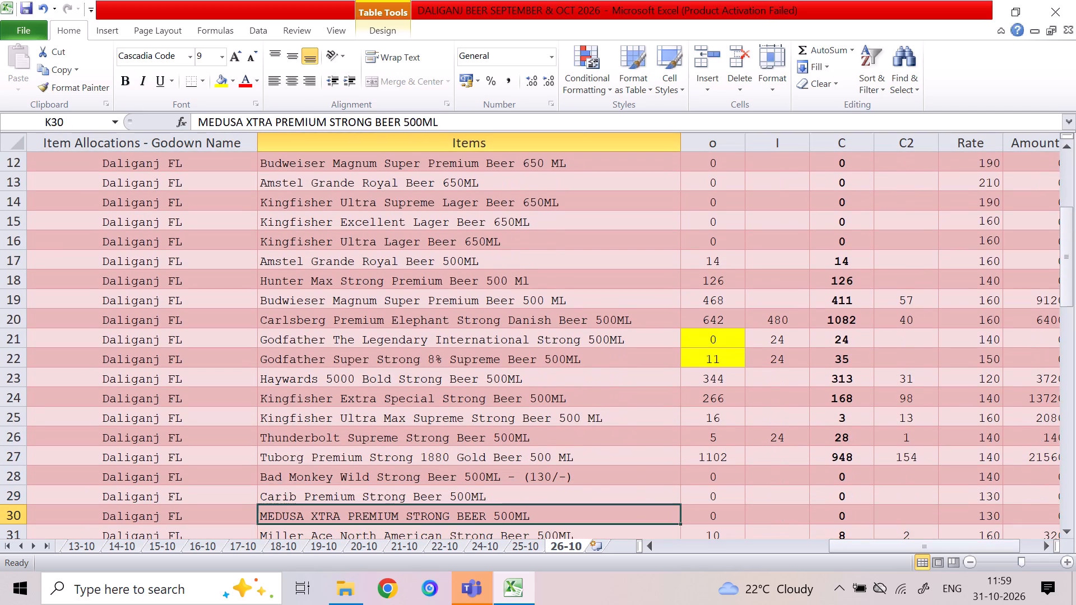
key(Down)
key(Down)
key(Down)
key(Down)
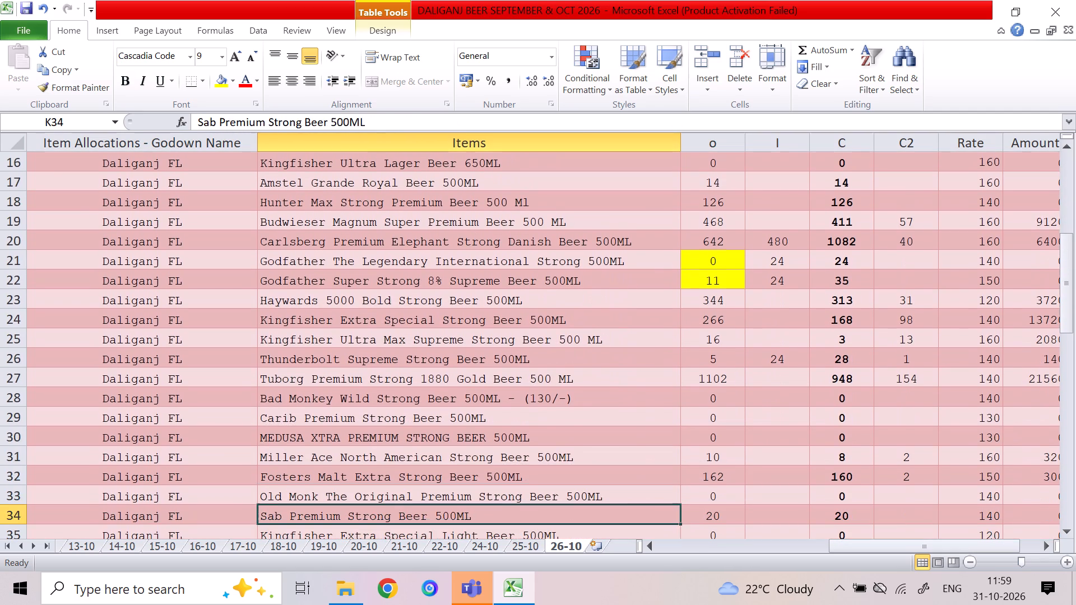
key(Down)
key(Down)
key(Down)
key(Down)
key(Down)
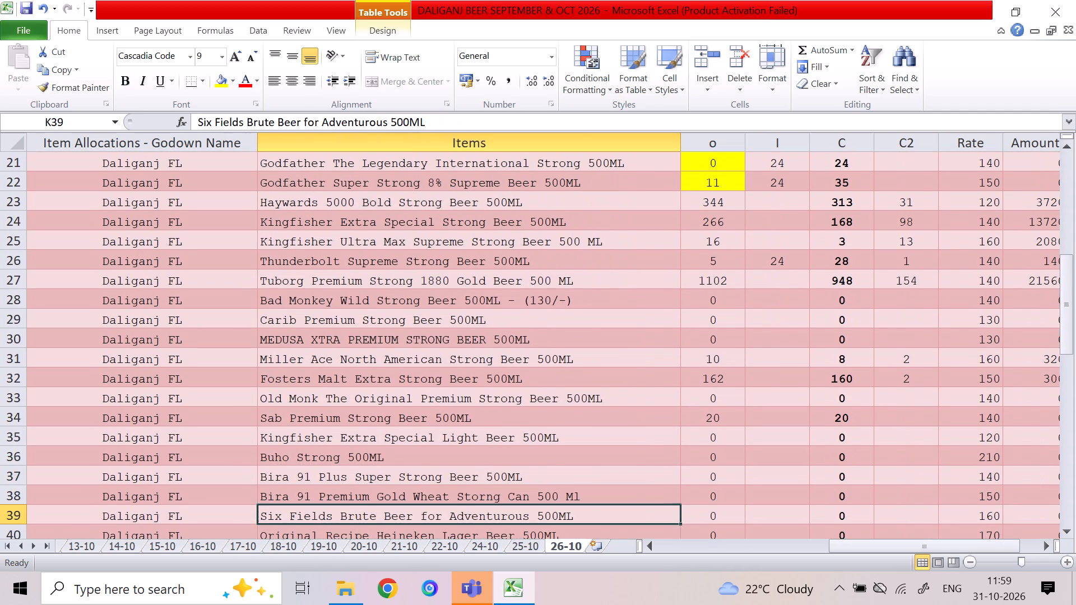
key(Down)
key(Down)
key(Down)
key(Down)
key(Down)
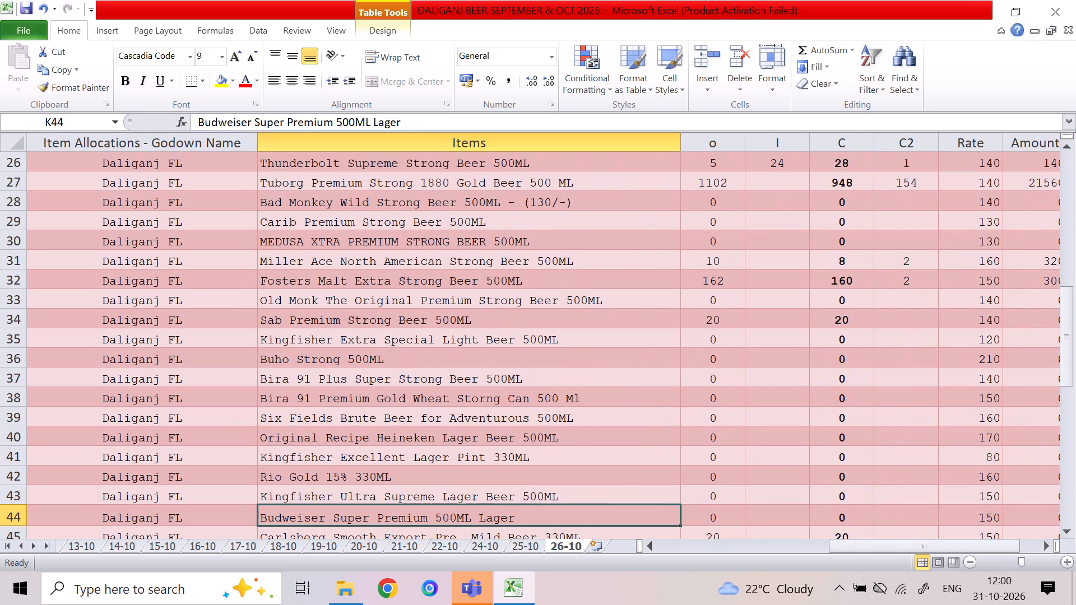
key(Down)
key(Down)
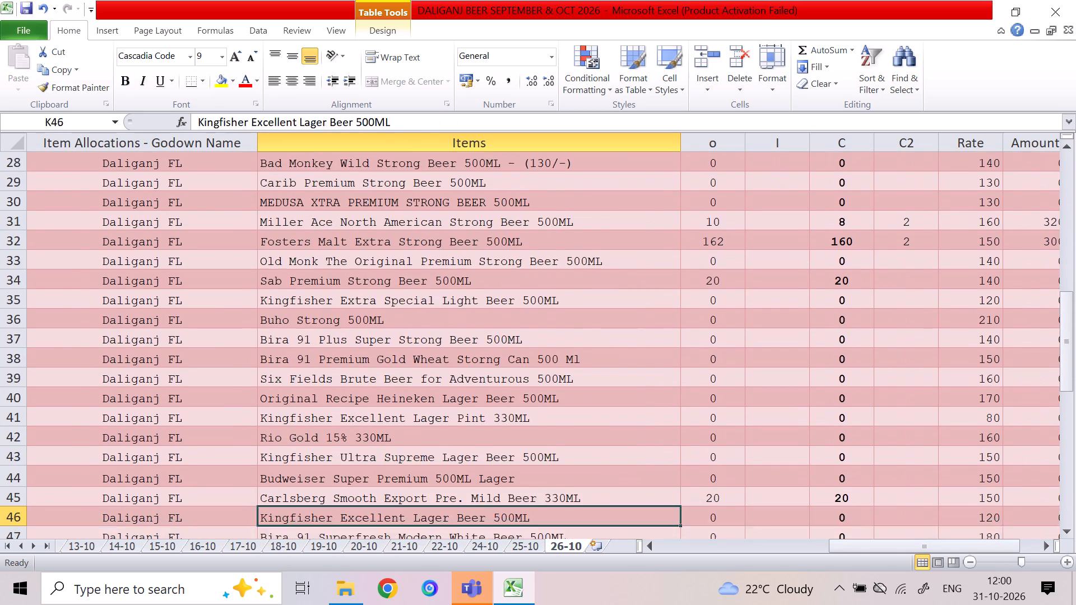
key(Down)
key(Down)
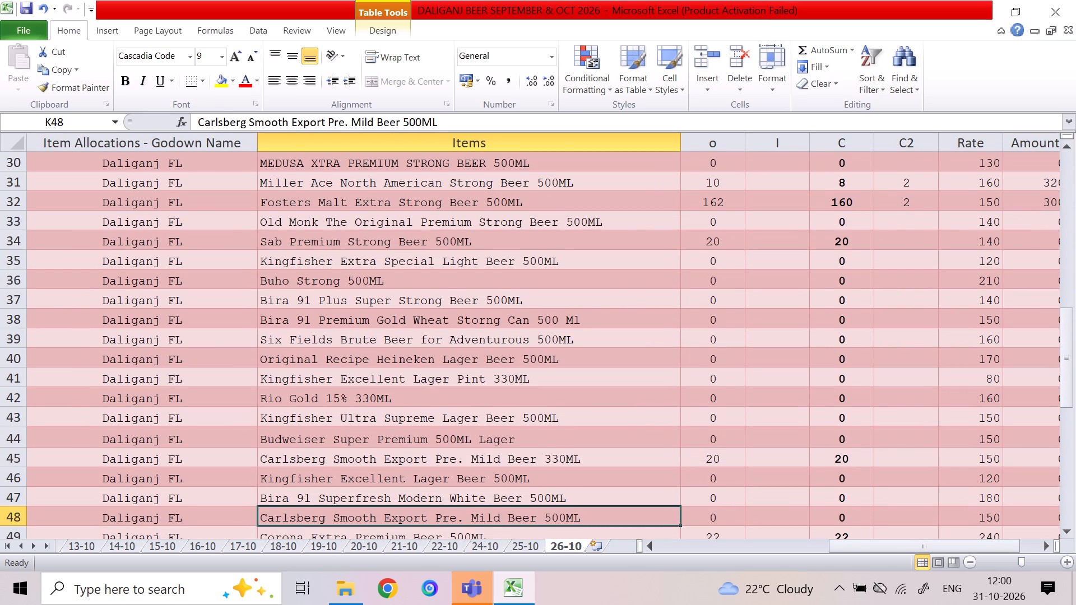
Enter 72 in column I for Budweiser Super Premium 500ML Lager in row 44.
key(Up)
key(Up)
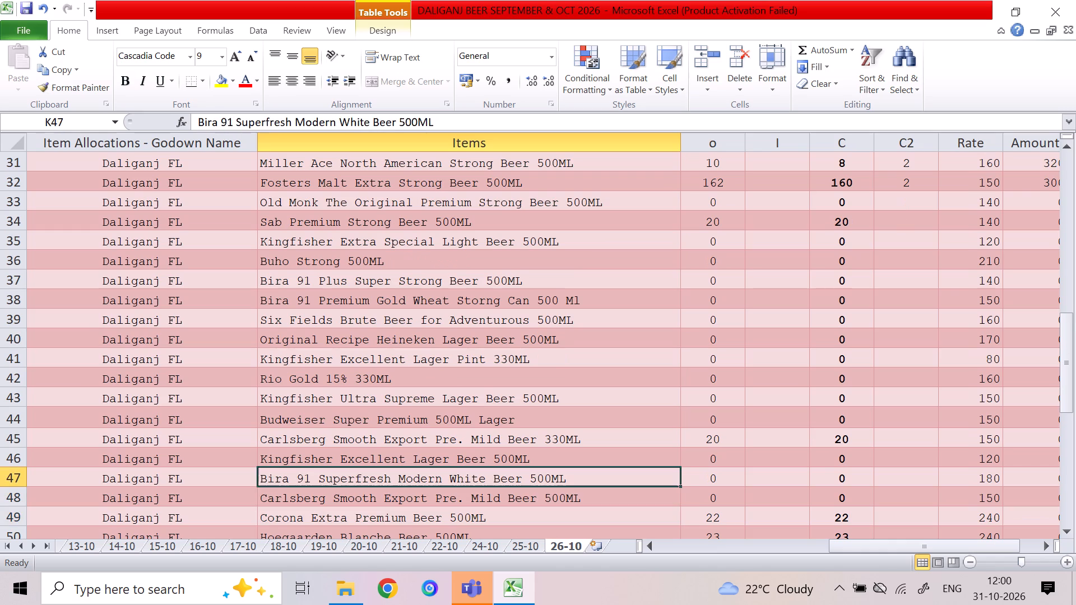
key(Up)
key(Up)
key(Down)
key(Down)
key(Up)
key(Up)
key(Up)
key(Right)
key(Right)
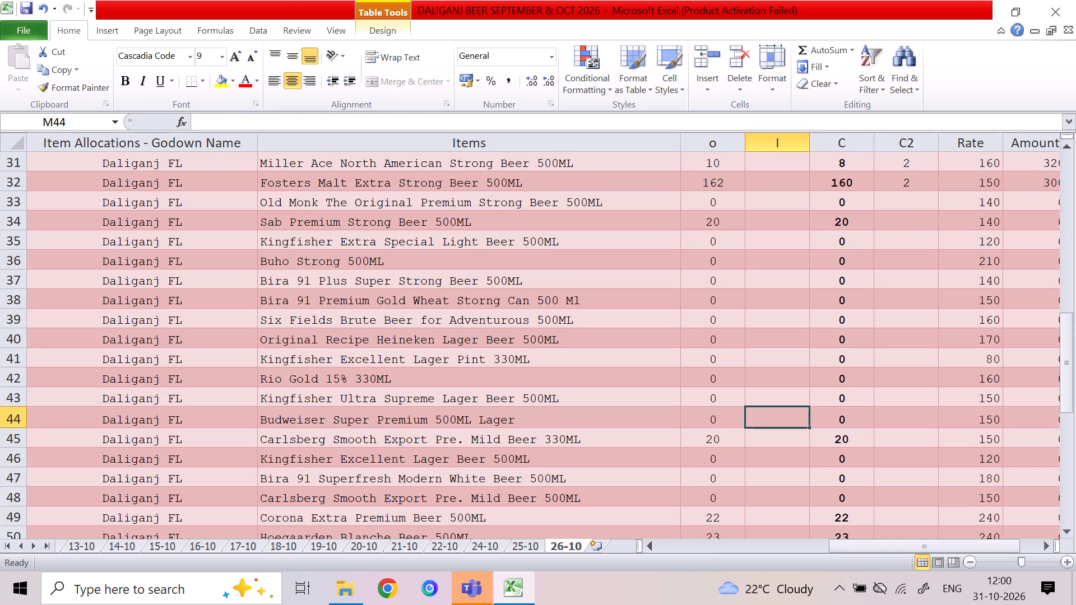
text(72)
key(Down)
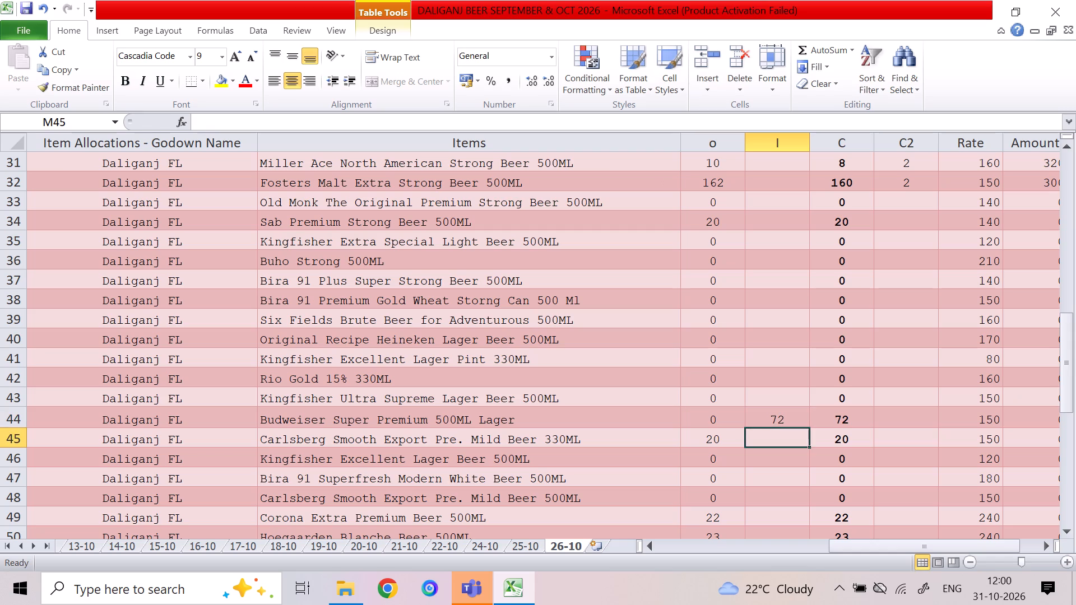
Check the stock totals in rows 66 and 67 and the sales total under Column1.
key(Down)
key(Down)
key(Down)
key(Down)
key(Down)
key(Down)
key(Down)
key(Down)
key(Down)
key(Down)
key(Down)
key(Down)
key(Down)
key(Down)
key(Down)
key(Down)
key(Down)
key(Down)
key(Down)
key(Down)
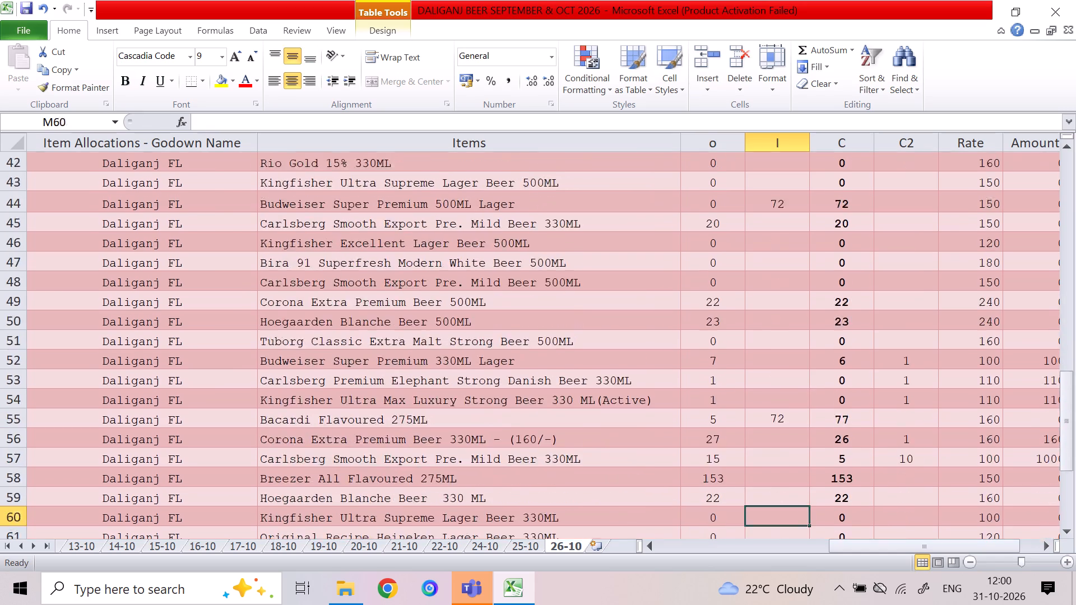
key(Up)
key(Up)
key(Up)
key(Up)
key(Up)
key(Up)
key(Up)
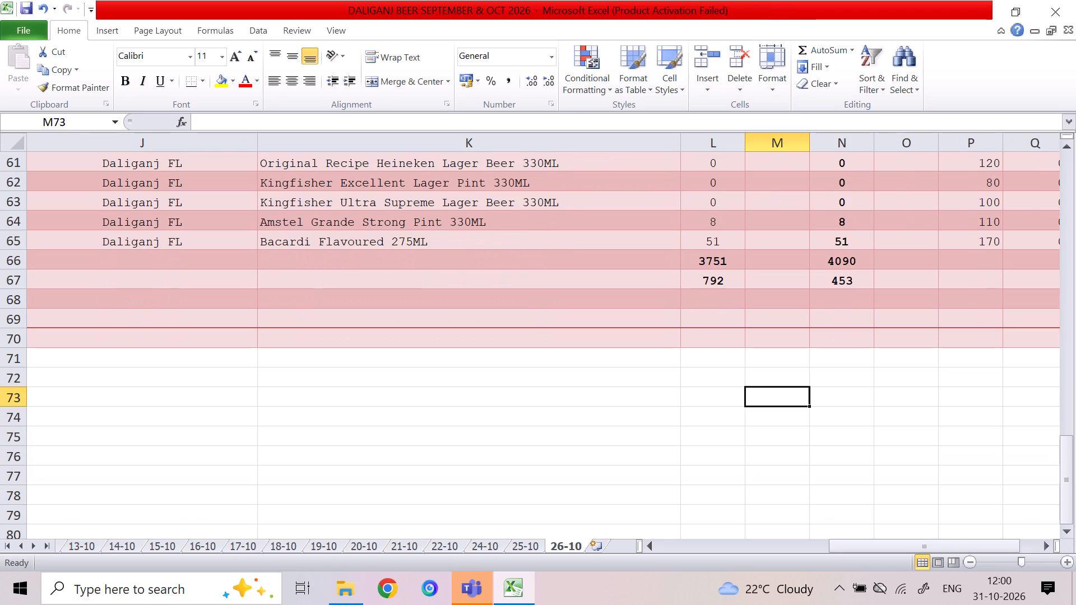
key(Up)
key(Up)
key(Up)
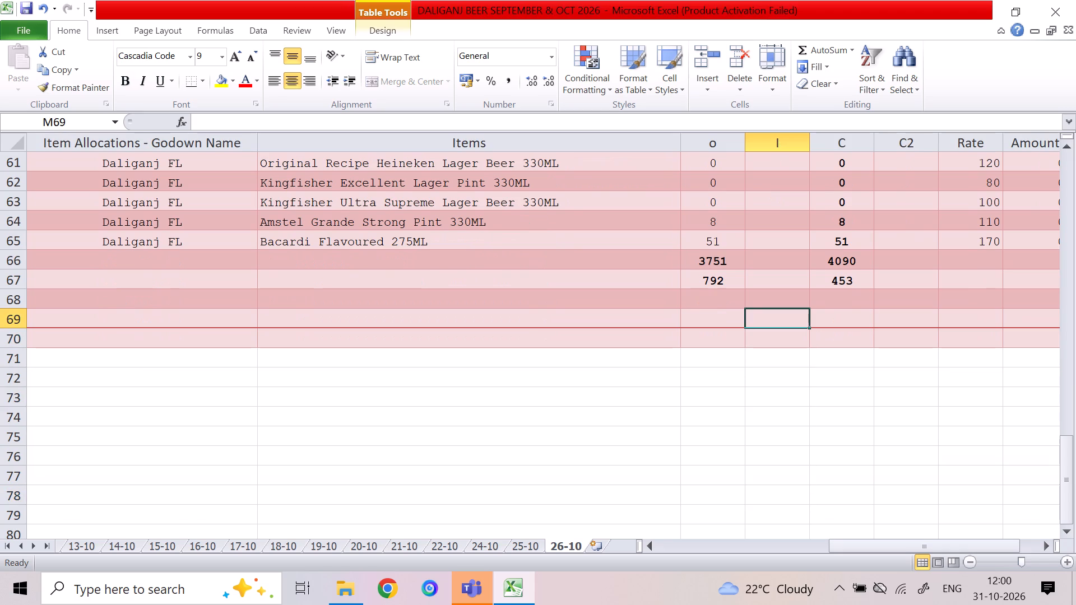
key(Right)
key(Right)
key(Right)
key(Right)
key(Right)
key(Right)
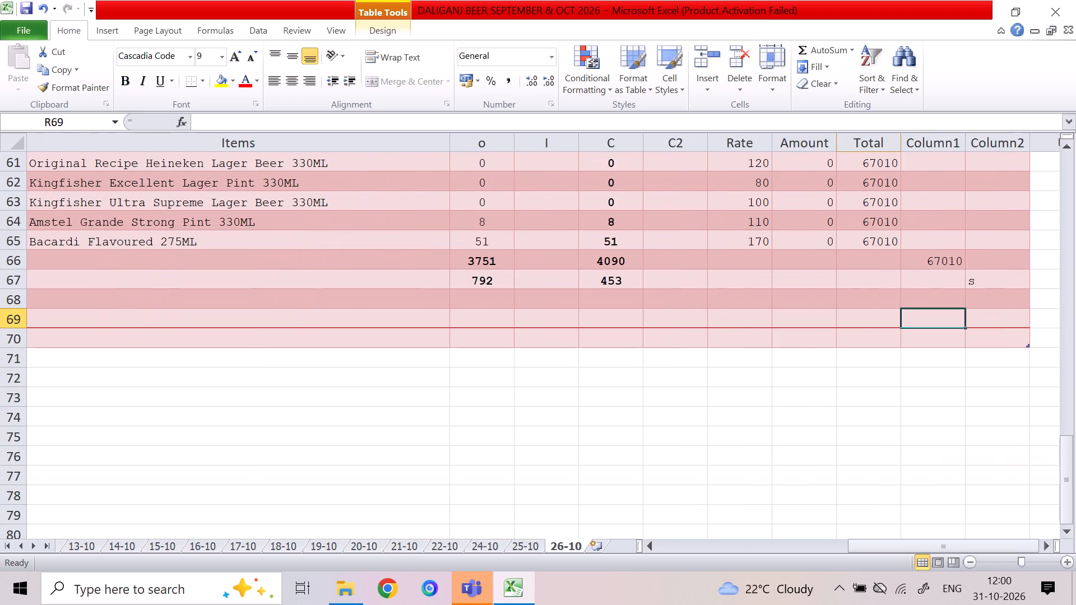
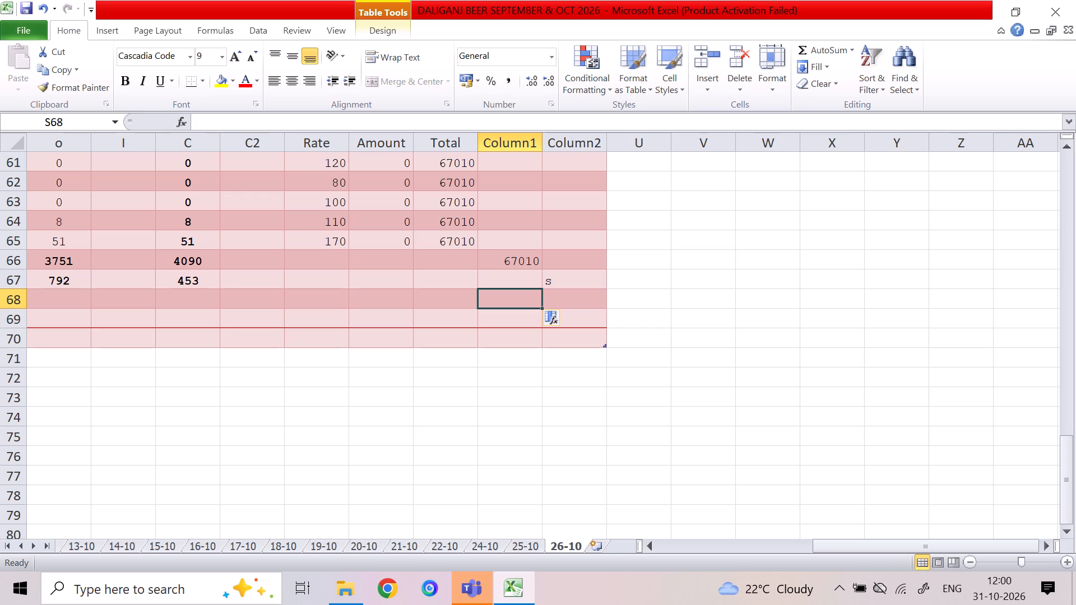
Save the workbook.
key(ctrl+s)
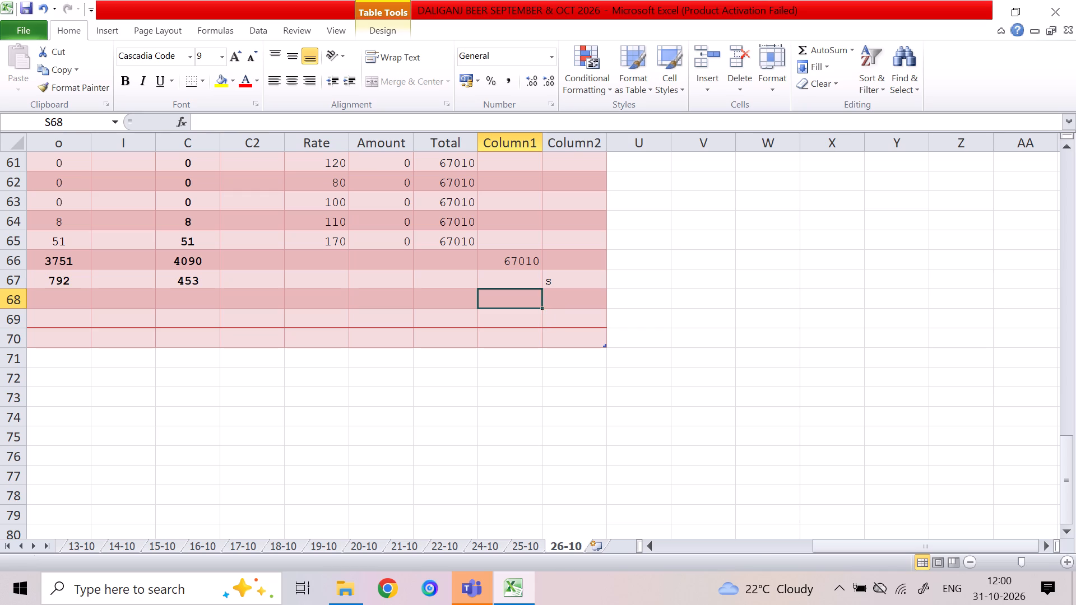
Create a copy of the 26-10 sheet at the end of the workbook.
right_click(565, 544)
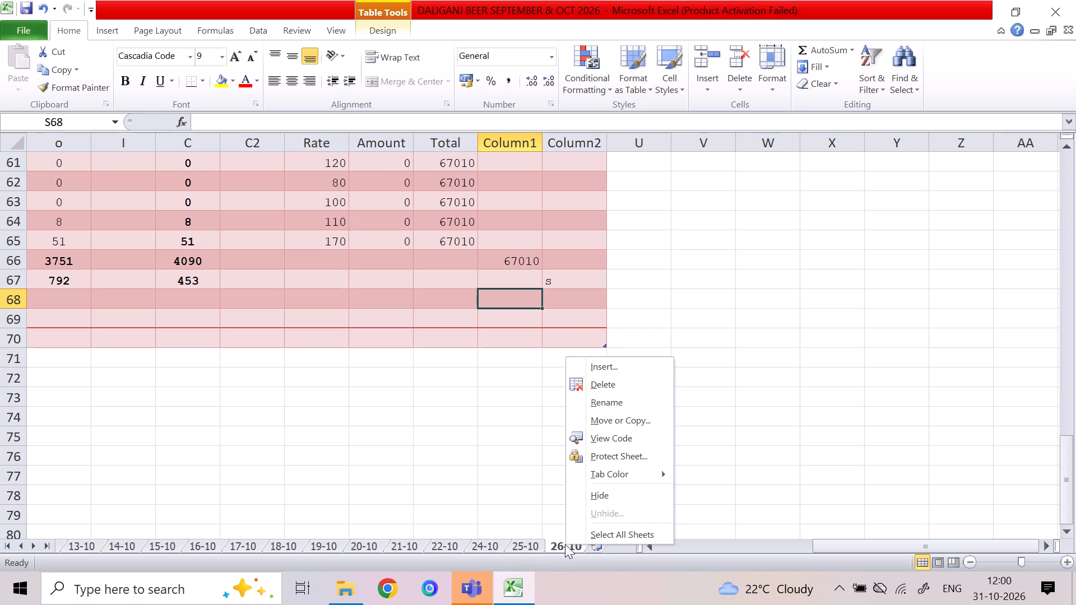
click(614, 422)
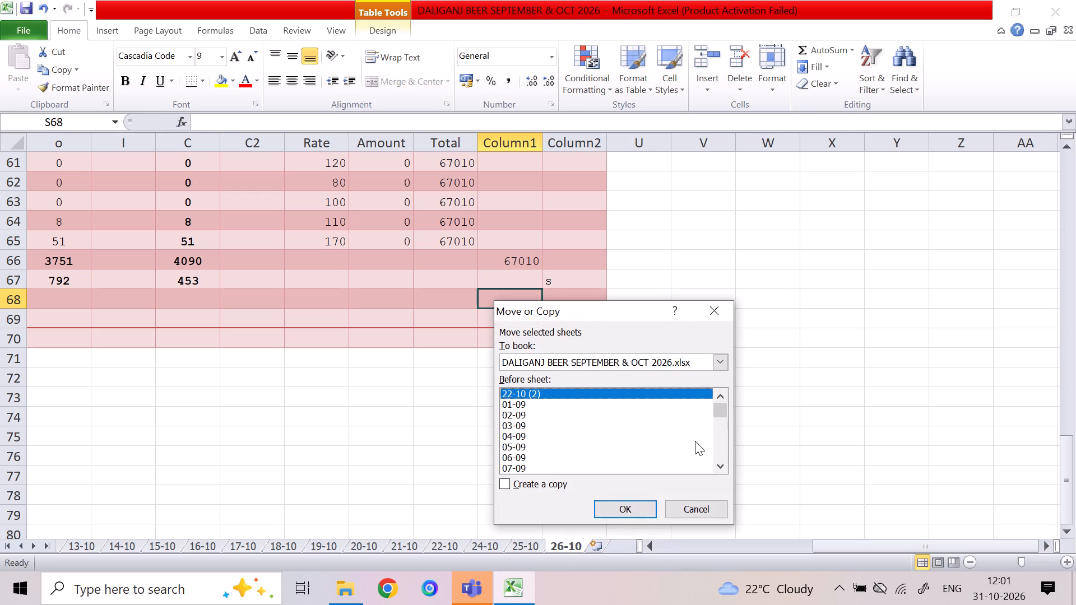
drag(715, 415, 727, 481)
click(544, 470)
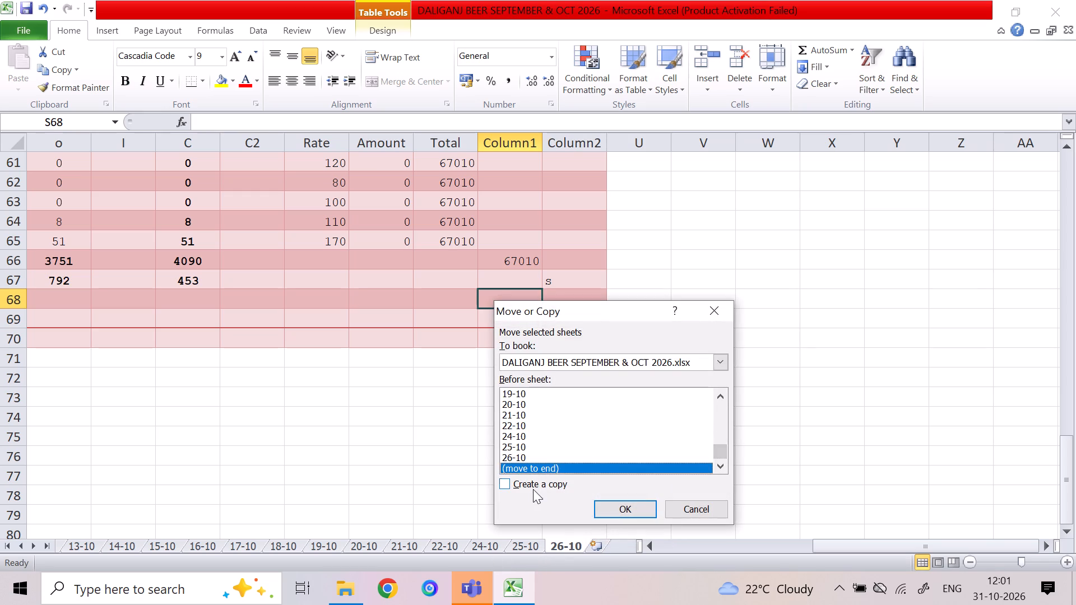
click(533, 489)
click(632, 514)
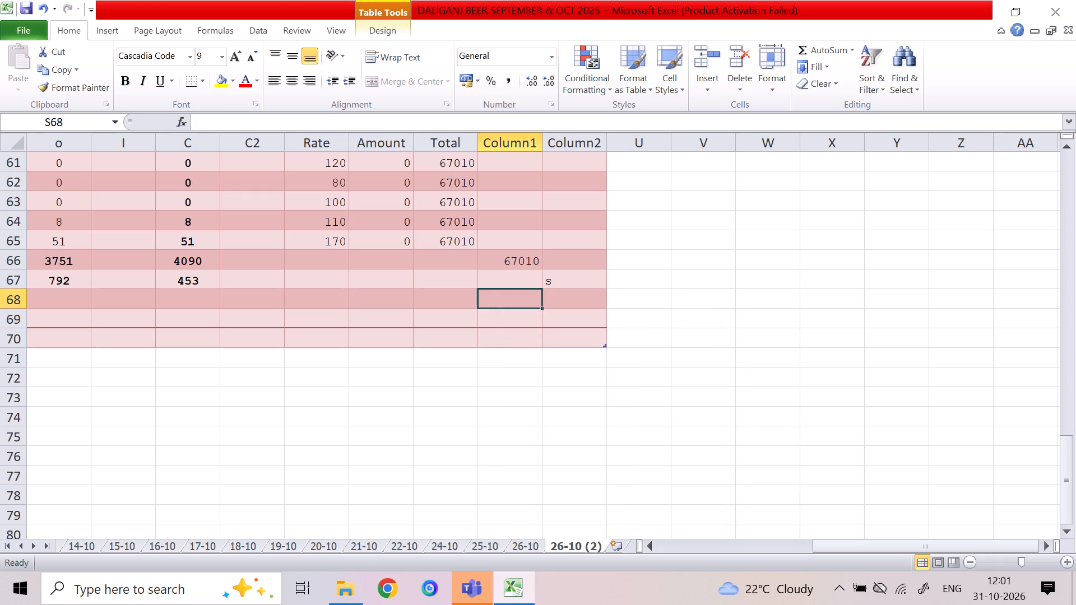
Rename the copied sheet as 27-10.
right_click(574, 550)
click(611, 409)
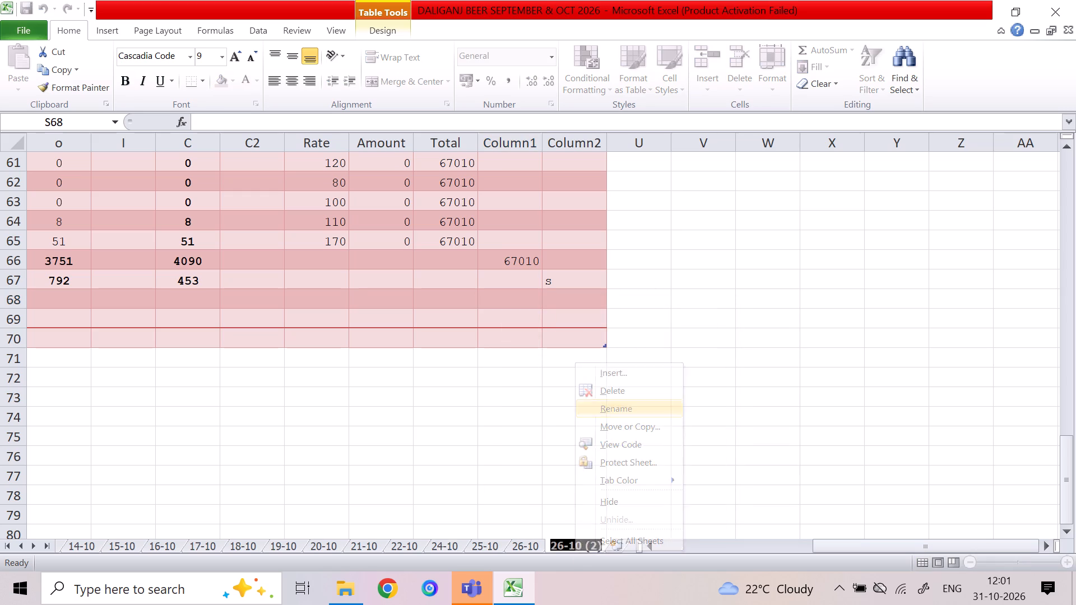
text(27-10)
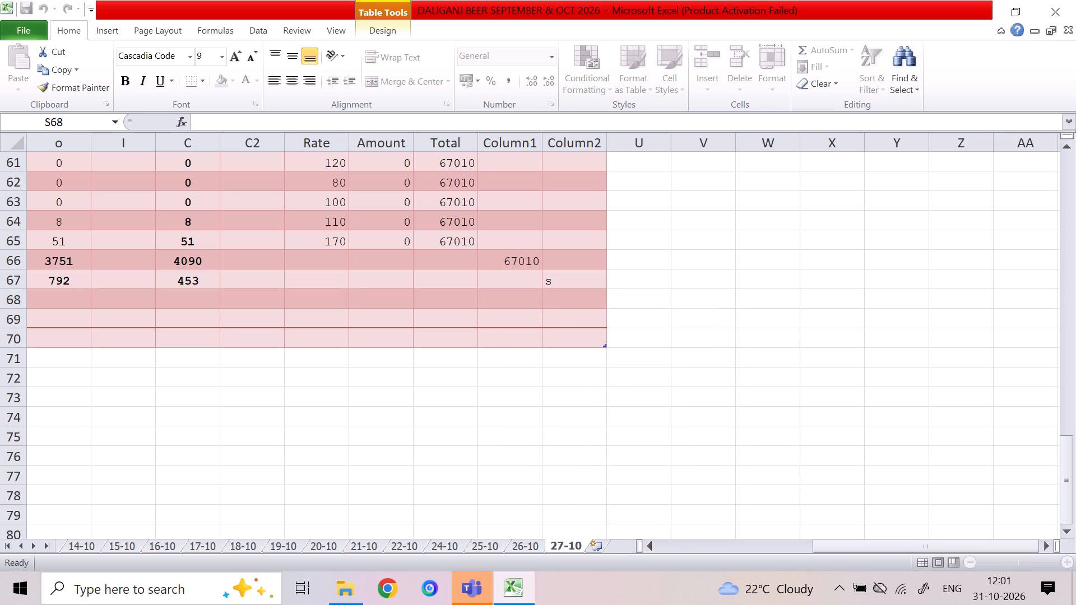
click(611, 409)
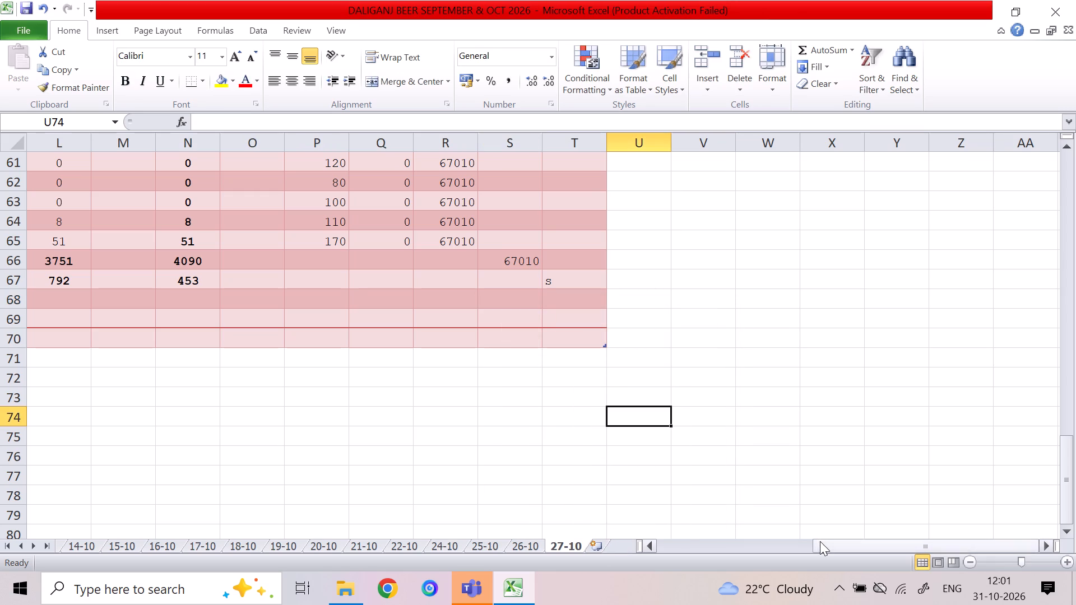
Change the voucher date in cell A2 of the 27-10 sheet to 27-10-2026.
drag(820, 541, 676, 528)
drag(813, 548, 727, 544)
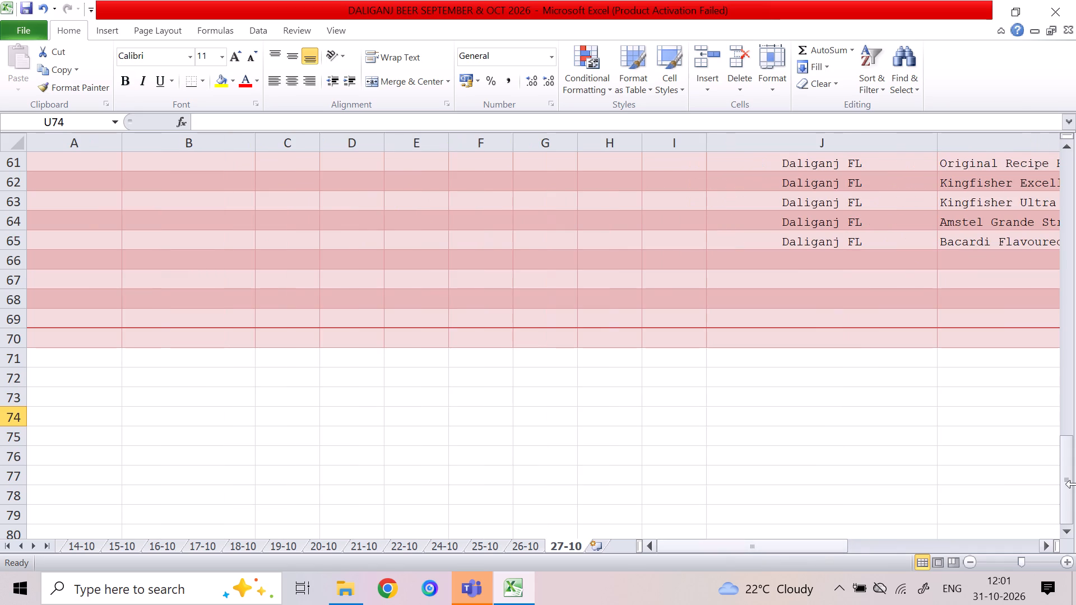
drag(1065, 472, 1075, 187)
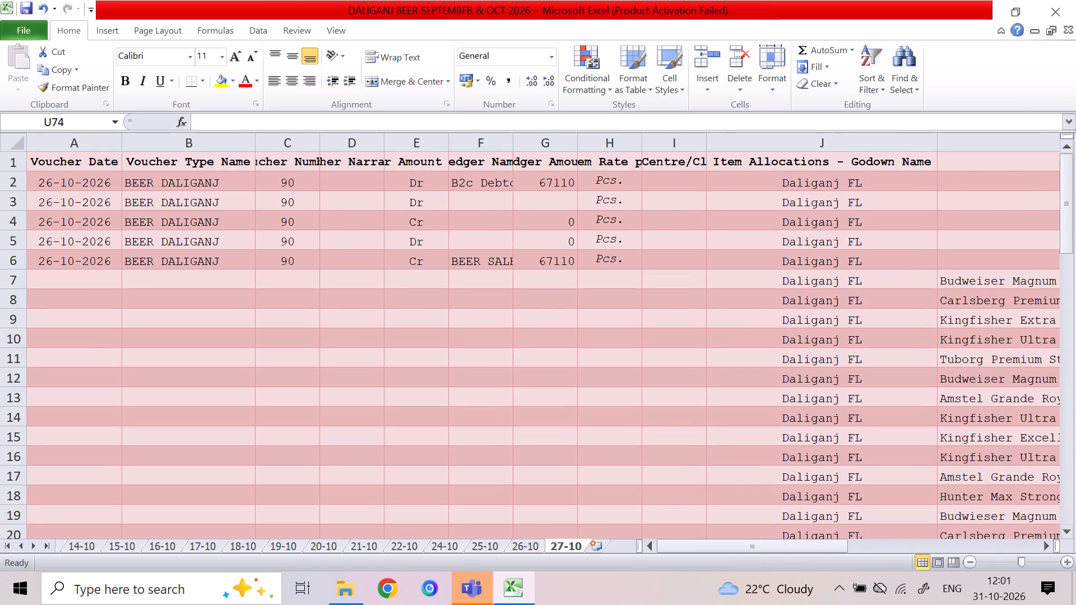
double_click(50, 182)
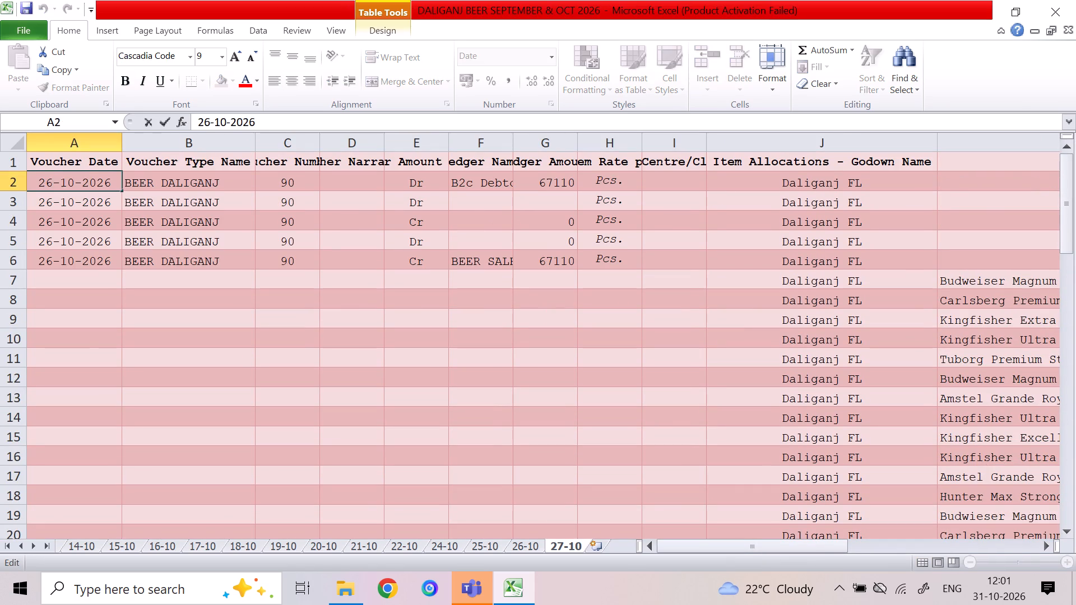
key(BackSpace)
key(7)
key(Return)
click(252, 413)
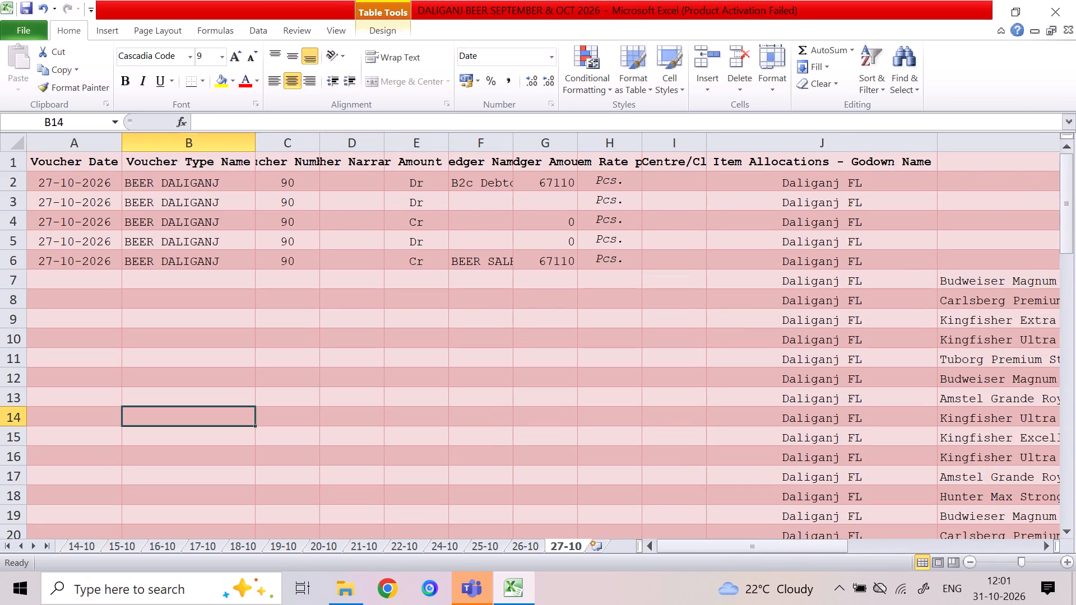
Copy the column C quantities from rows 7 to 65 into column o, starting at row 7, as values only.
drag(723, 544, 820, 550)
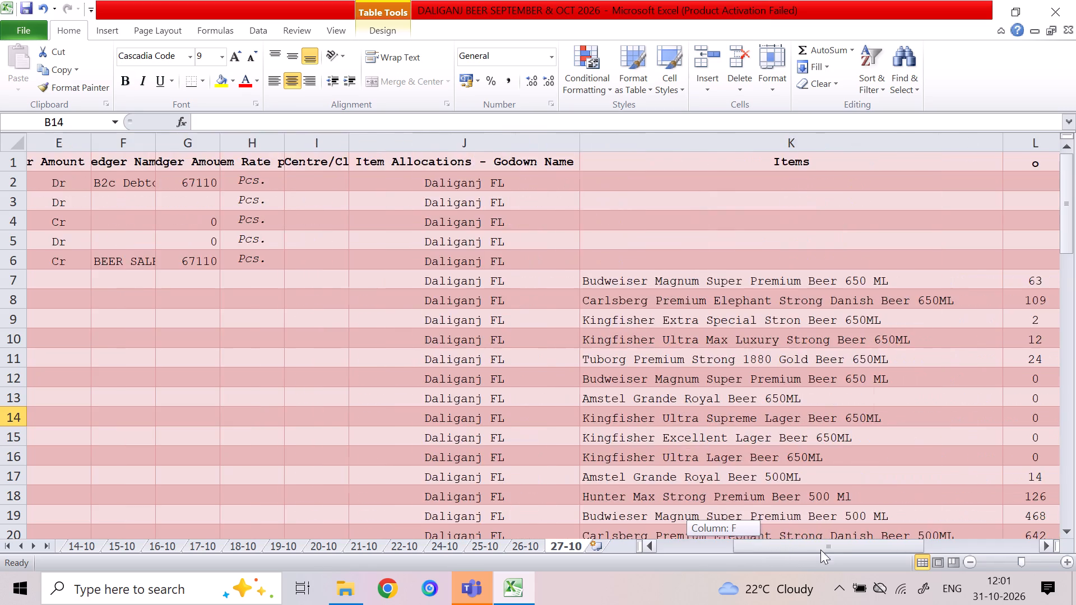
drag(820, 550, 856, 550)
click(964, 282)
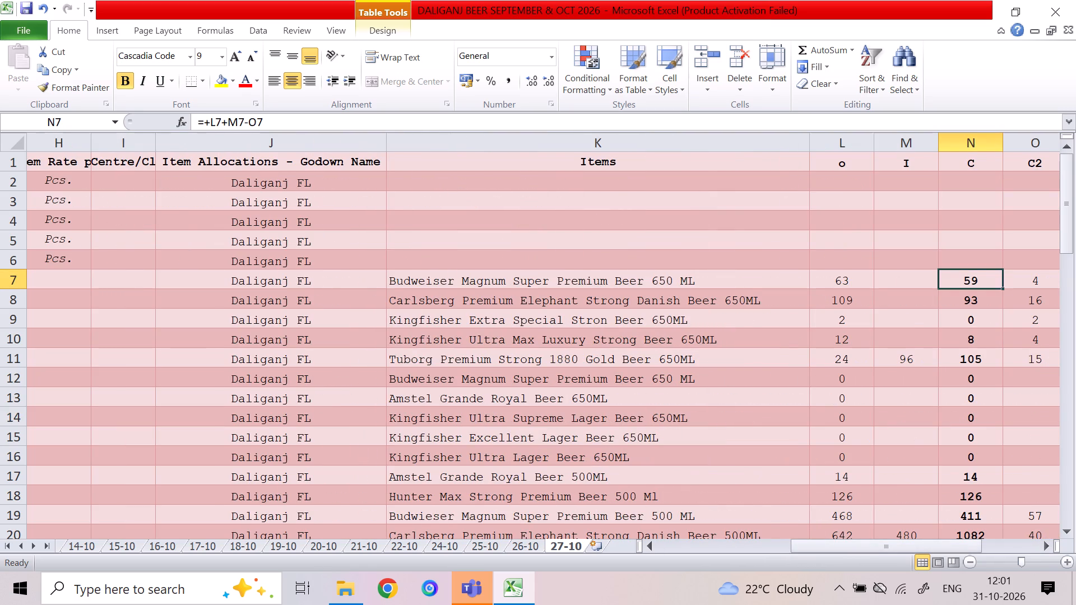
key(shift+Down)
key(shift+Down)
key(shift+Down)
key(shift+Down)
key(shift+Down)
key(shift+Down)
key(shift+Down)
key(shift+Down)
key(shift+Down)
key(shift+Down)
key(shift+Down)
key(shift+Down)
key(shift+Down)
key(shift+Down)
key(shift+Down)
key(shift+Down)
key(shift+Down)
key(shift+Down)
key(shift+Down)
key(shift+Down)
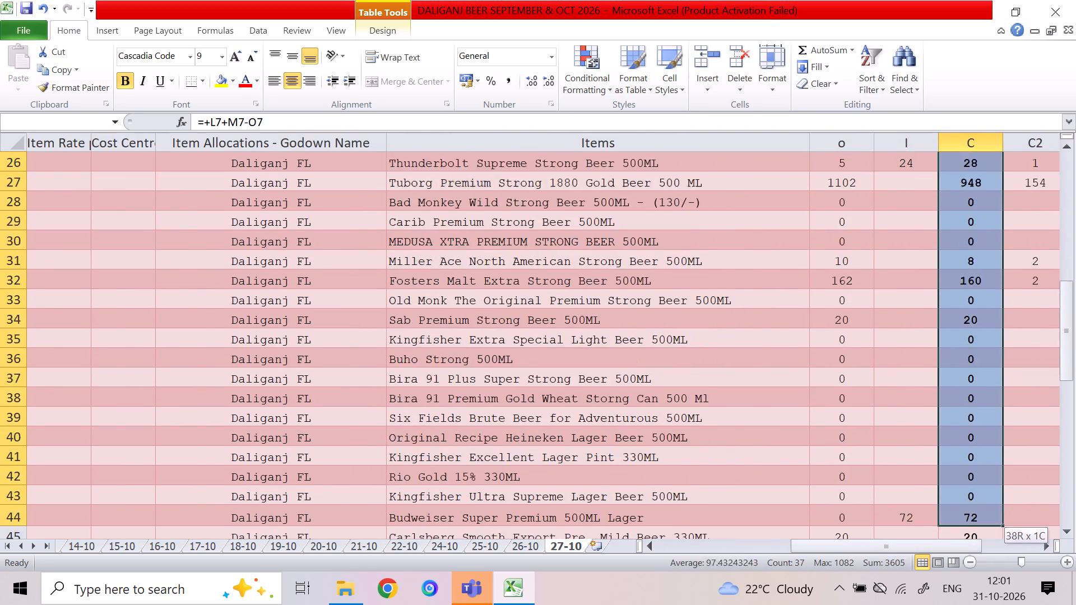
key(shift+Up)
key(shift+Up)
key(shift+Up)
key(shift+Up)
key(shift+Up)
key(shift+Up)
key(shift+Up)
key(shift+Up)
key(shift+Up)
key(shift+Up)
key(shift+Up)
key(shift+Up)
key(shift+Up)
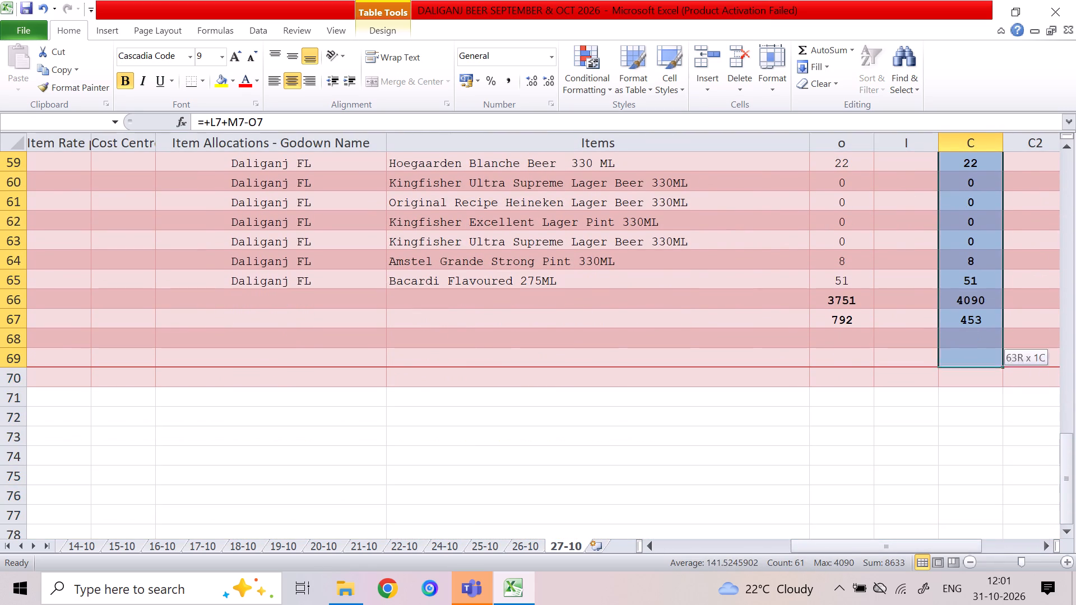
key(shift+Down)
key(ctrl+c)
key(Up)
key(Left)
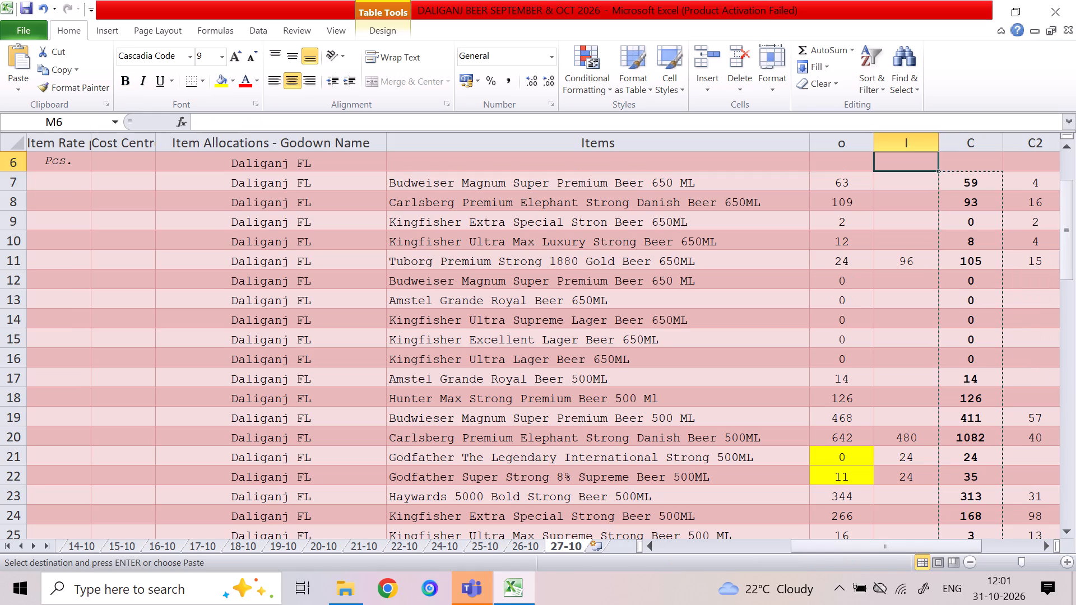
key(Left)
key(Left)
key(Down)
key(Right)
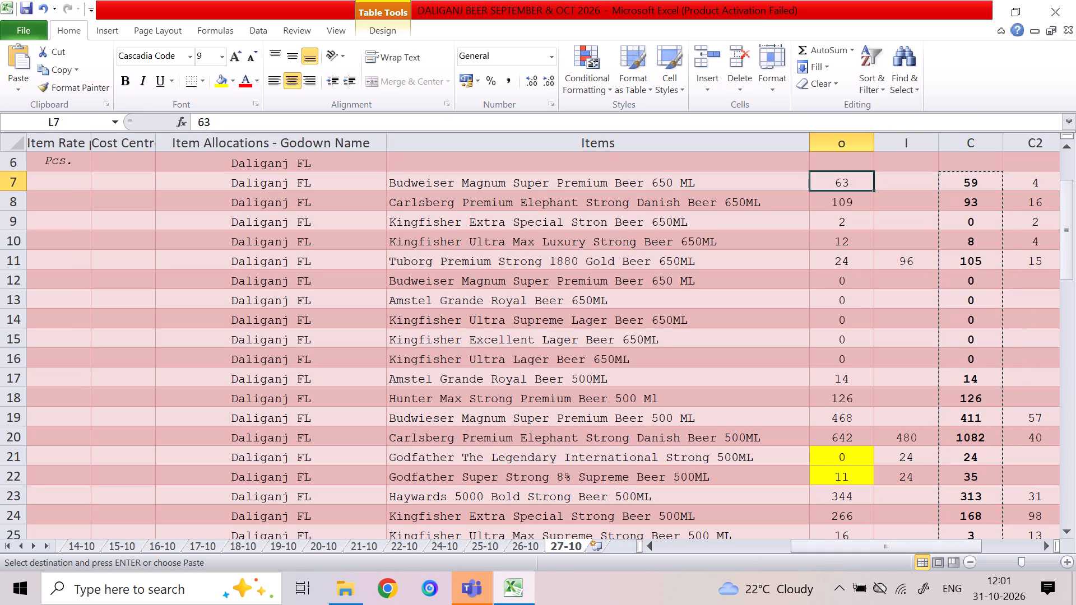
right_click(859, 184)
double_click(910, 262)
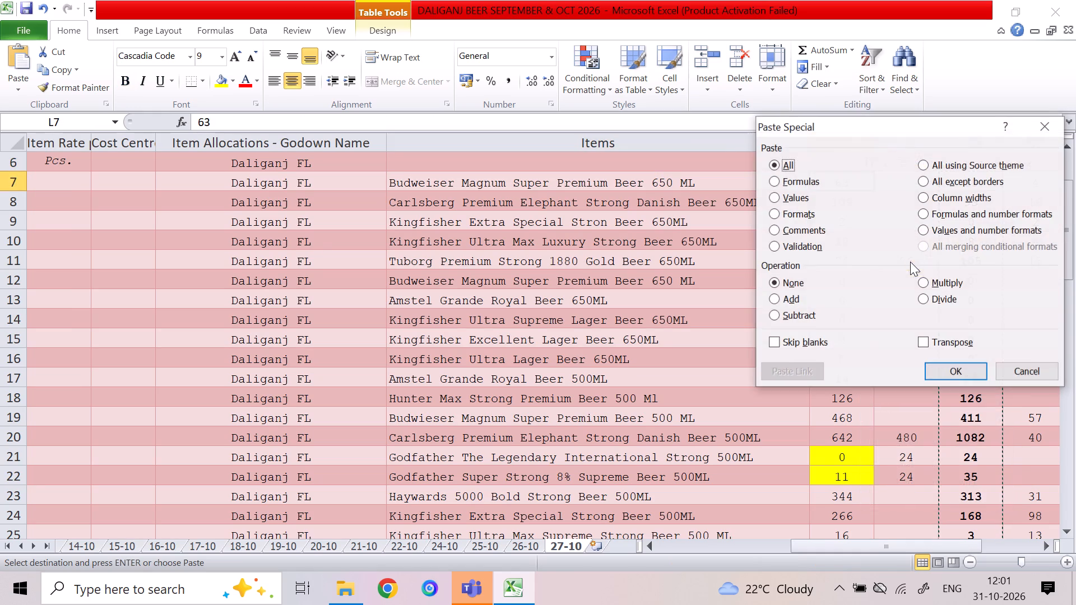
click(801, 197)
click(955, 369)
click(921, 274)
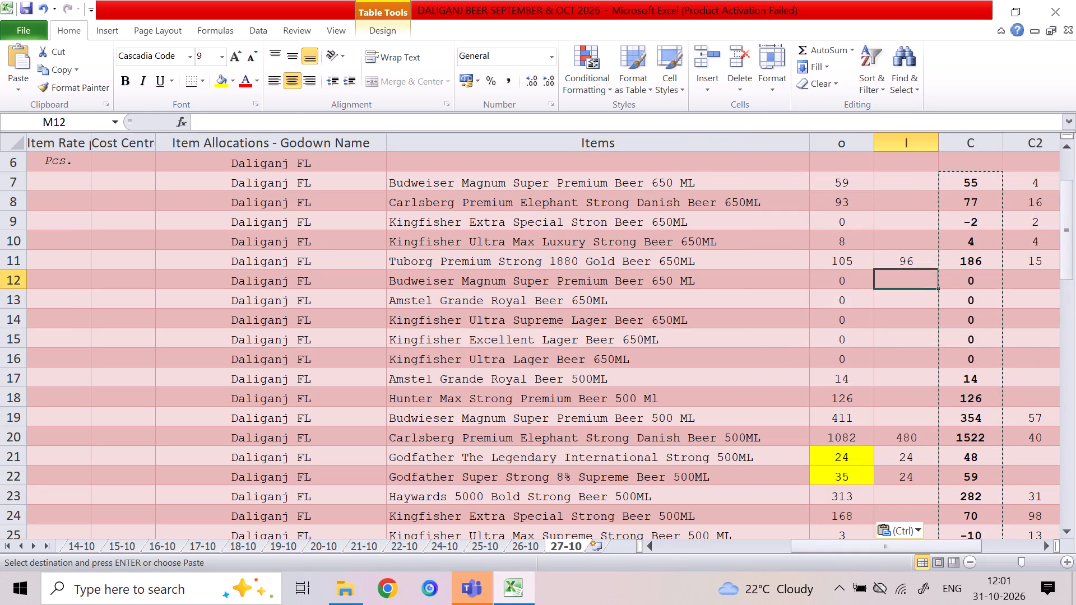
Clear the carried-over incoming quantities in column I from row 7 downward, below the last item row.
click(906, 178)
key(shift+Down)
key(shift+Down)
key(shift+Down)
key(shift+Down)
key(shift+Down)
key(shift+Down)
key(shift+Down)
key(shift+Down)
key(shift+Down)
key(shift+Down)
key(shift+Down)
key(shift+Down)
key(shift+Down)
key(shift+Down)
key(shift+Down)
key(shift+Down)
key(shift+Down)
key(shift+Down)
key(shift+Down)
key(shift+Down)
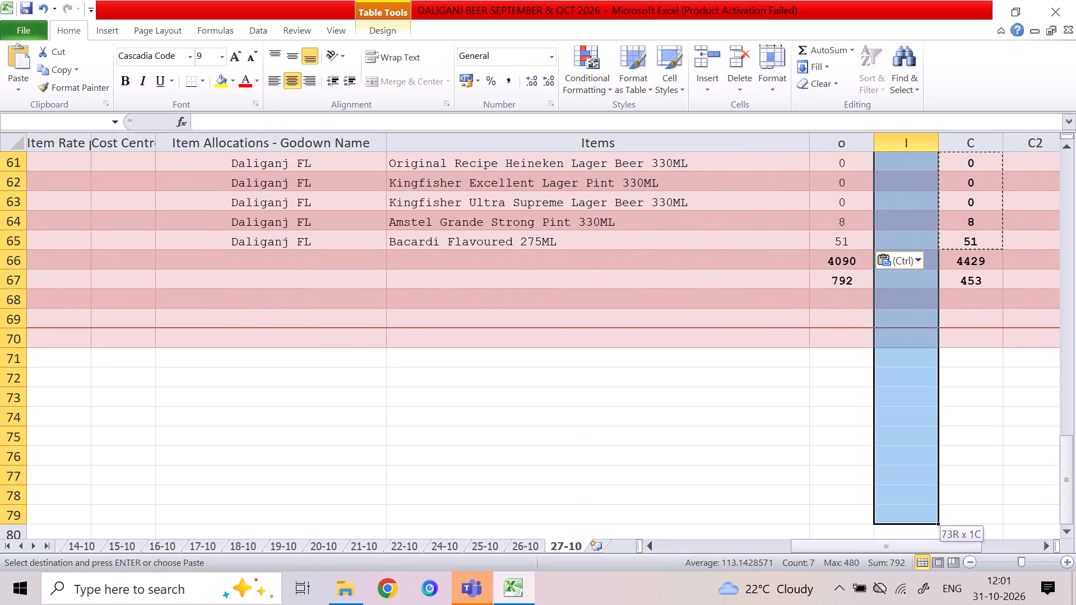
key(shift+Up)
key(shift+Up)
key(shift+Up)
key(shift+Up)
key(shift+Up)
key(shift+Up)
key(shift+Up)
key(shift+Up)
key(shift+Up)
key(Delete)
Clear the carried-over quantities in column C2 from row 7 downward, below the last item row.
key(Right)
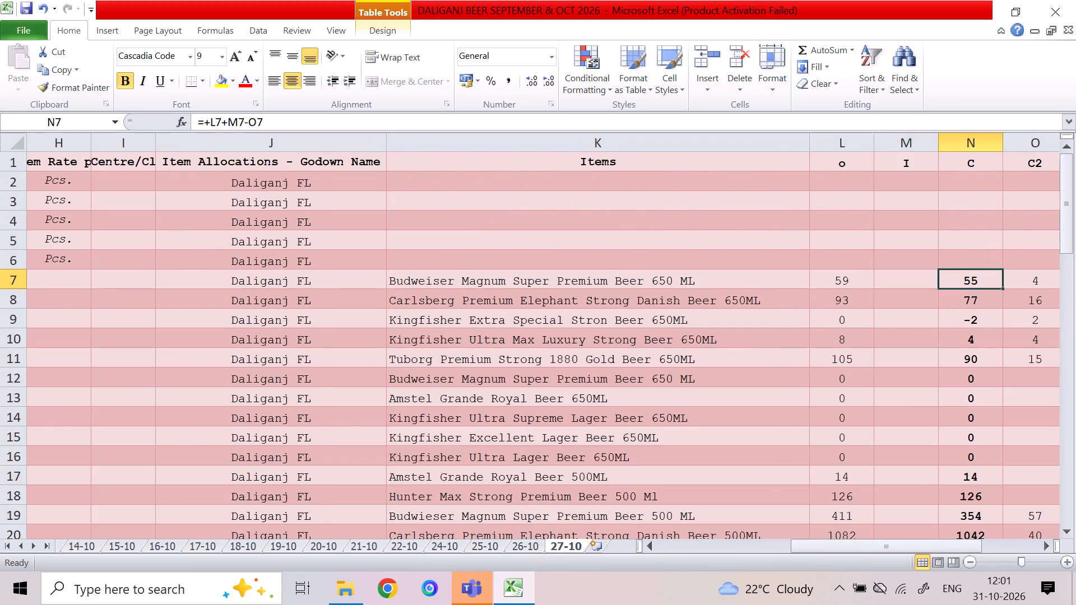
key(Right)
key(shift+Down)
key(shift+Down)
key(shift+Down)
key(shift+Down)
key(shift+Down)
key(shift+Down)
key(shift+Down)
key(shift+Down)
key(shift+Down)
key(shift+Down)
key(shift+Down)
key(shift+Down)
key(shift+Down)
key(shift+Down)
key(shift+Down)
key(shift+Down)
key(shift+Down)
key(shift+Down)
key(shift+Down)
key(shift+Down)
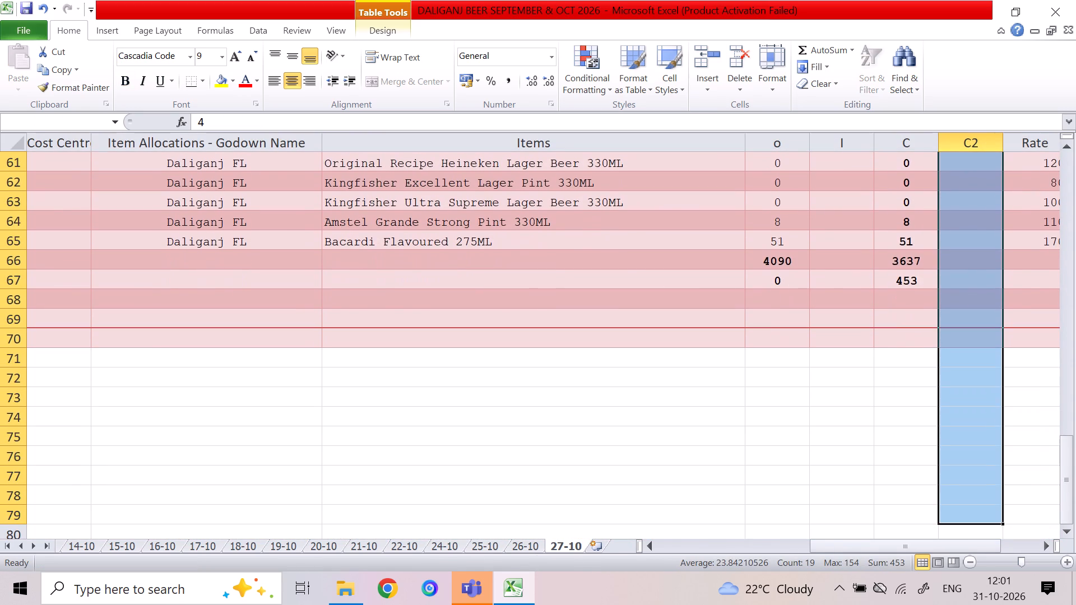
key(Delete)
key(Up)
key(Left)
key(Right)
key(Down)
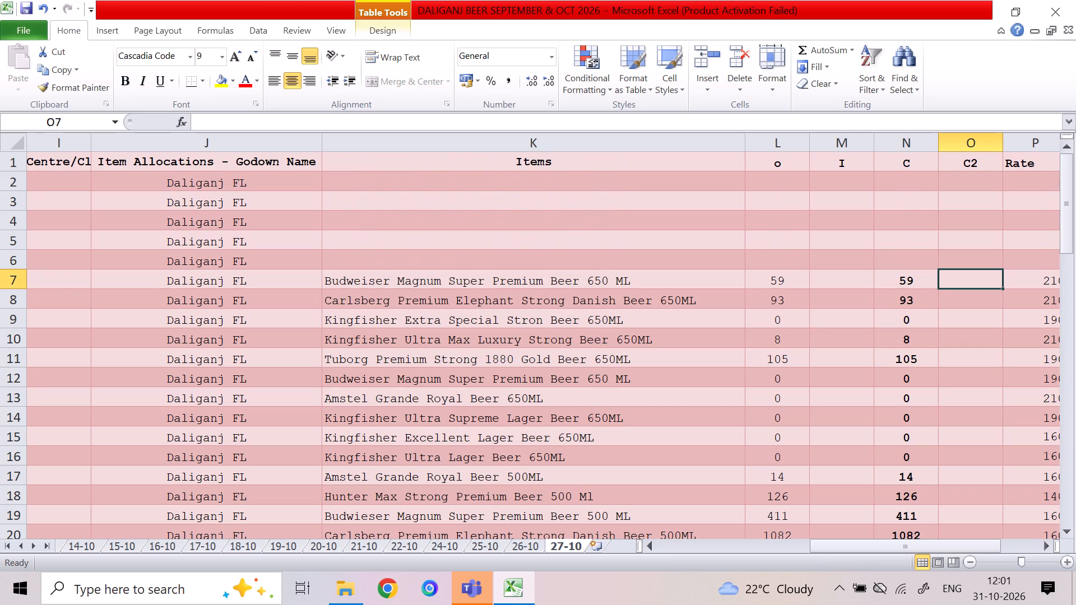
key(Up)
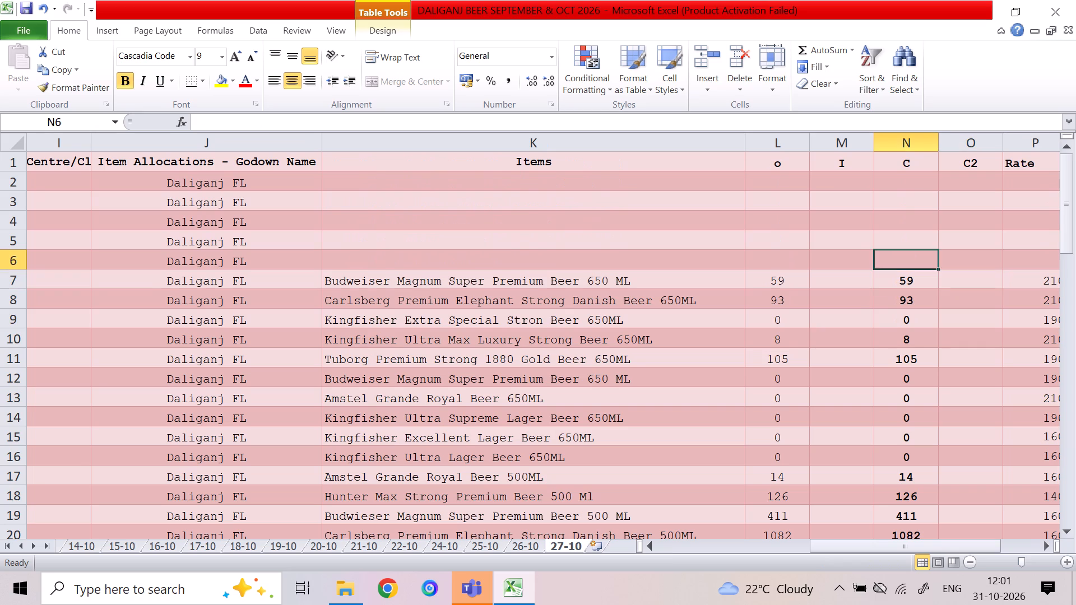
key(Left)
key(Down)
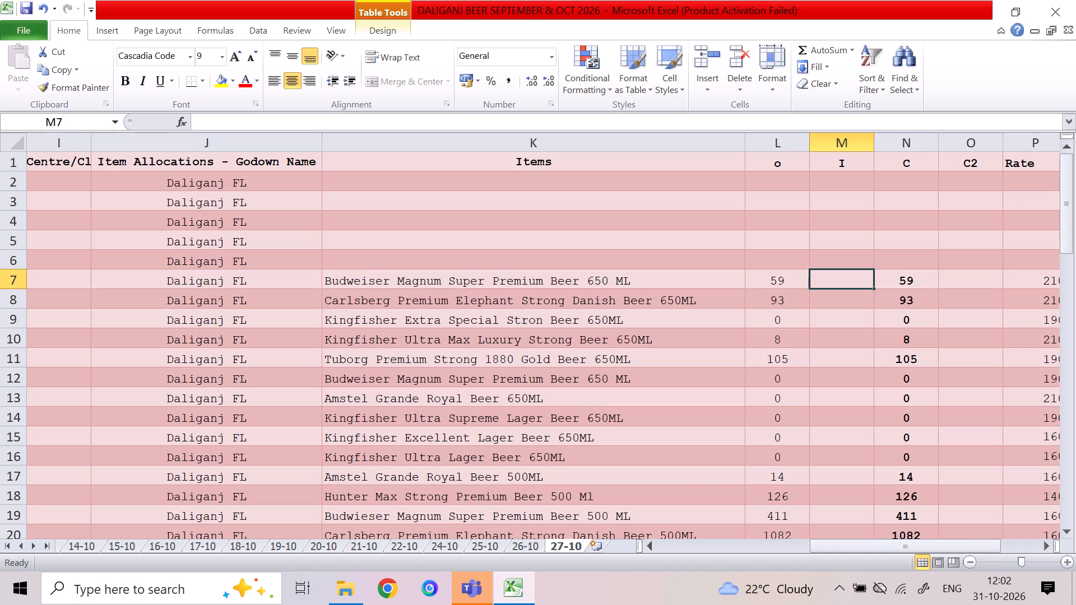
Enter C2 quantities of 7 for Budweiser Magnum 650 ML in row 7 and 9 for Tuborg 1880 Gold 650ML in row 11.
key(Right)
key(7)
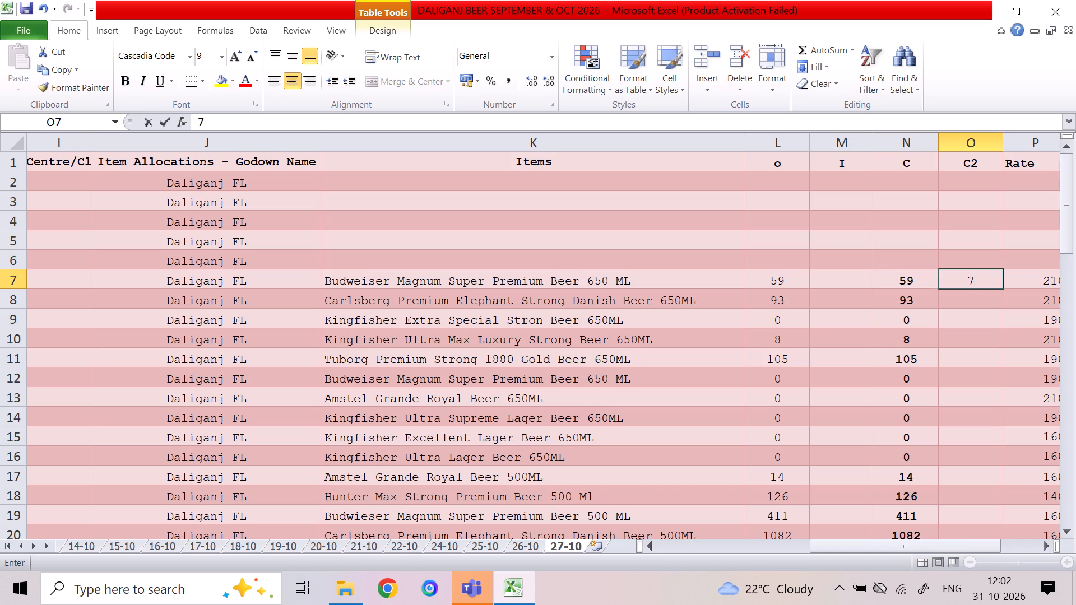
key(Down)
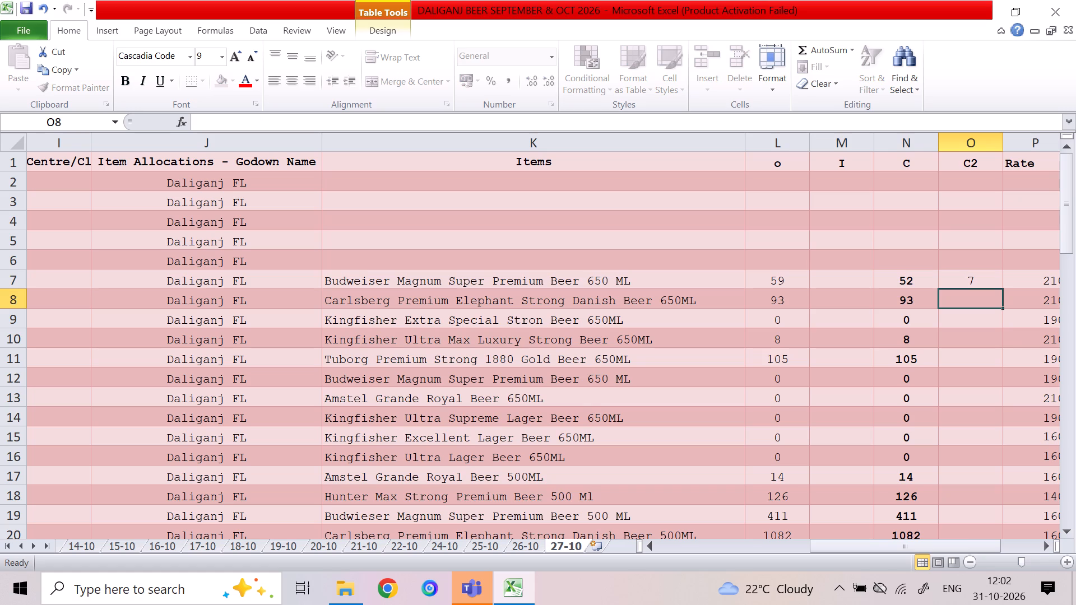
key(Down)
key(Down)
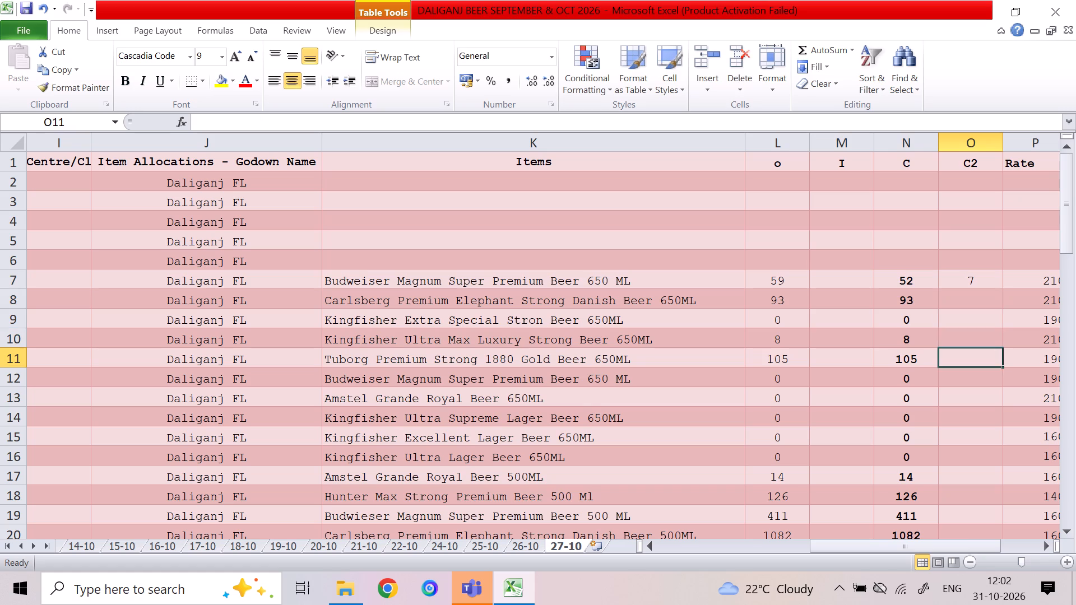
key(9)
key(Down)
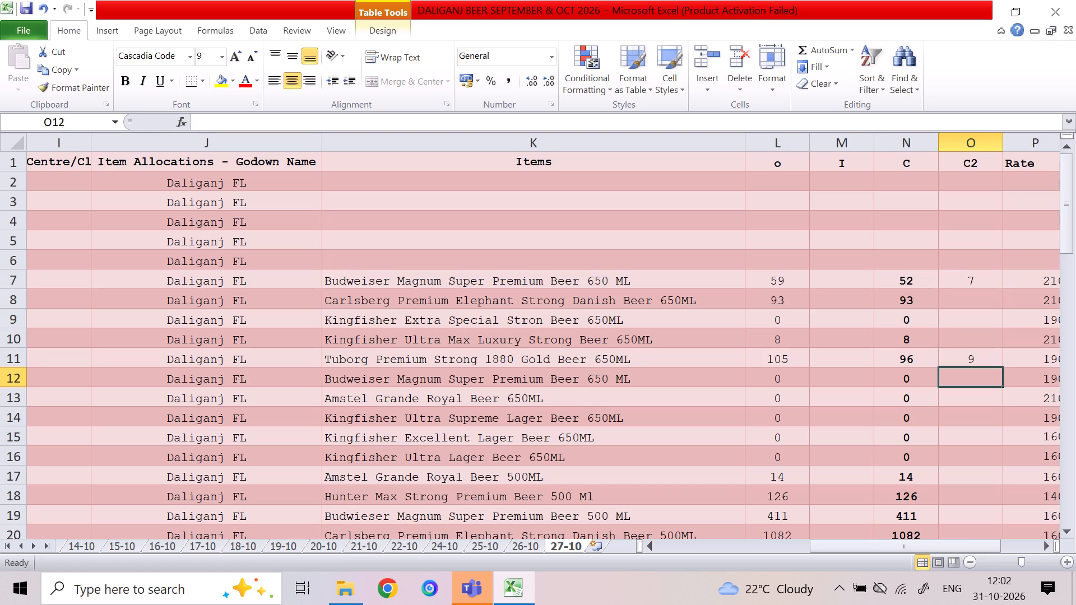
Enter C2 quantities in rows 17 to 20: 8 for Amstel Grande, 3 for Hunter Max, 37 for Budweiser Magnum and 23 for Carlsberg Elephant.
key(Down)
key(Down)
key(Down)
key(Down)
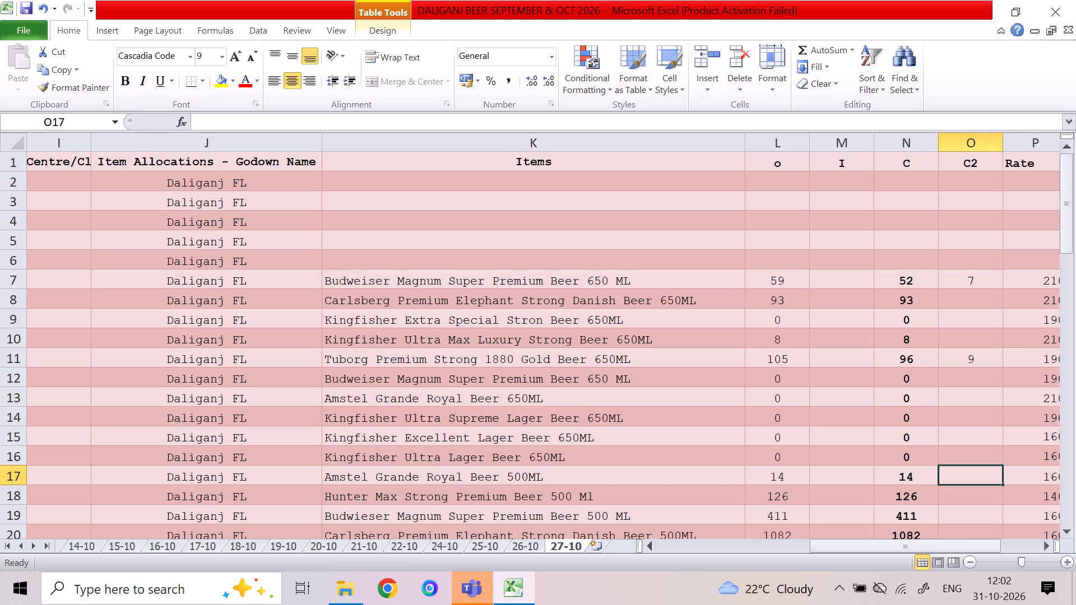
key(8)
key(Down)
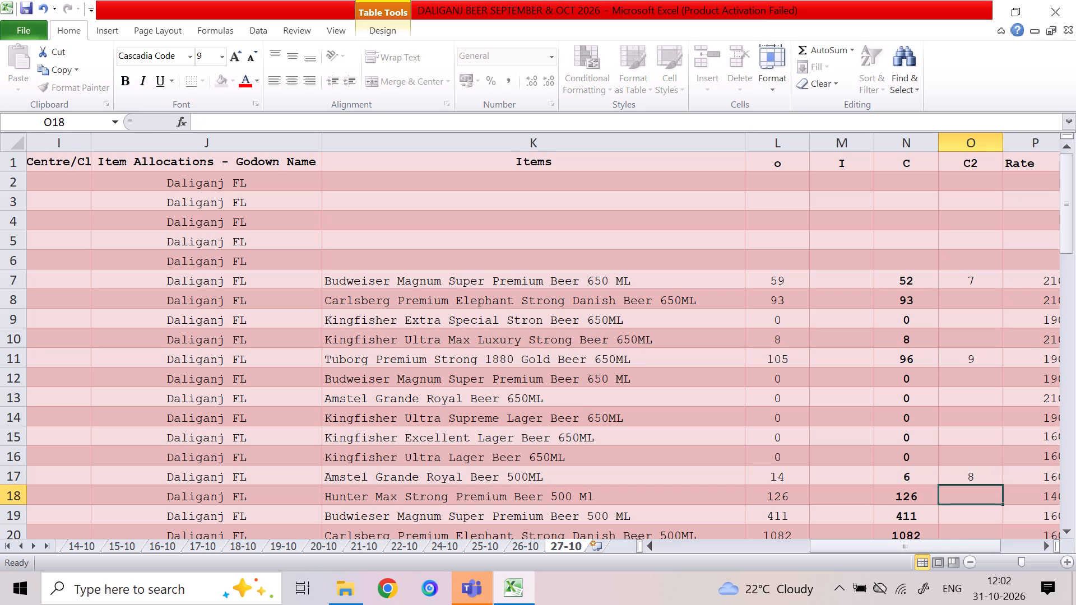
key(3)
key(Down)
text(37)
key(Down)
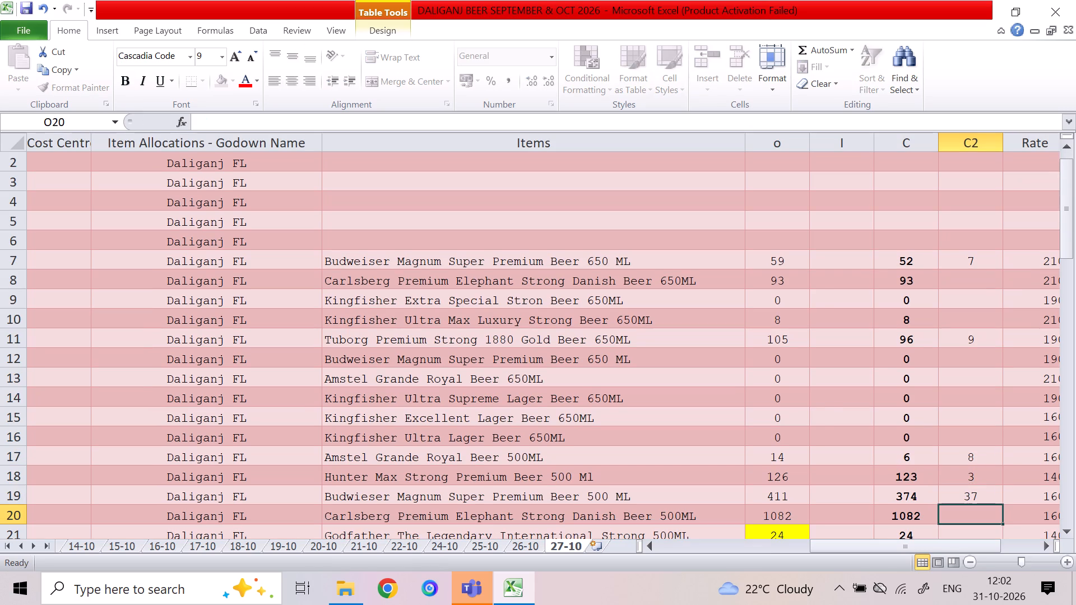
text(23)
key(Down)
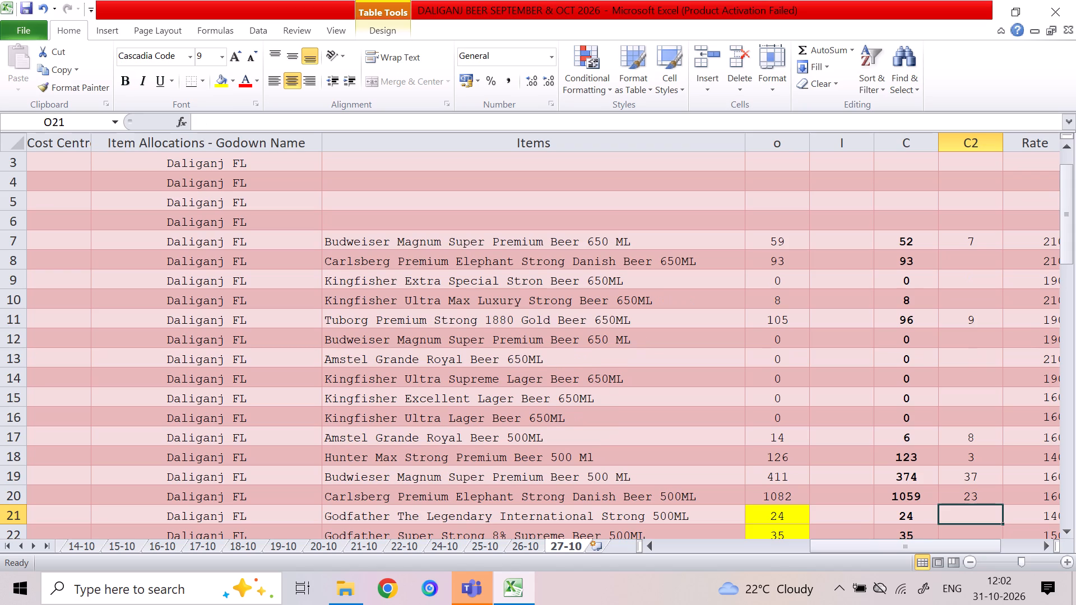
key(Down)
key(Up)
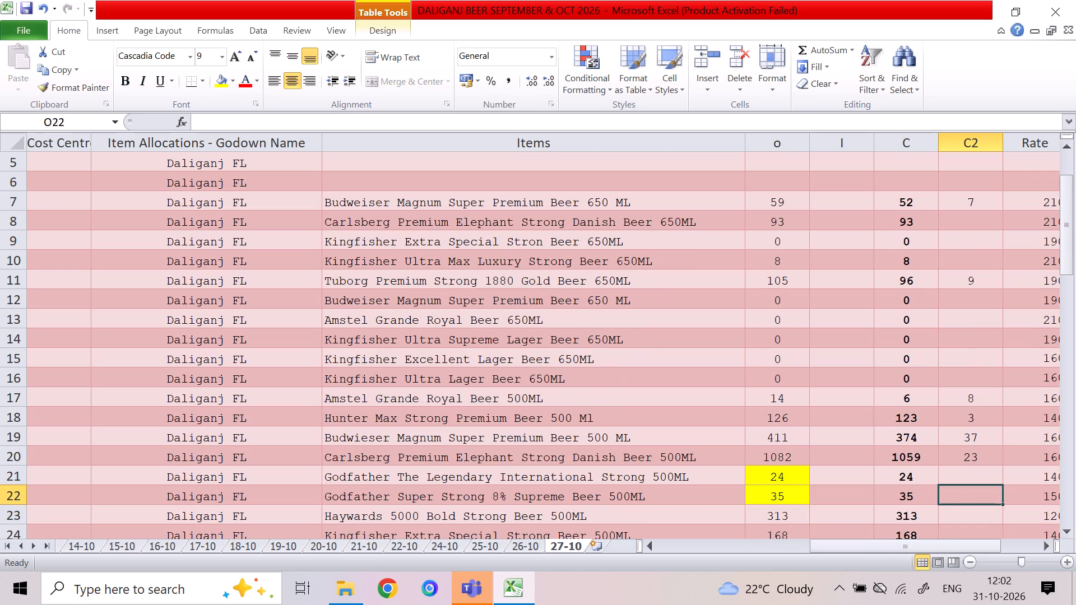
Enter C2 quantities in rows 22 to 25: 2 Godfather Super Strong, 26 Haywards 5000, 39 Kingfisher Extra Special, 1 Kingfisher Ultra Max.
key(2)
key(Down)
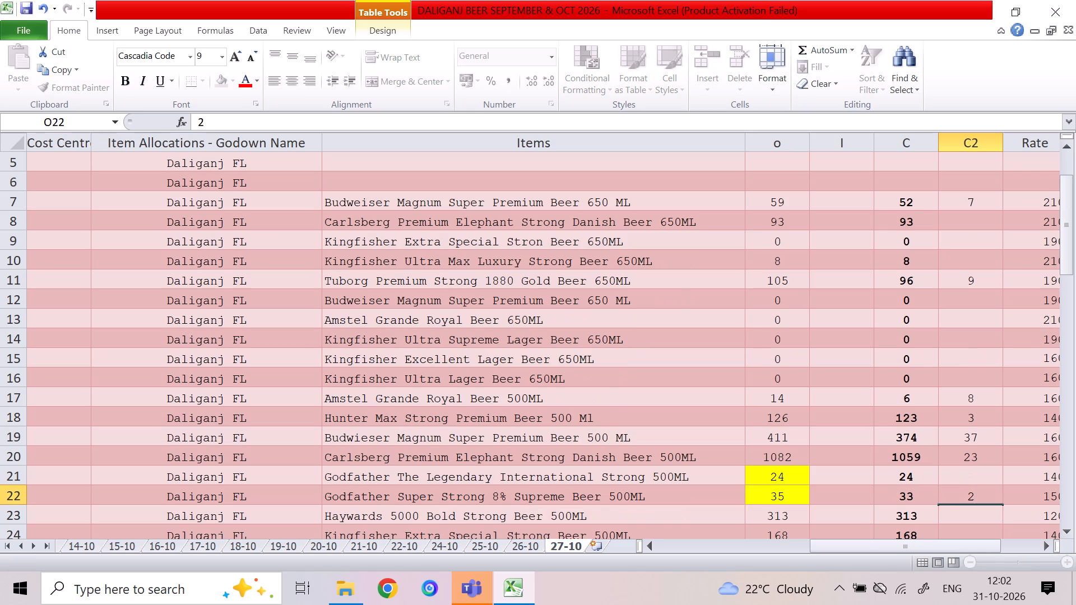
text(26)
key(Down)
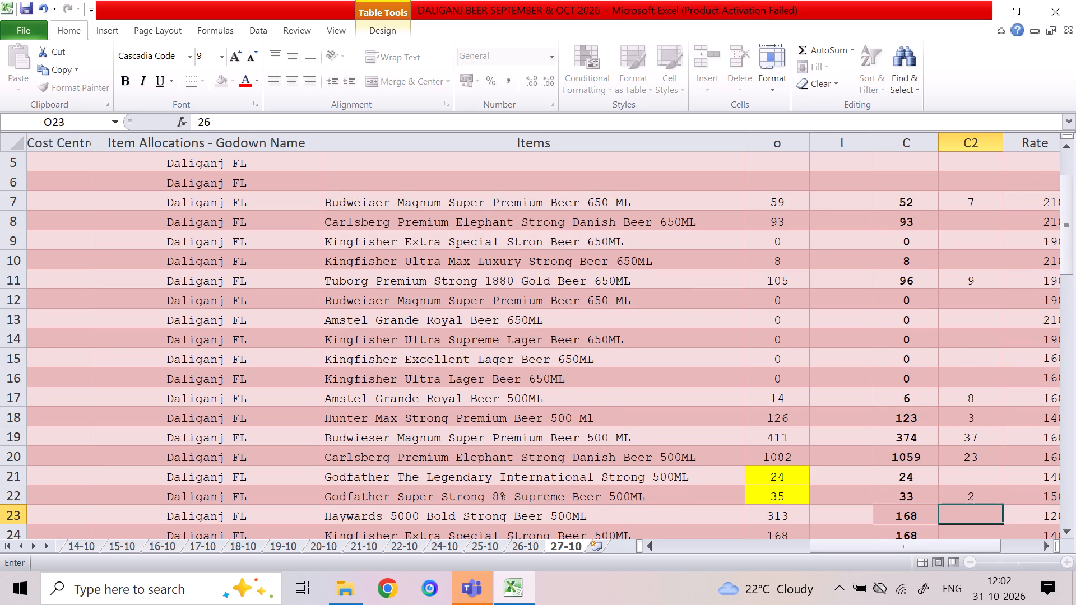
text(39)
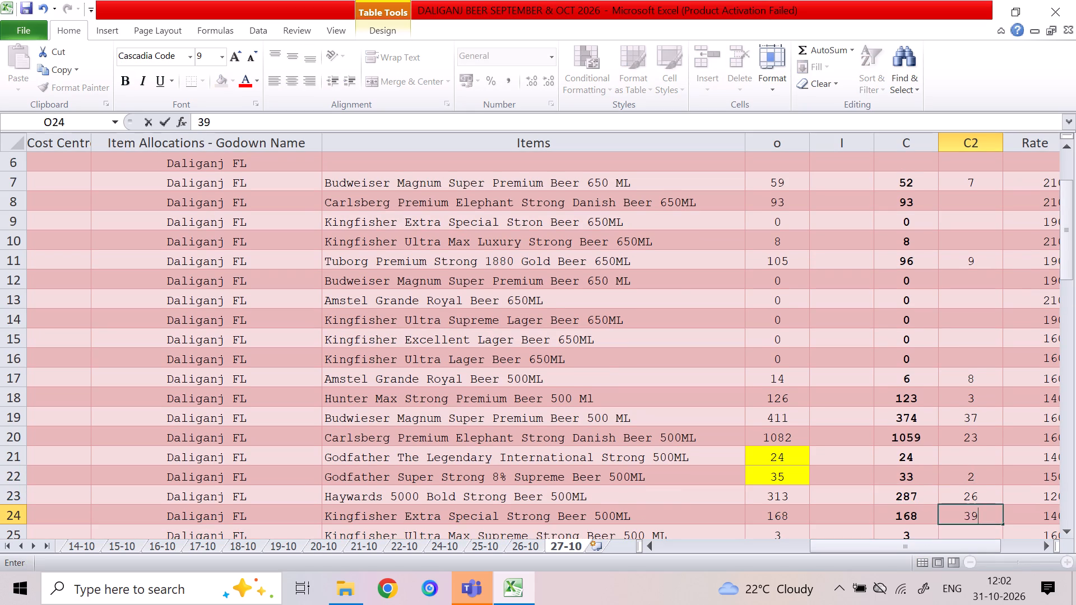
key(Down)
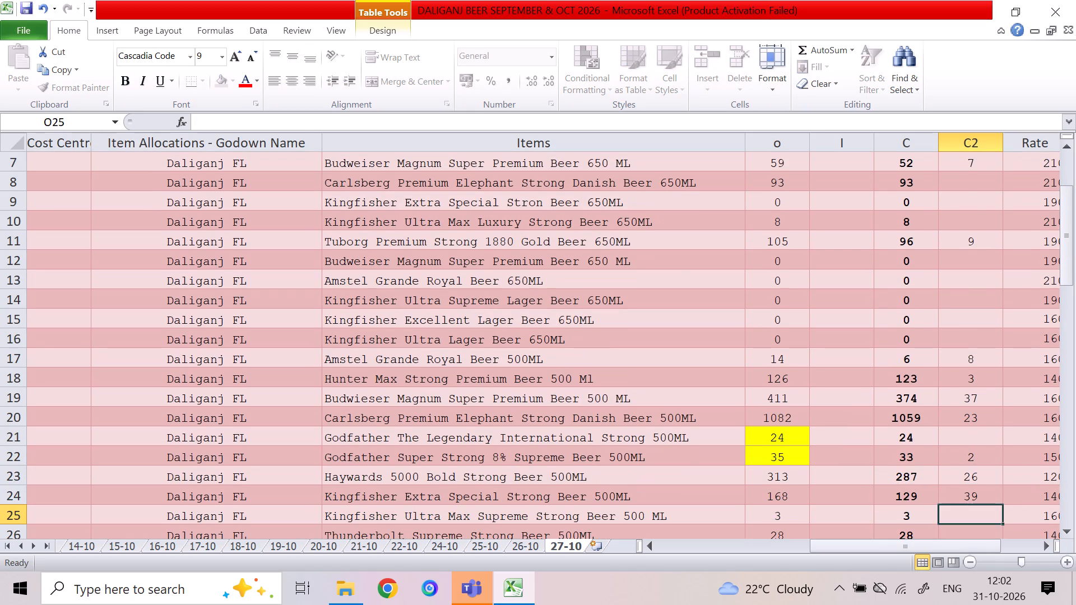
key(2)
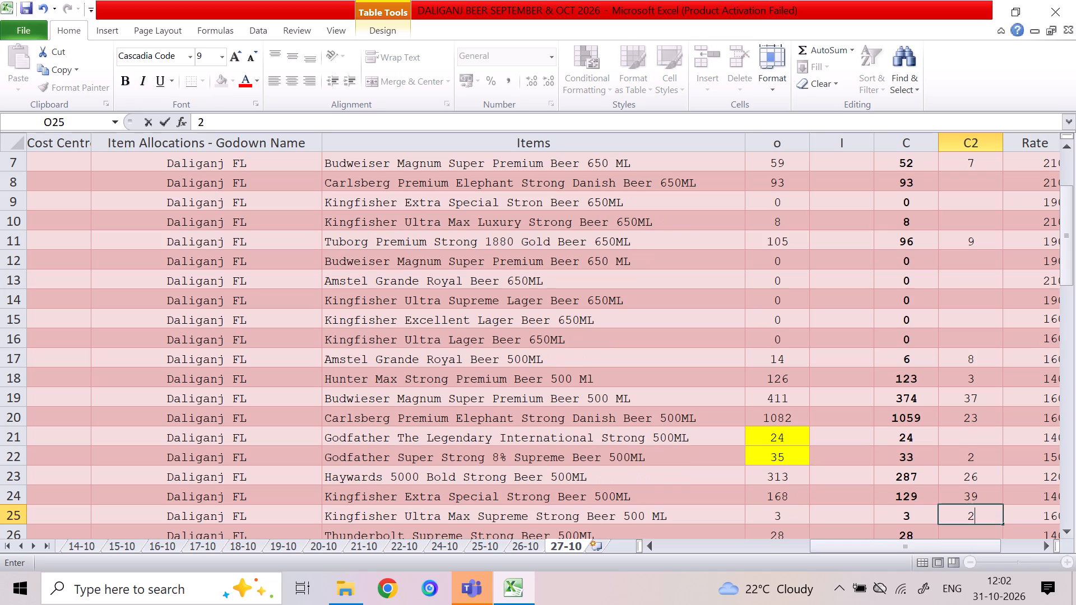
key(BackSpace)
key(1)
key(Down)
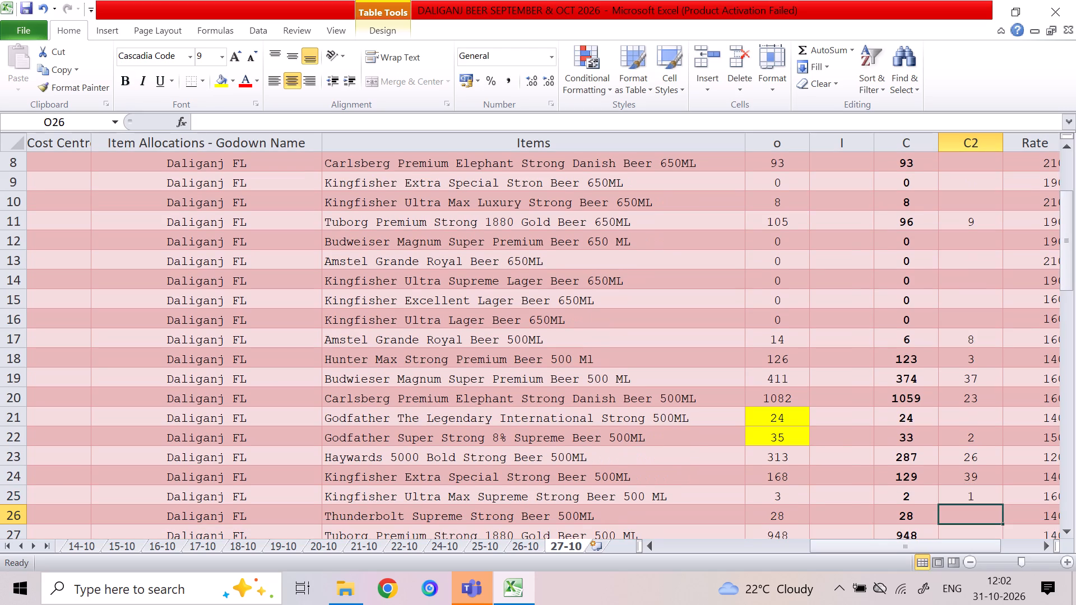
Enter C2 quantities of 75 for Tuborg 1880 Gold 500 ML in row 27 and 4 for Miller Ace 500ML in row 31.
key(Down)
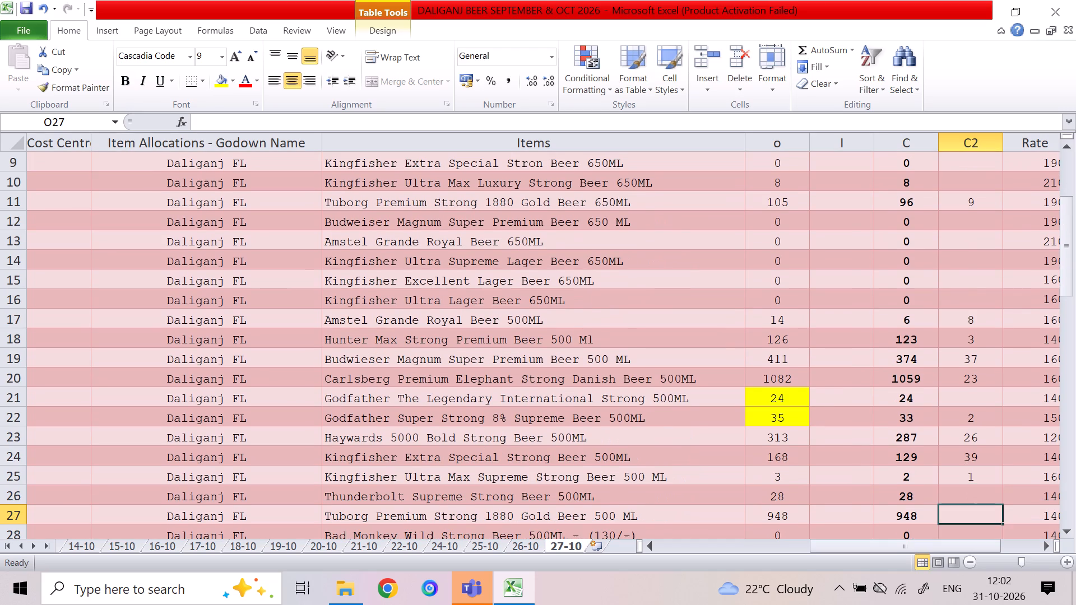
text(75)
key(Down)
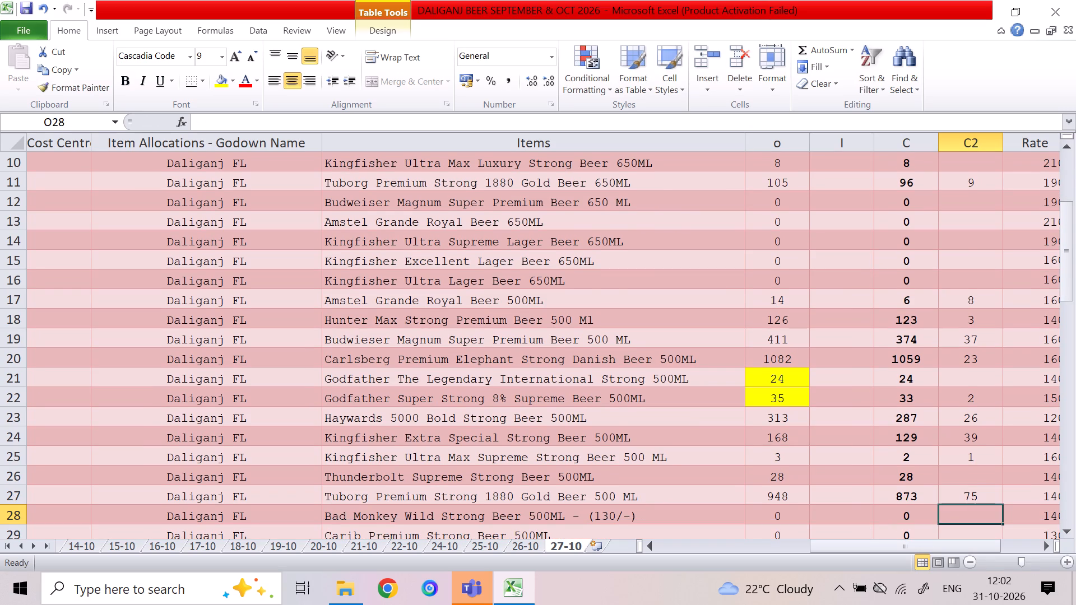
key(Down)
key(Down)
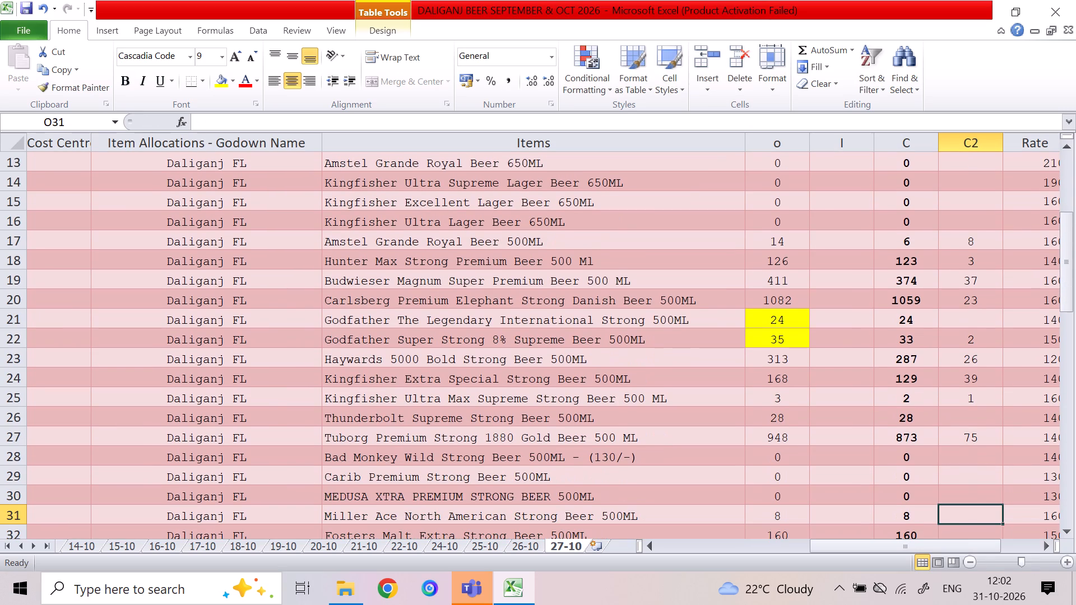
key(4)
key(Down)
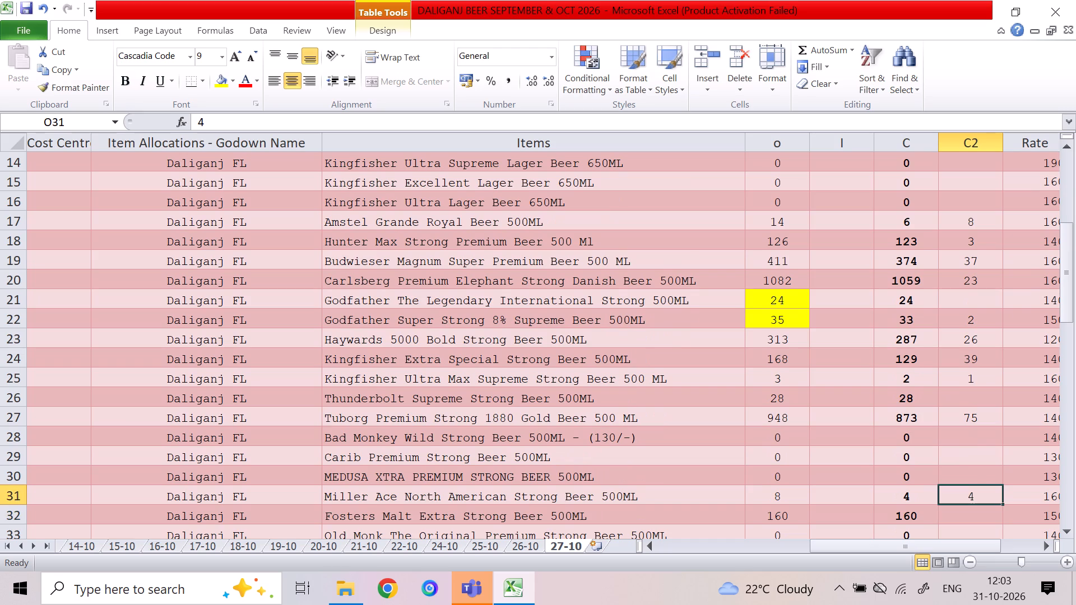
key(Delete)
key(4)
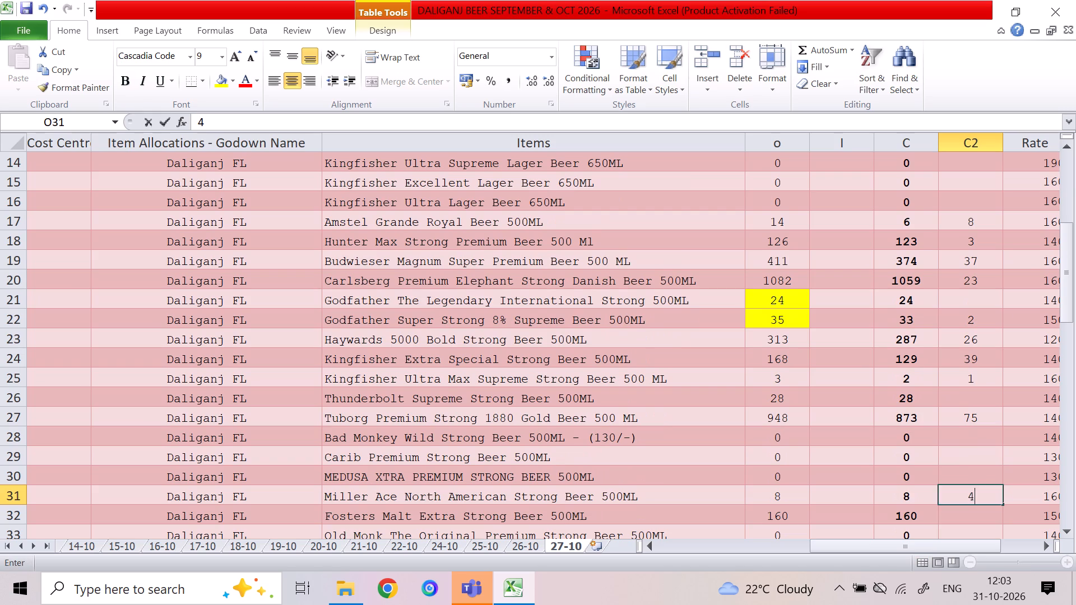
key(Down)
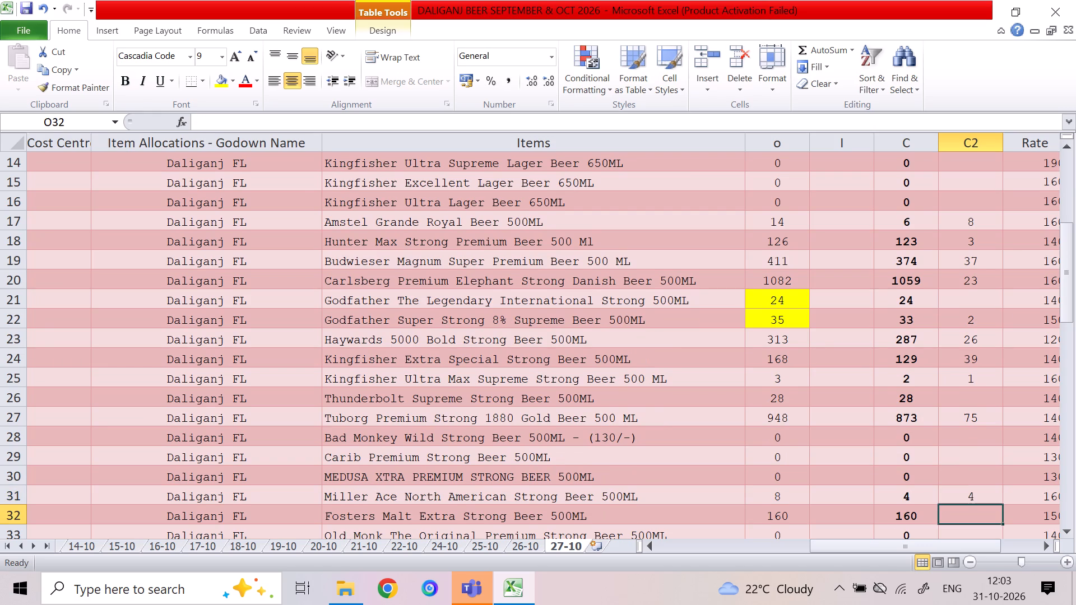
Look through the remaining items below Miller Ace, past row 60, checking their stock against the C2 column.
key(Down)
key(Down)
key(Down)
key(Down)
key(Down)
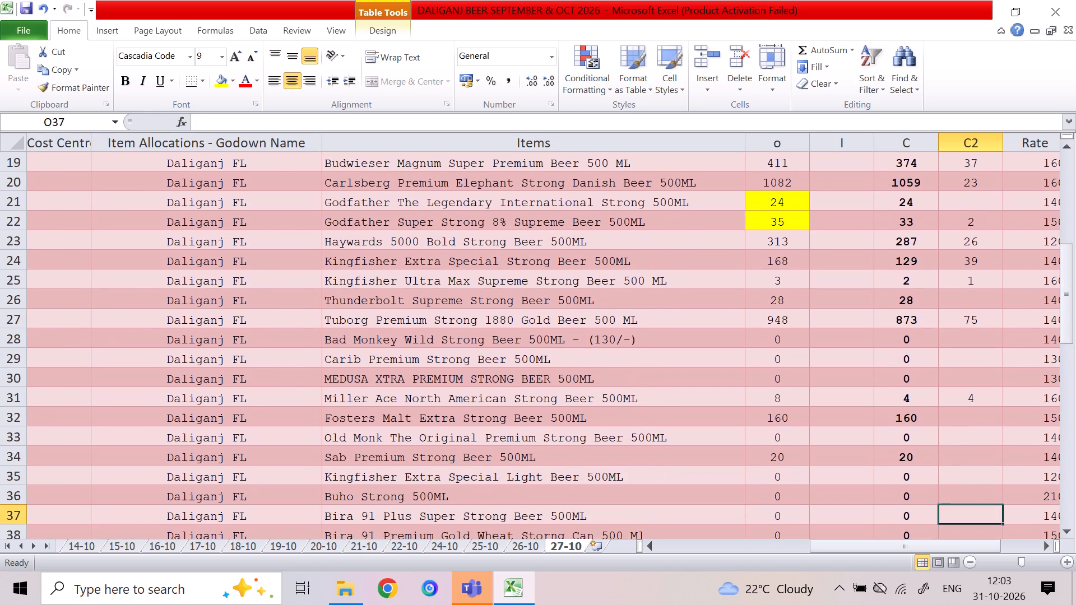
key(Down)
key(Down)
key(Down)
key(Down)
key(Down)
key(Down)
key(Down)
key(Down)
key(Up)
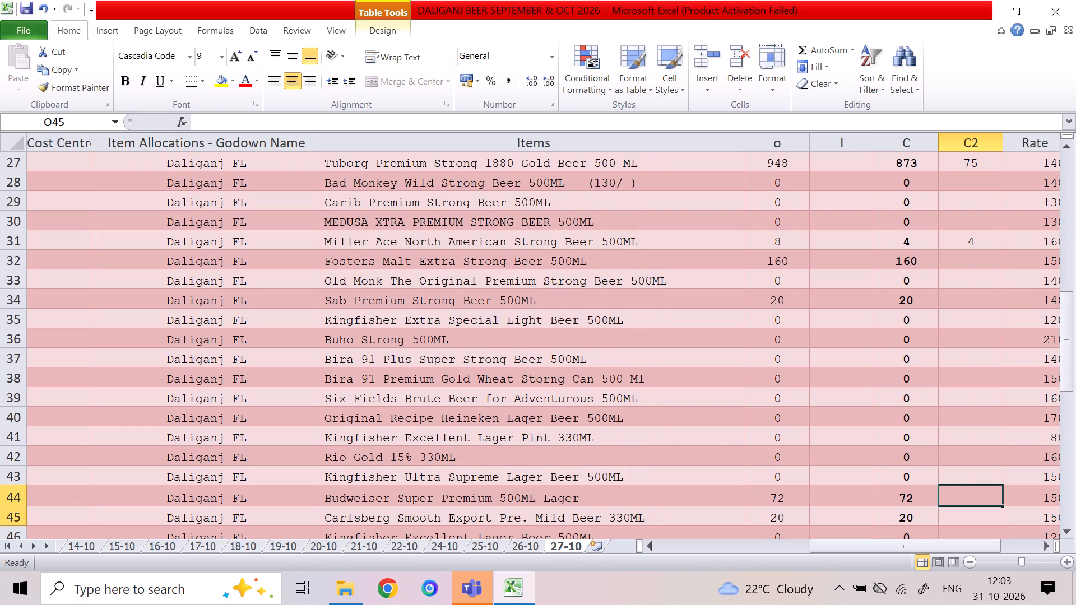
key(Down)
key(Down)
key(Down)
key(Down)
key(Down)
key(Down)
key(Down)
key(Down)
key(Down)
key(Down)
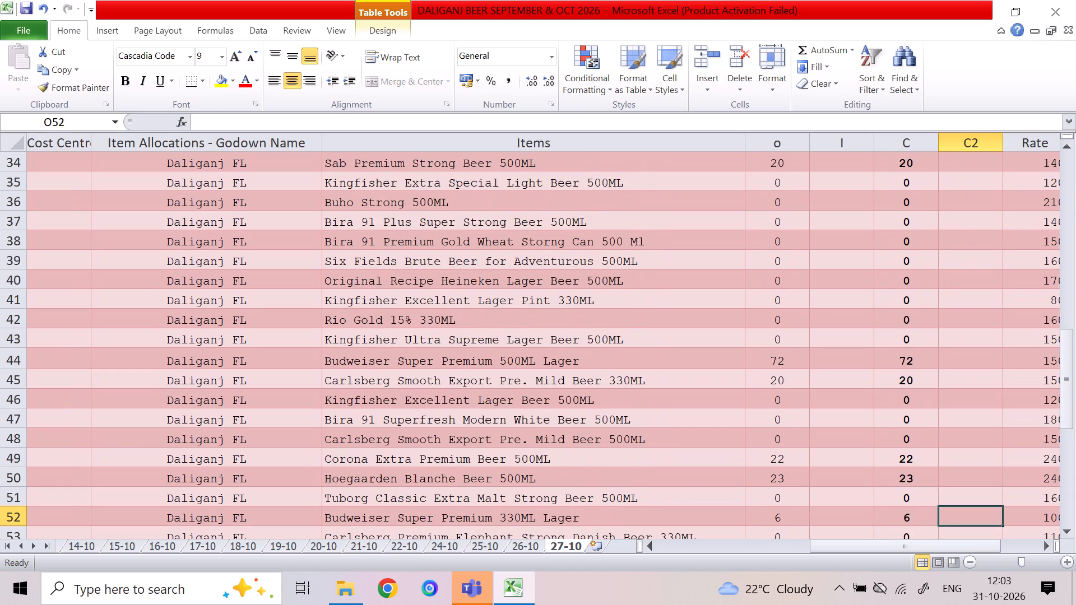
key(Down)
key(Down)
key(Down)
key(Down)
key(Down)
key(Down)
key(Down)
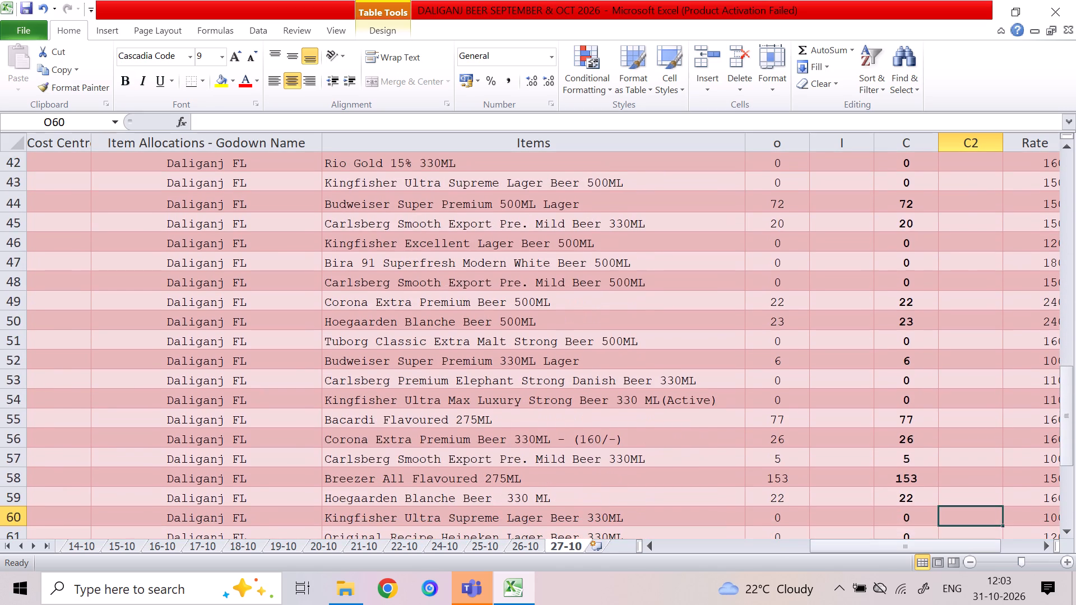
key(Down)
key(Down)
key(Down)
key(Down)
key(Down)
key(Down)
key(Down)
key(Up)
key(Up)
key(Up)
key(Up)
key(Up)
key(Up)
key(Up)
key(Up)
key(Up)
key(Up)
key(Up)
key(Up)
key(Up)
key(Up)
key(Up)
key(Up)
key(Up)
key(Up)
key(Up)
key(Up)
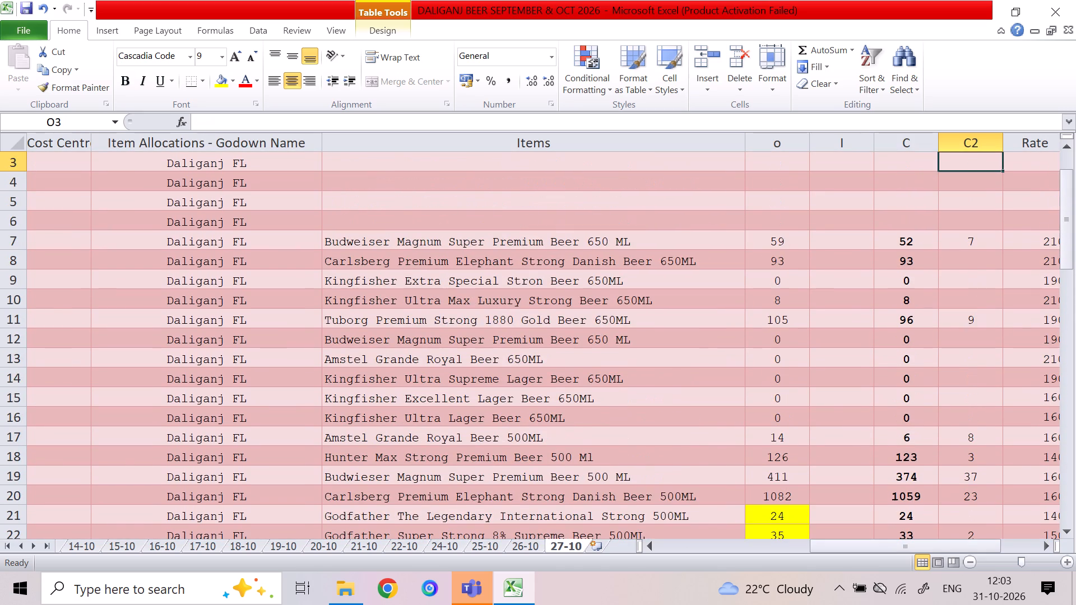
Review the C2 entries and stock figures again from the first beer items down to the 330ML items.
key(Down)
key(Down)
key(Down)
key(Down)
key(Down)
key(Down)
key(Down)
key(Down)
key(Down)
key(Down)
key(Down)
key(Down)
key(Down)
key(Down)
key(Down)
key(Down)
key(Down)
key(Down)
key(Down)
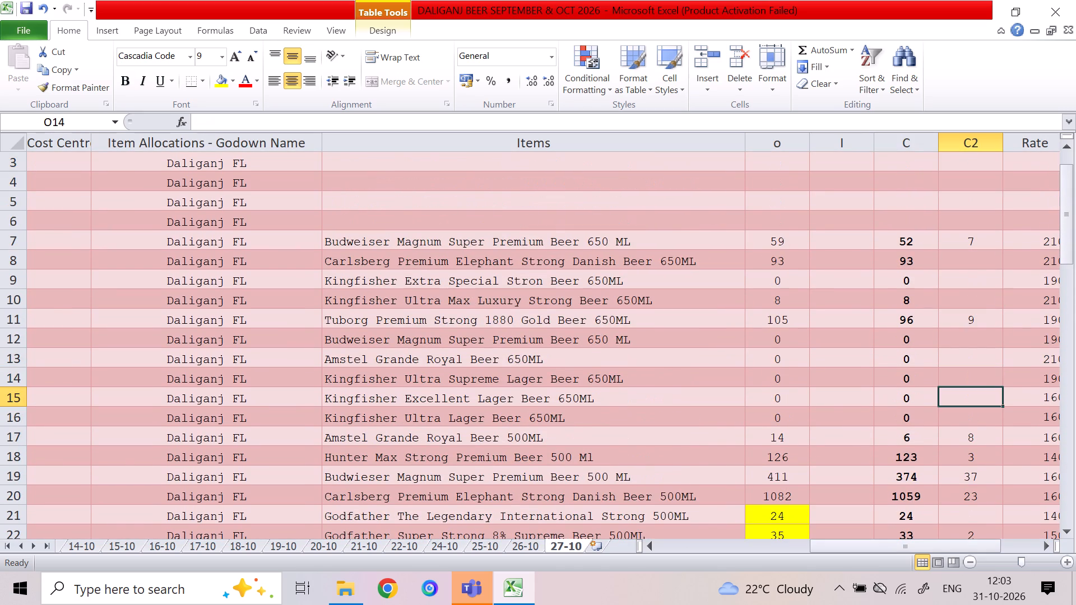
key(Down)
key(Down)
key(Down)
key(Down)
key(Down)
key(Up)
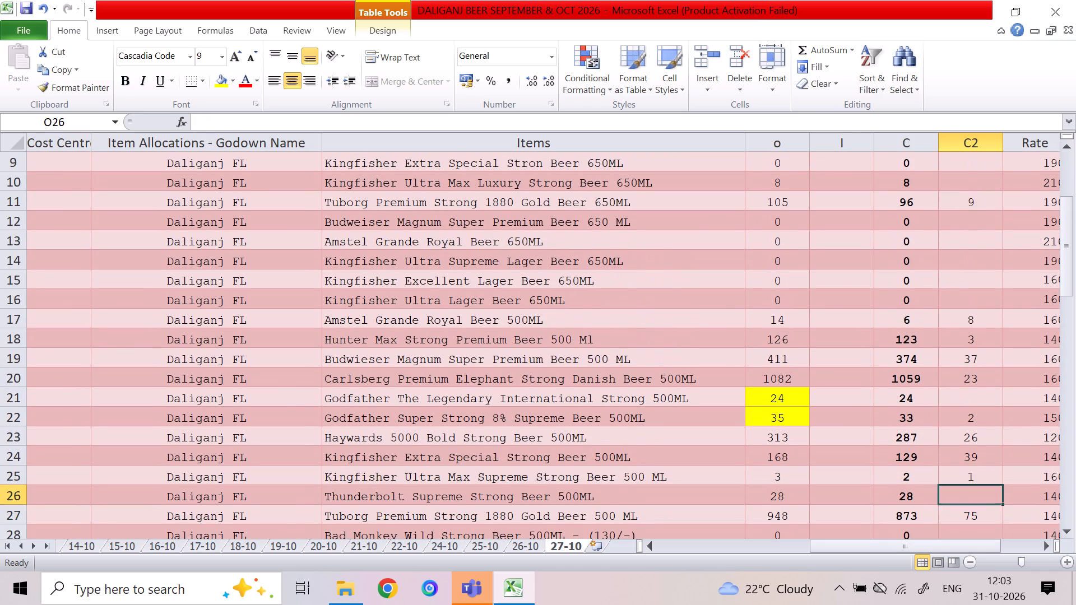
key(Up)
key(Down)
key(Down)
key(Down)
key(Down)
key(Down)
key(Down)
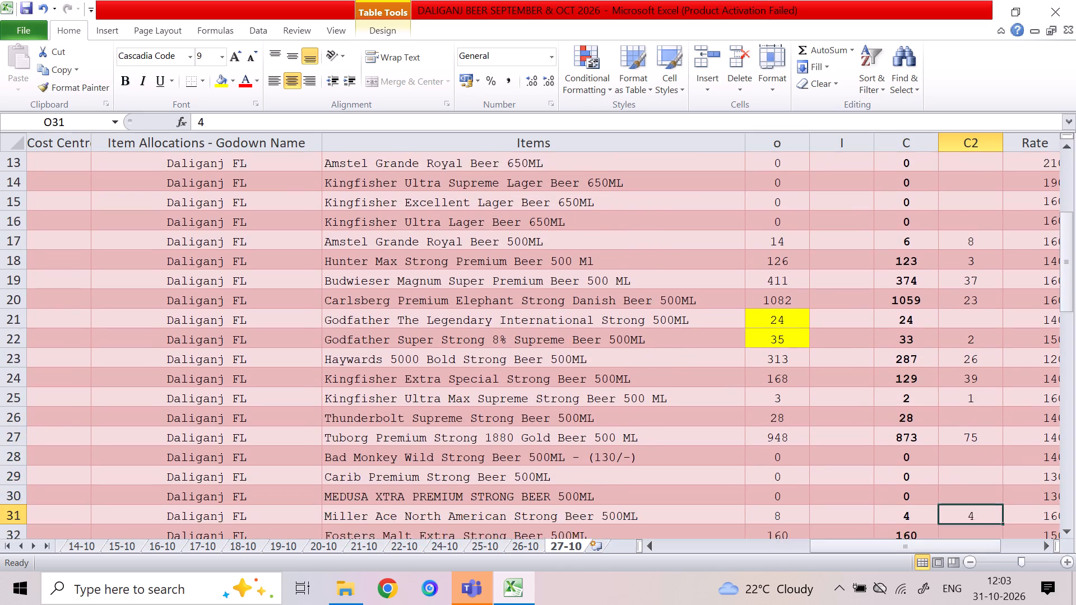
key(Down)
key(Down)
key(Down)
key(Down)
key(Down)
key(Down)
key(Down)
key(Down)
key(Down)
key(Down)
key(Down)
key(Down)
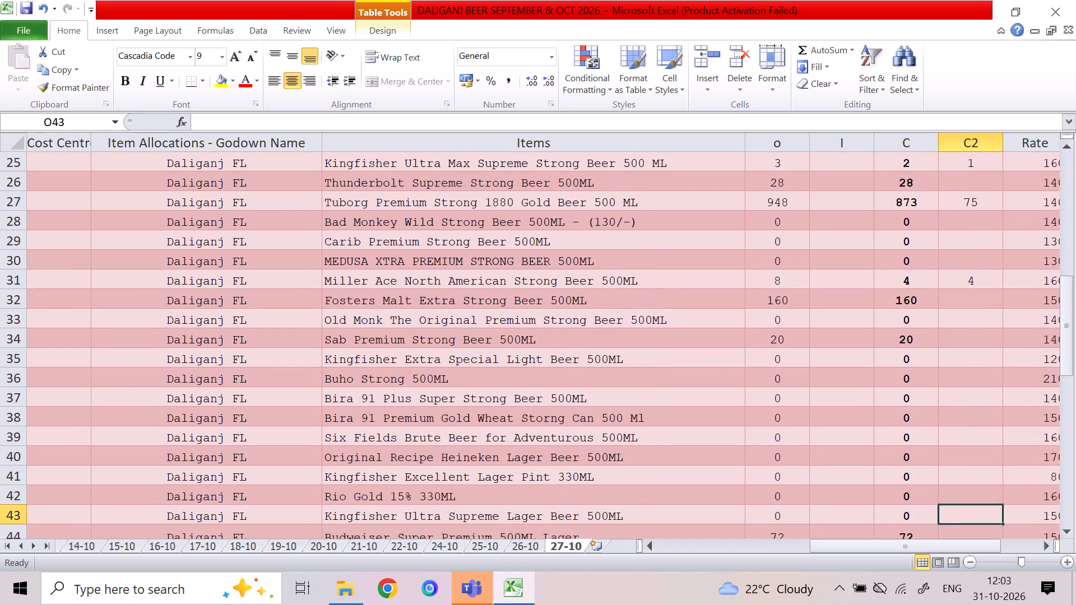
key(Down)
key(Down)
key(Down)
key(Down)
key(Down)
key(Down)
key(Down)
key(Down)
key(Down)
key(Down)
key(Down)
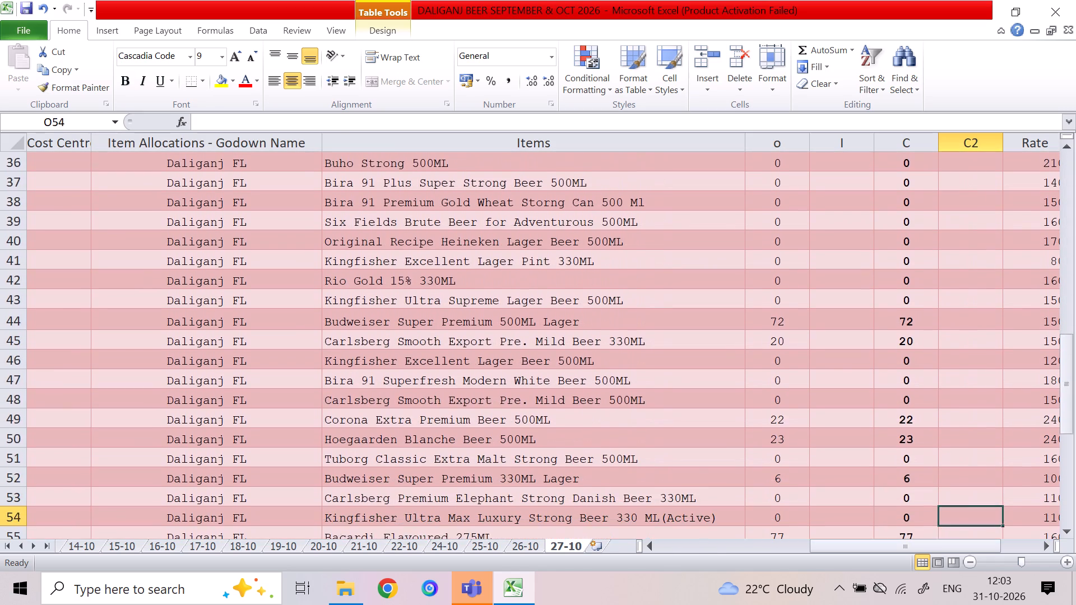
key(Down)
key(Up)
key(Up)
key(Up)
key(Up)
key(Up)
key(Up)
key(Up)
key(Up)
key(Up)
key(Up)
key(Up)
key(Up)
key(Up)
key(Up)
key(Up)
key(Up)
key(Up)
key(Up)
key(Up)
key(Up)
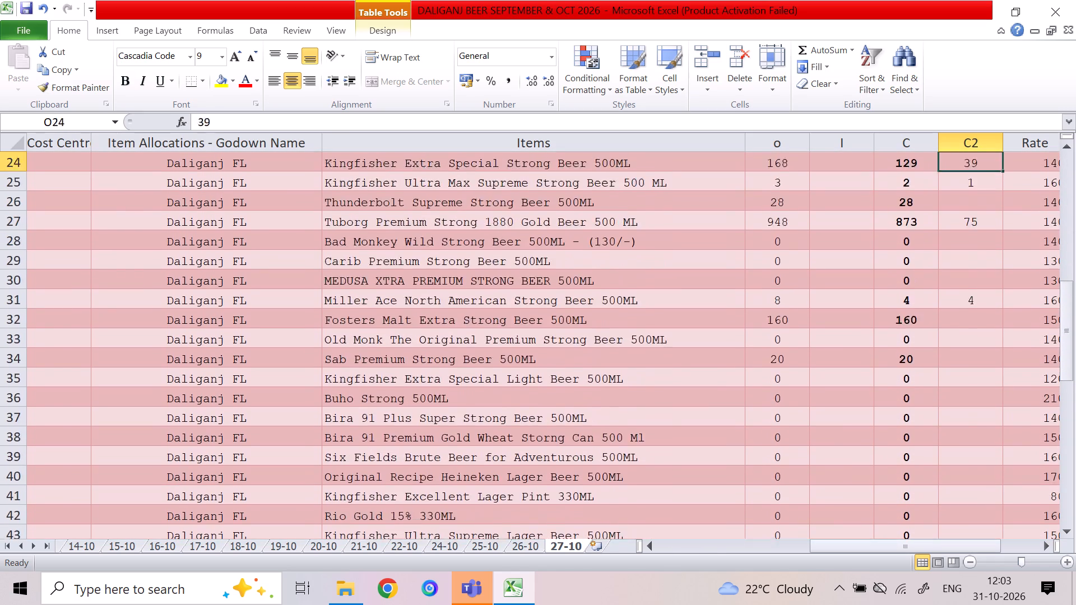
key(Left)
key(Up)
key(Left)
key(Up)
key(Left)
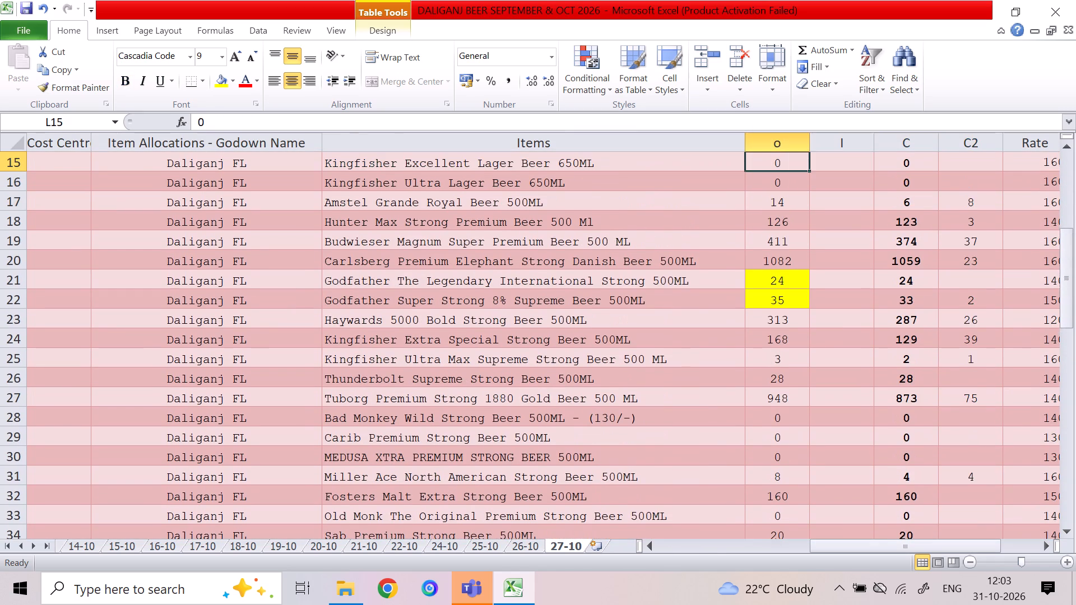
Review the 27-10 items and their C2 entries from the blank rows above row 7 down to Old Monk in row 33.
key(Up)
key(Left)
key(Up)
key(Up)
key(Up)
key(Up)
key(Up)
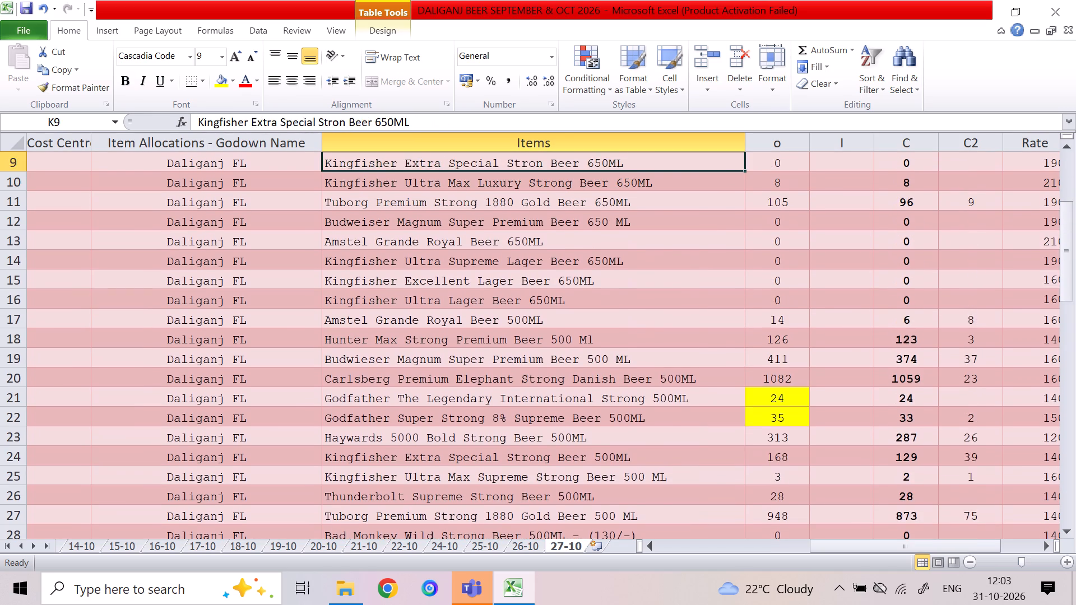
key(Up)
key(Up)
key(Up)
key(Up)
key(Up)
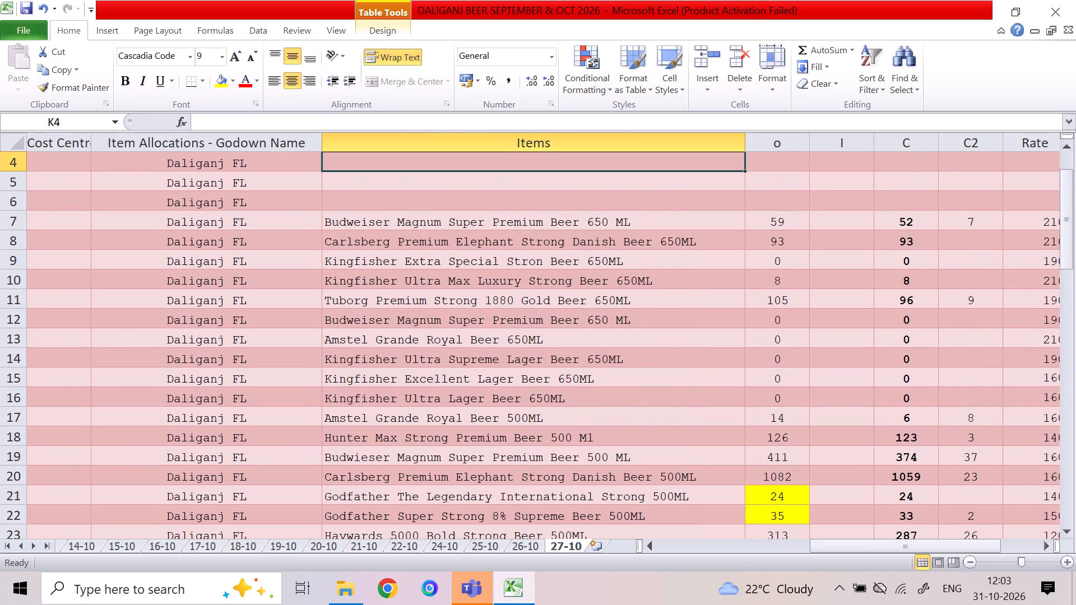
key(Right)
key(Left)
key(Down)
key(Down)
key(Down)
key(Down)
key(Down)
key(Down)
key(Down)
key(Down)
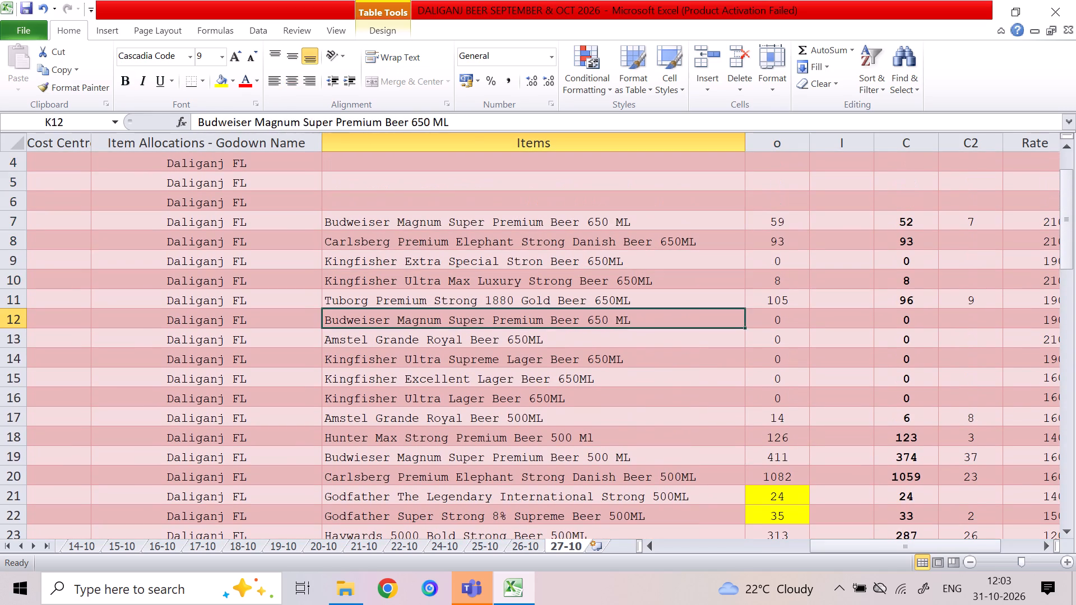
key(Down)
key(Down)
key(Down)
key(Down)
key(Down)
key(Down)
key(Down)
key(Down)
key(Down)
key(Down)
key(Down)
key(Down)
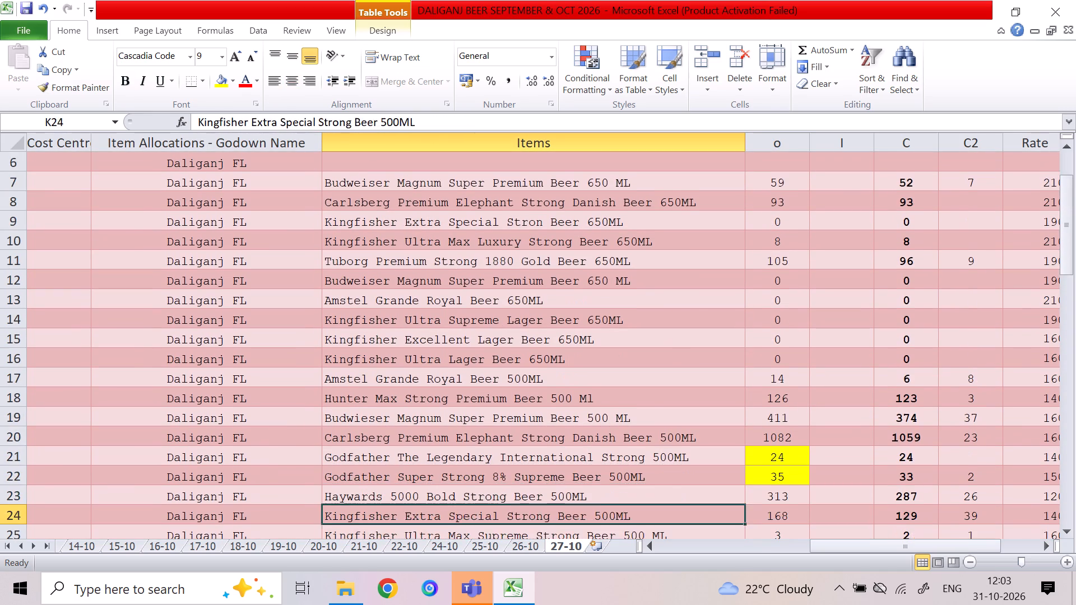
key(Down)
key(Down)
key(Down)
key(Down)
key(Down)
key(Down)
key(Down)
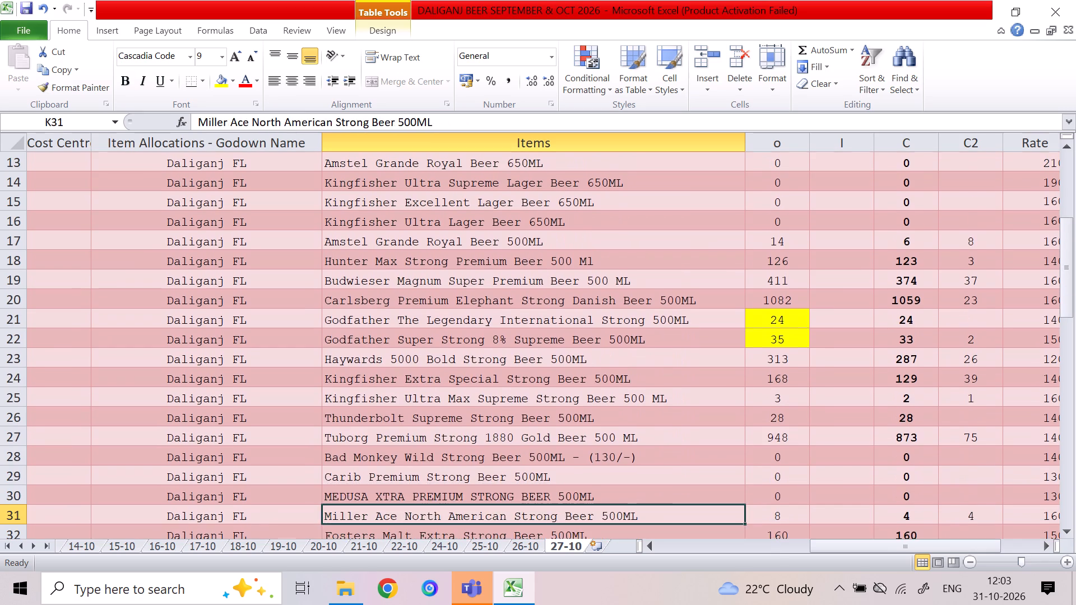
key(Down)
key(Down)
key(Down)
key(Up)
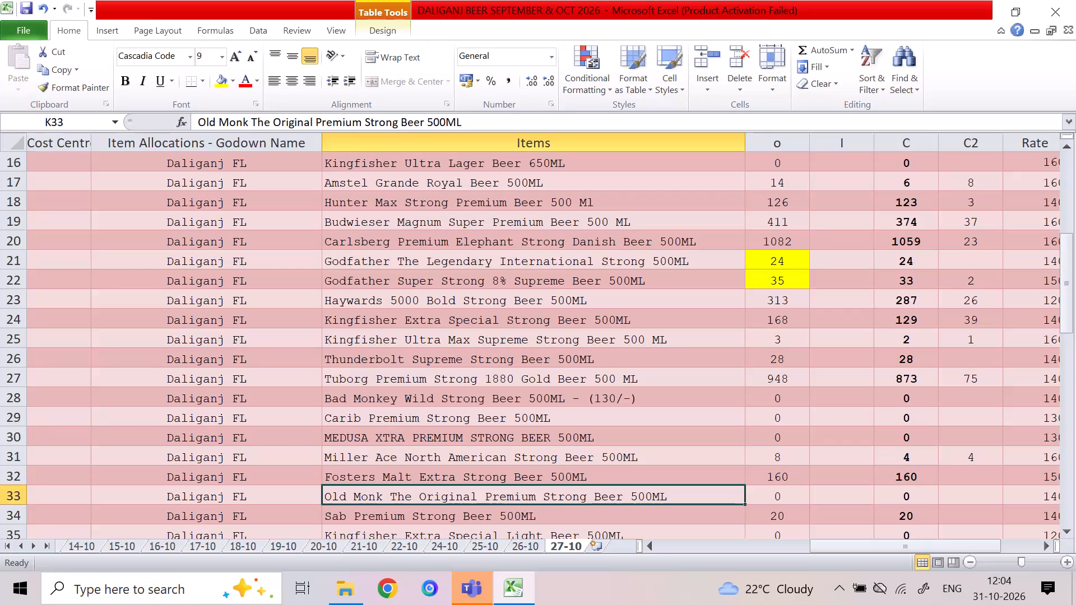
Check the stock figures of the remaining 27-10 items from Sab Premium Strong down to the totals in row 66.
key(Down)
key(Down)
key(Down)
key(Down)
key(Down)
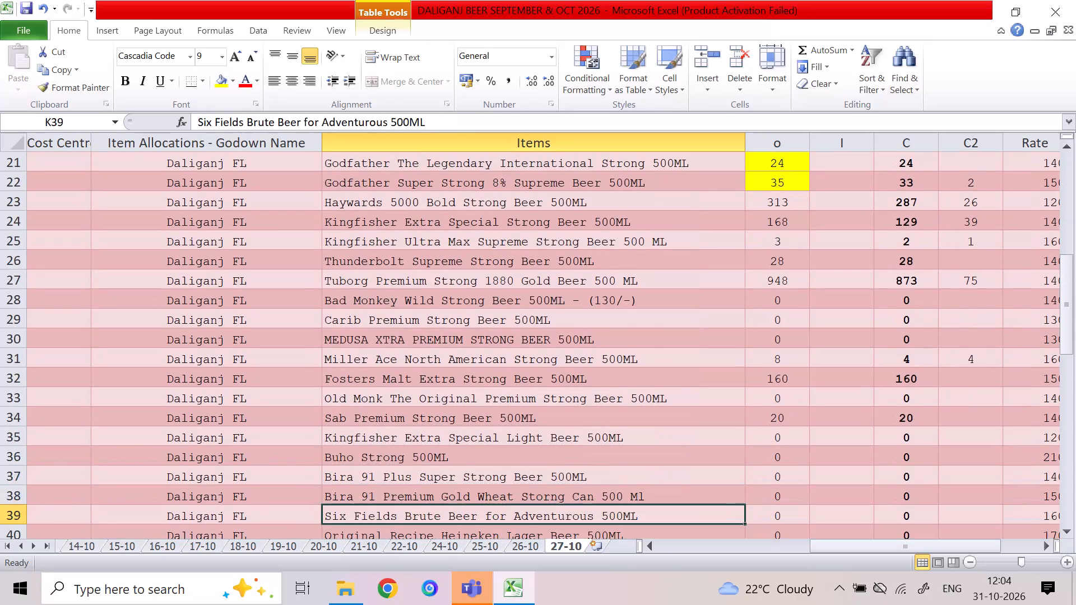
key(Down)
key(Down)
key(Down)
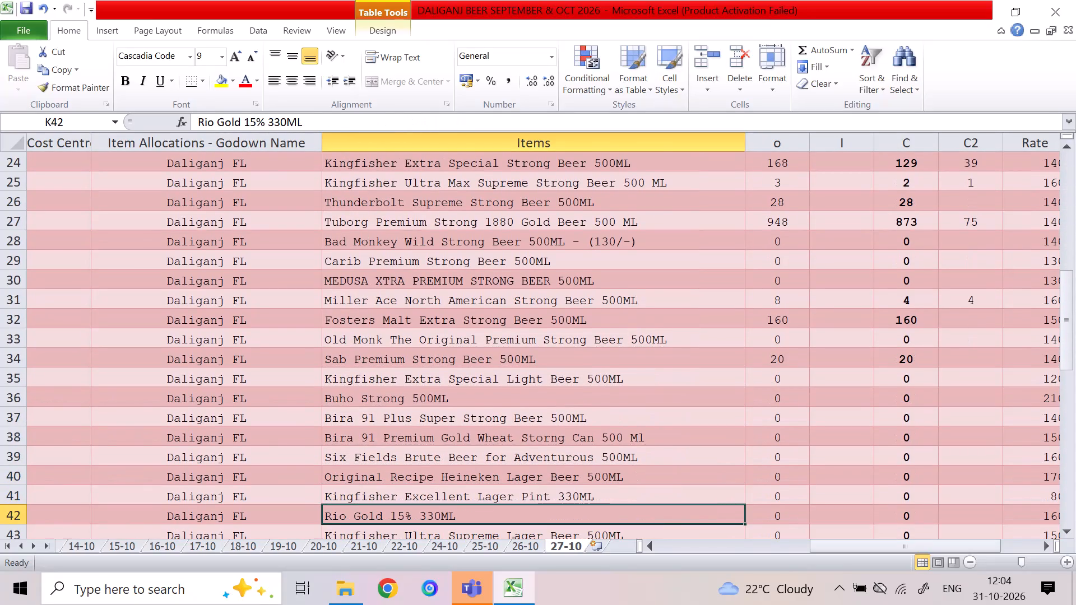
key(Down)
key(Down)
key(Down)
key(Down)
key(Down)
key(Down)
key(Down)
key(Down)
key(Down)
key(Down)
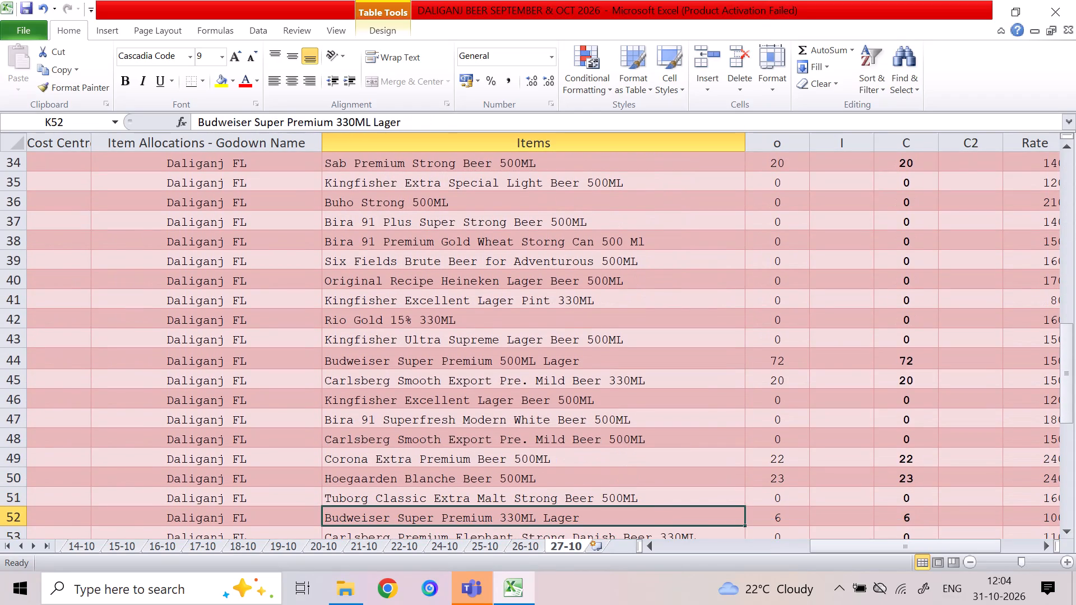
key(Down)
key(Down)
key(Down)
key(Down)
key(Down)
key(Down)
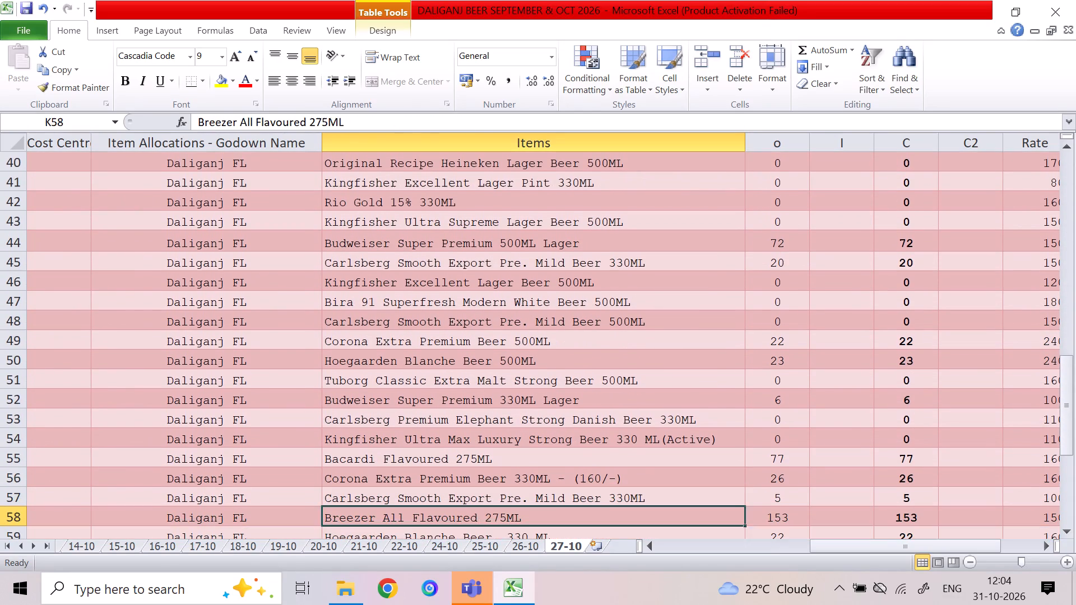
key(Down)
key(Down)
key(Down)
key(Down)
key(Down)
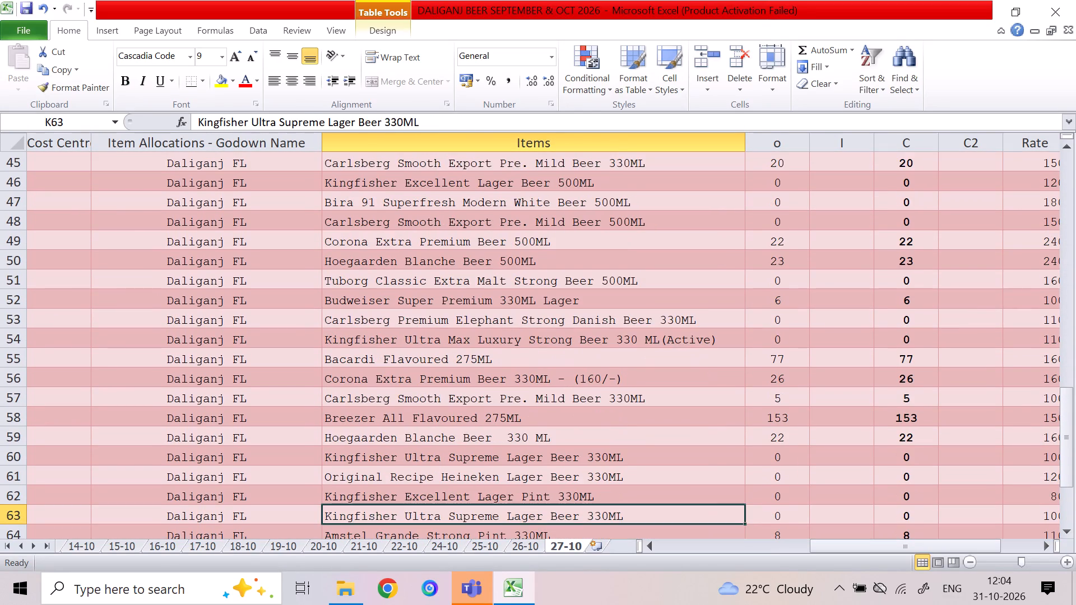
key(Down)
key(Down)
key(Down)
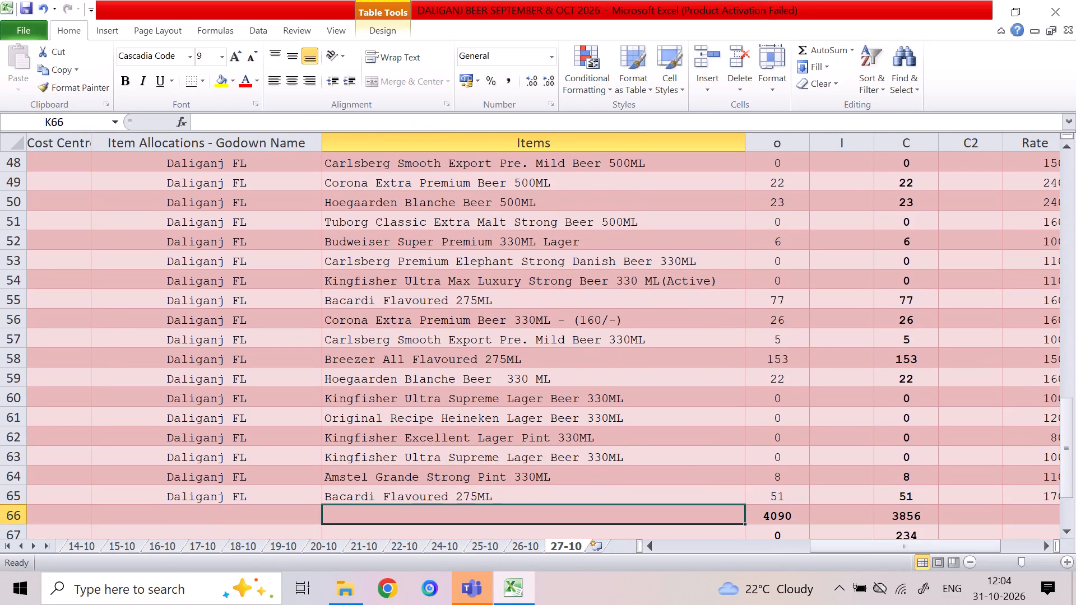
key(Up)
key(Right)
key(Left)
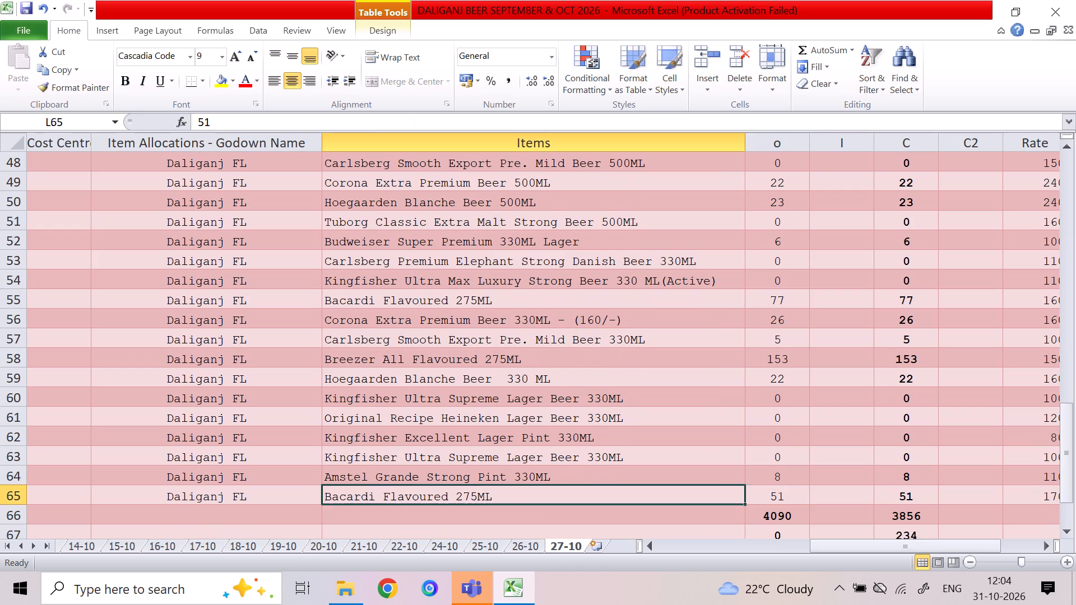
Check the Rate, Amount and Total columns for the last 27-10 items, Amstel Grande Strong Pint and Bacardi Flavoured.
key(Up)
key(Right)
key(Right)
key(Right)
key(Right)
key(Right)
key(Right)
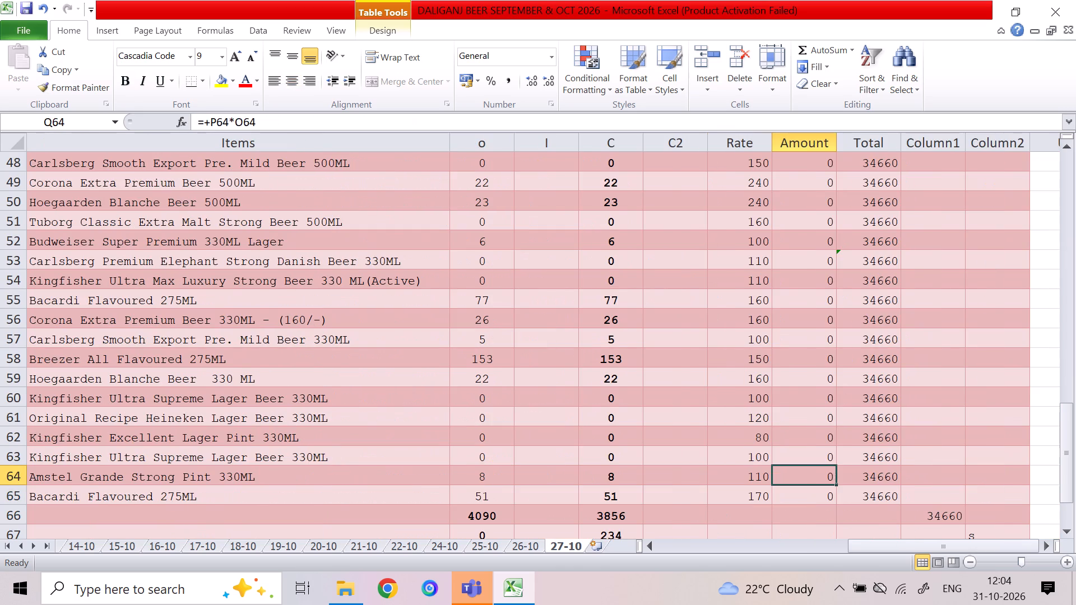
key(Left)
key(Down)
key(Left)
key(Left)
key(Left)
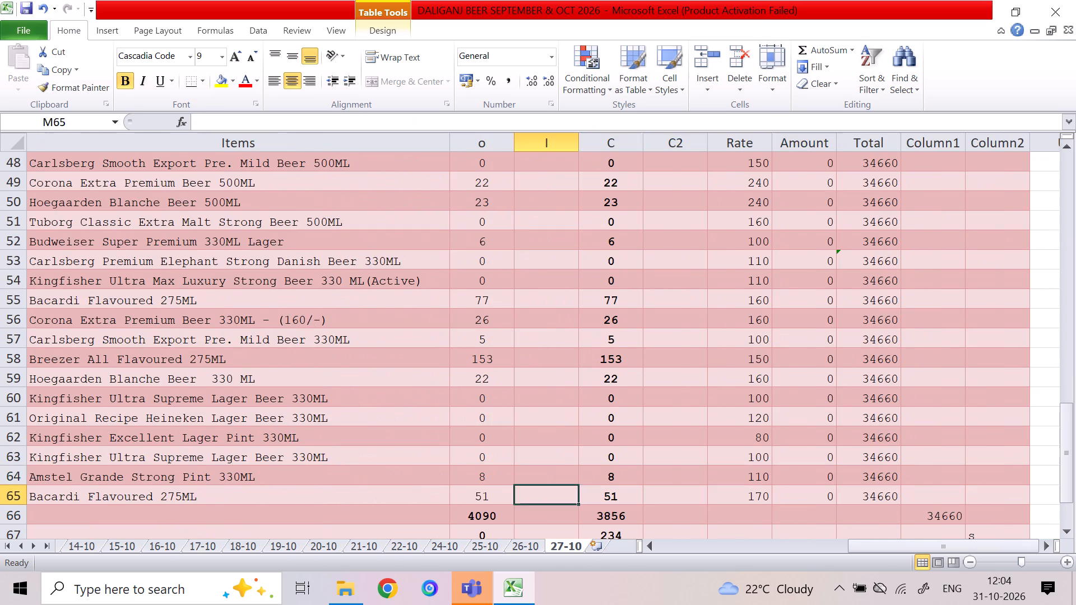
Recheck the 27-10 items upward from row 63 past Original Recipe Heineken 500ML, ending on Budweiser Super Premium 500ML Lager in row 44.
key(Up)
key(Up)
key(Left)
key(Up)
key(Left)
key(Up)
key(Left)
key(Right)
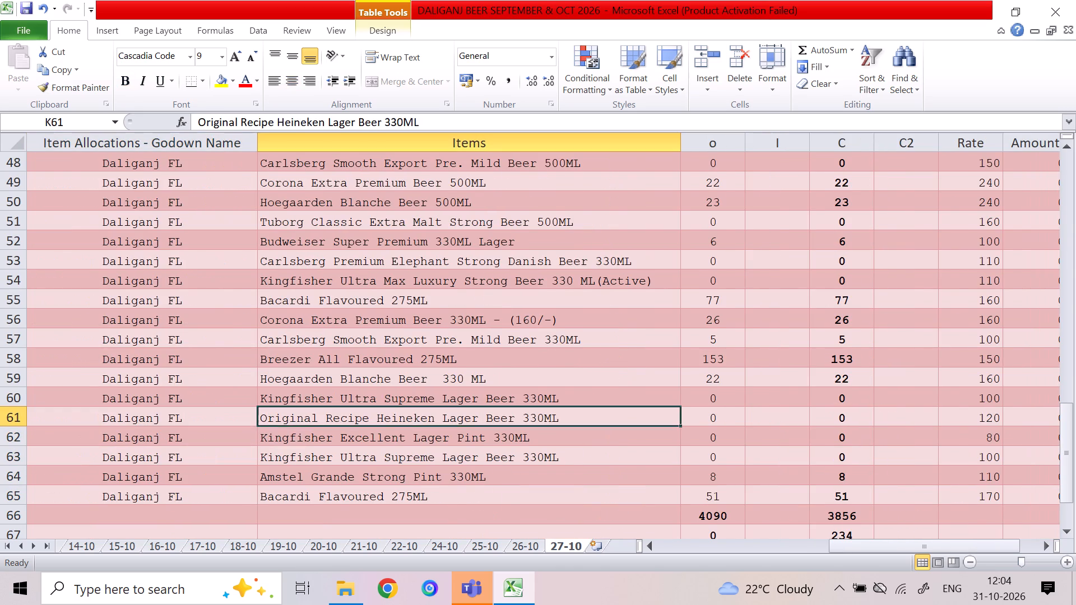
key(Up)
key(Up)
key(Up)
key(Up)
key(Up)
key(Up)
key(Up)
key(Up)
key(Up)
key(Up)
key(Up)
key(Up)
key(Up)
key(Up)
key(Up)
key(Up)
key(Up)
key(Up)
key(Up)
key(Up)
key(Down)
key(Down)
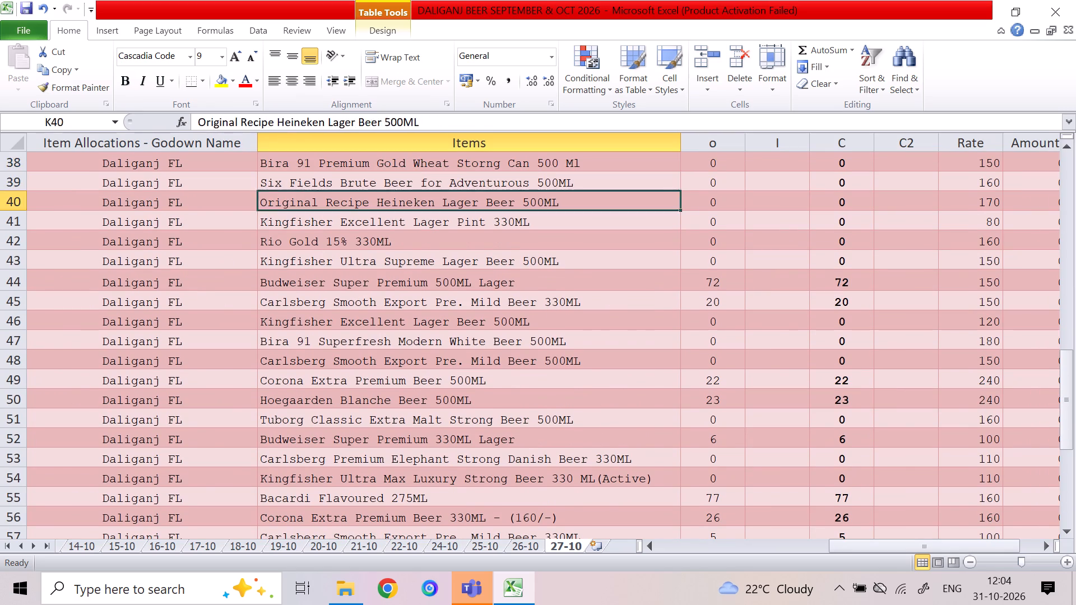
key(Down)
key(Down)
key(Down)
key(Down)
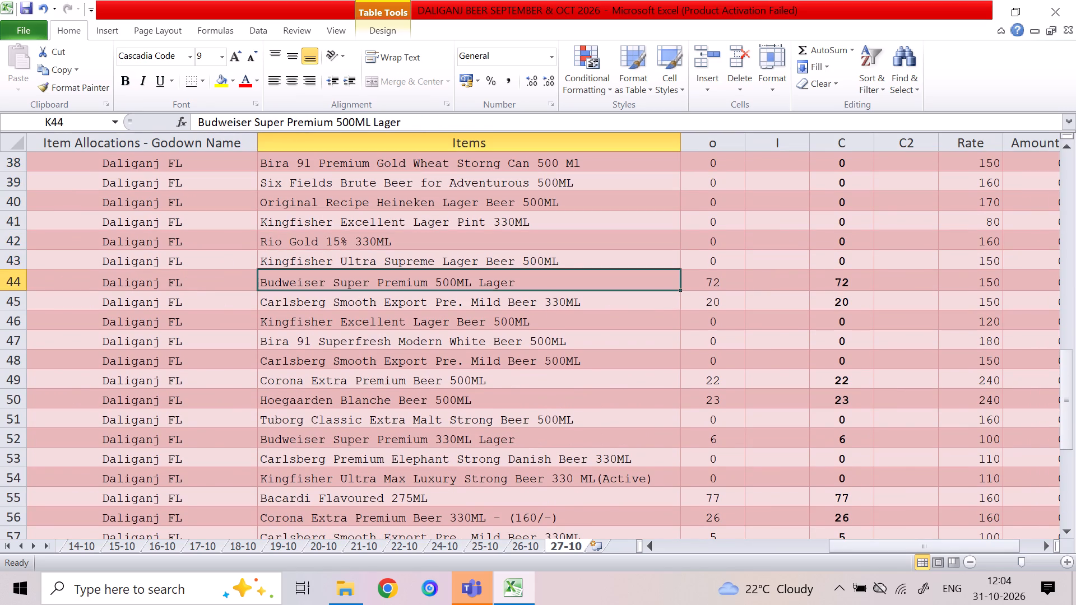
Search the 26-10 sheet for OLD MONK to locate the Old Monk beer row.
click(539, 547)
click(613, 446)
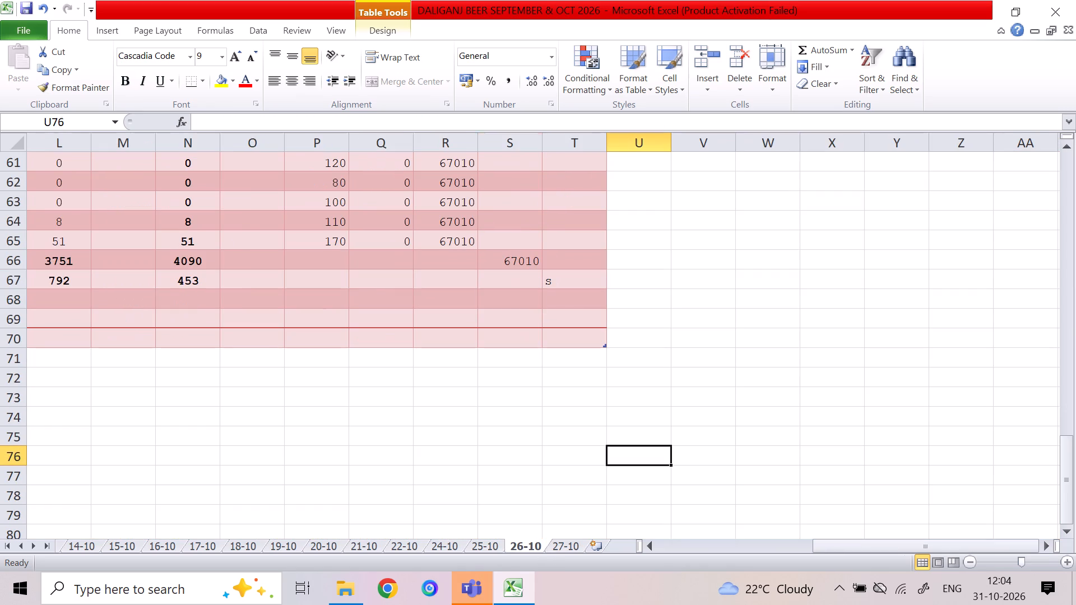
key(ctrl+f)
text(OLF)
key(space)
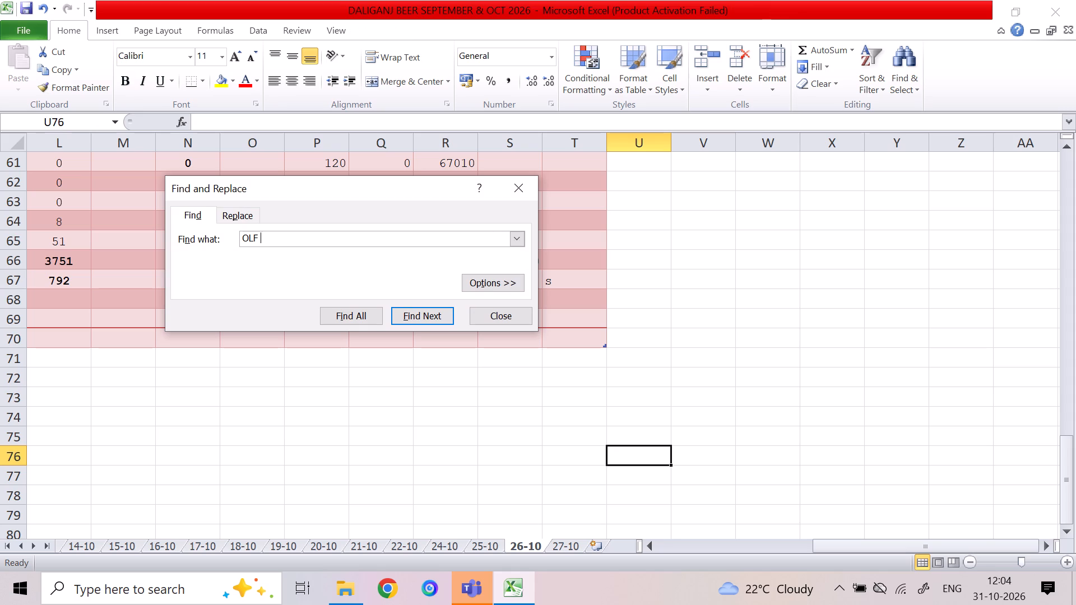
key(BackSpace)
key(BackSpace)
key(d)
key(Return)
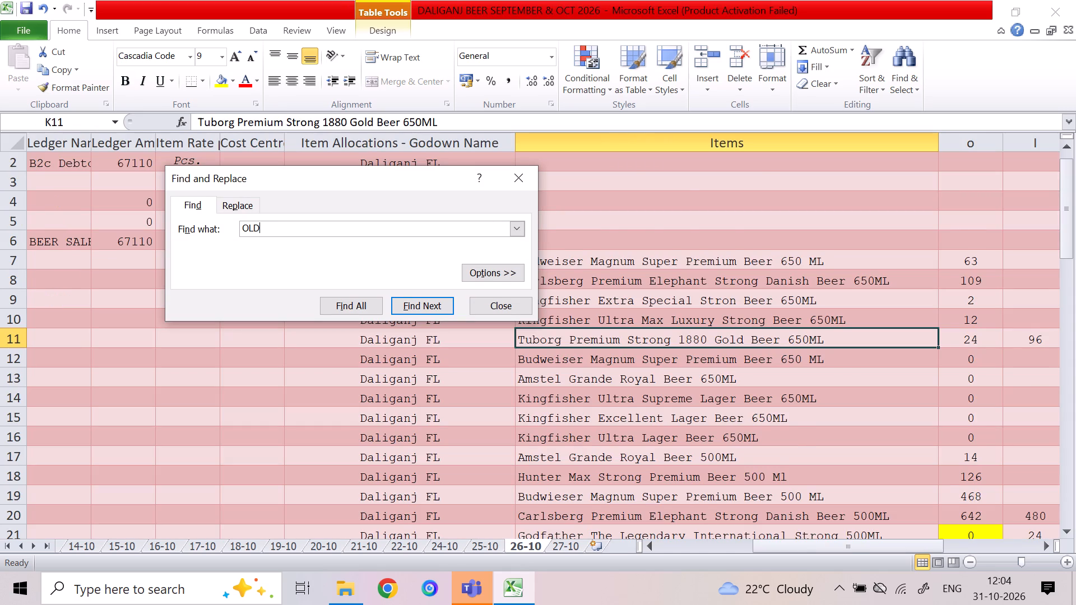
key(Return)
key(Return)
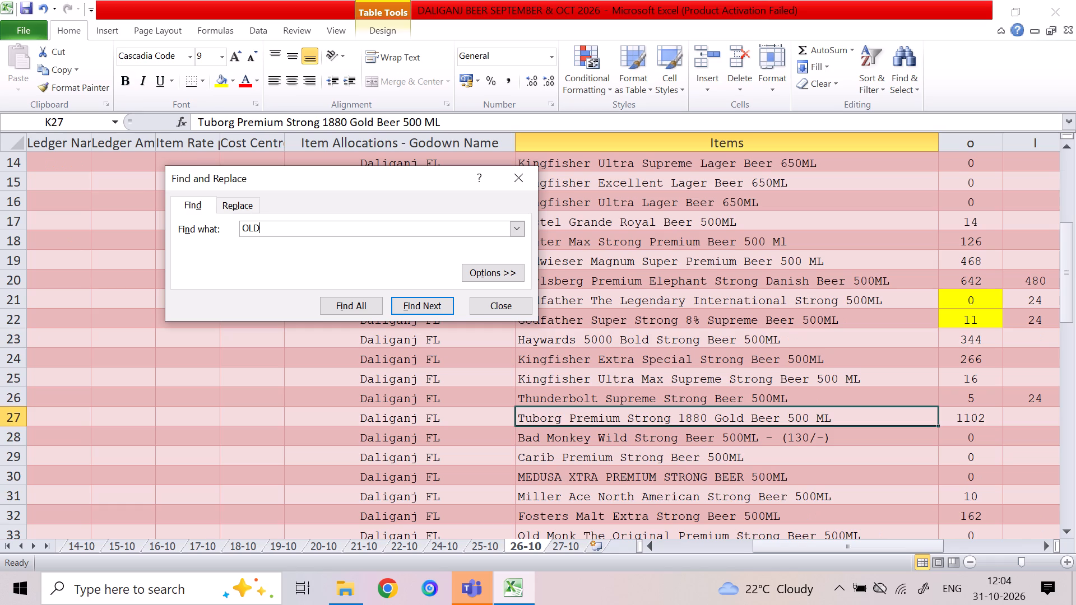
key(space)
text(MONK)
key(Return)
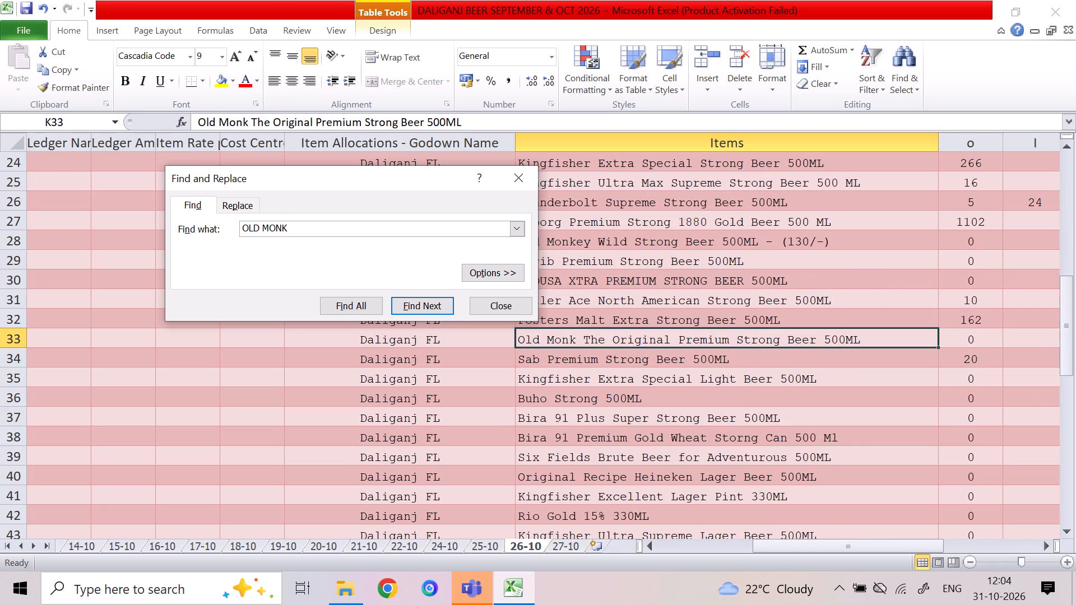
key(Return)
click(516, 308)
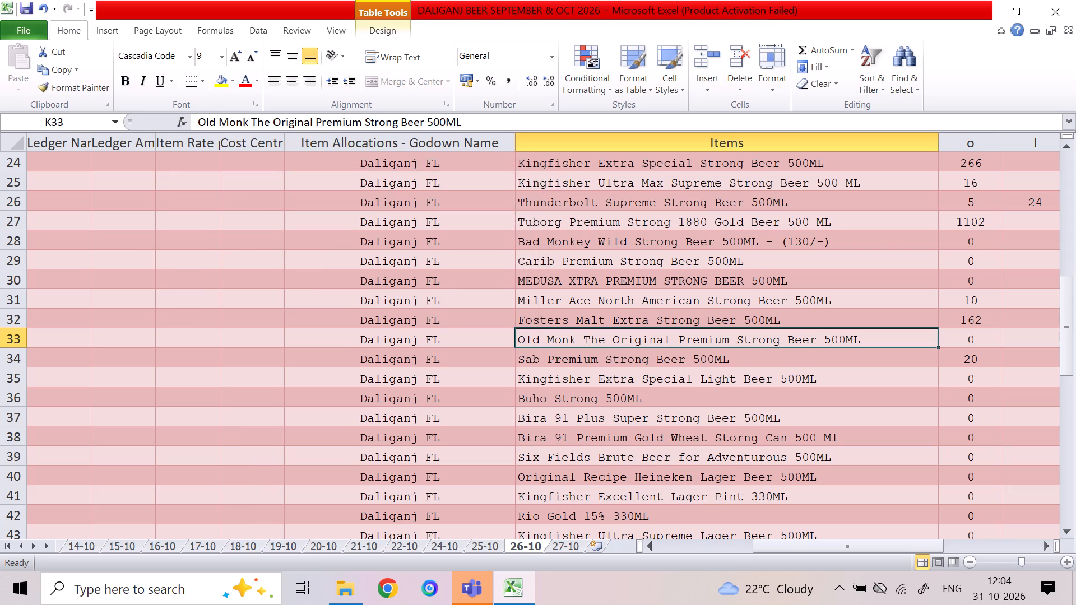
Examine Old Monk's stock and C2 figures on the 26-10 sheet and the column totals in rows 66 and 67.
drag(859, 547, 904, 553)
drag(918, 548, 943, 549)
drag(948, 550, 966, 550)
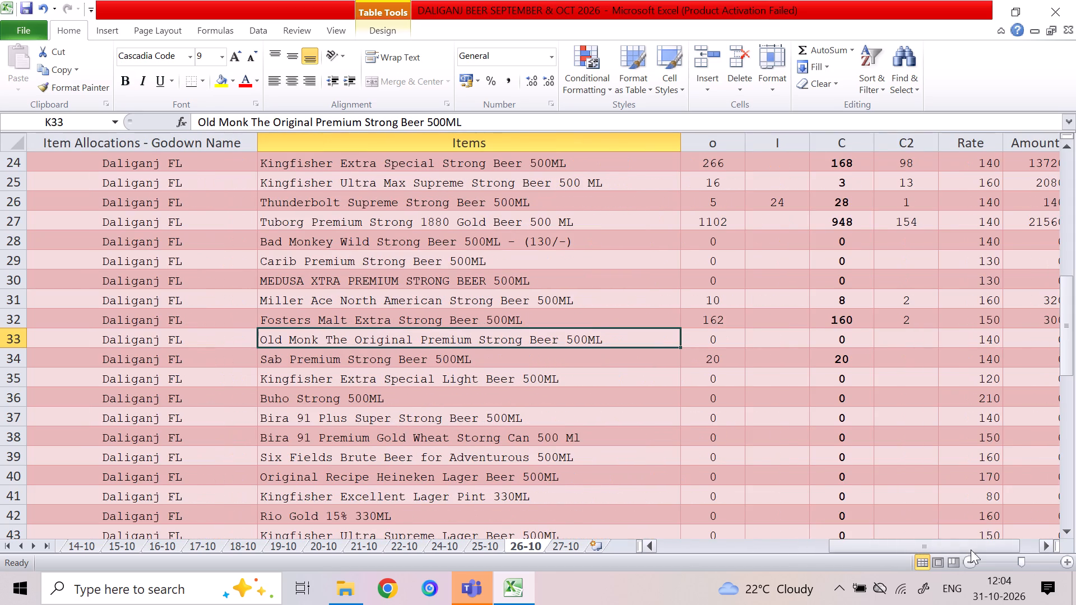
drag(1072, 353, 1075, 523)
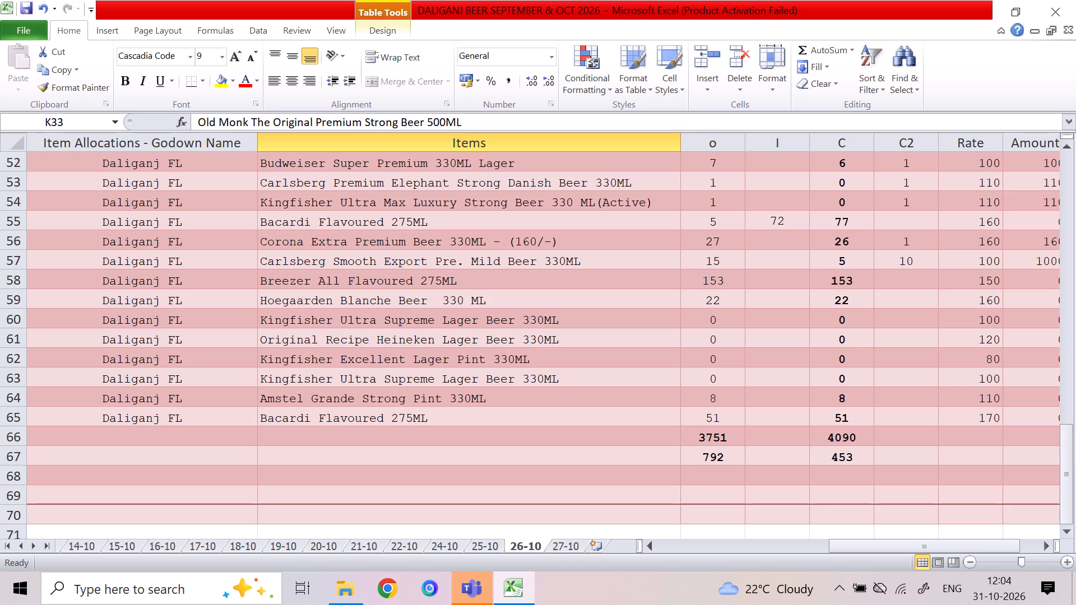
click(852, 455)
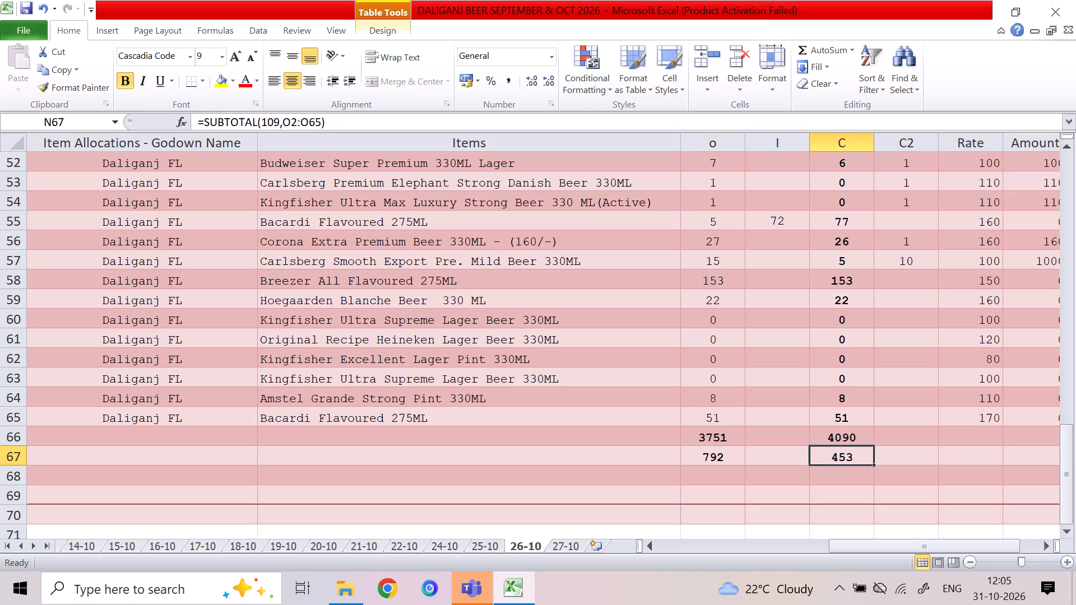
click(736, 457)
click(854, 427)
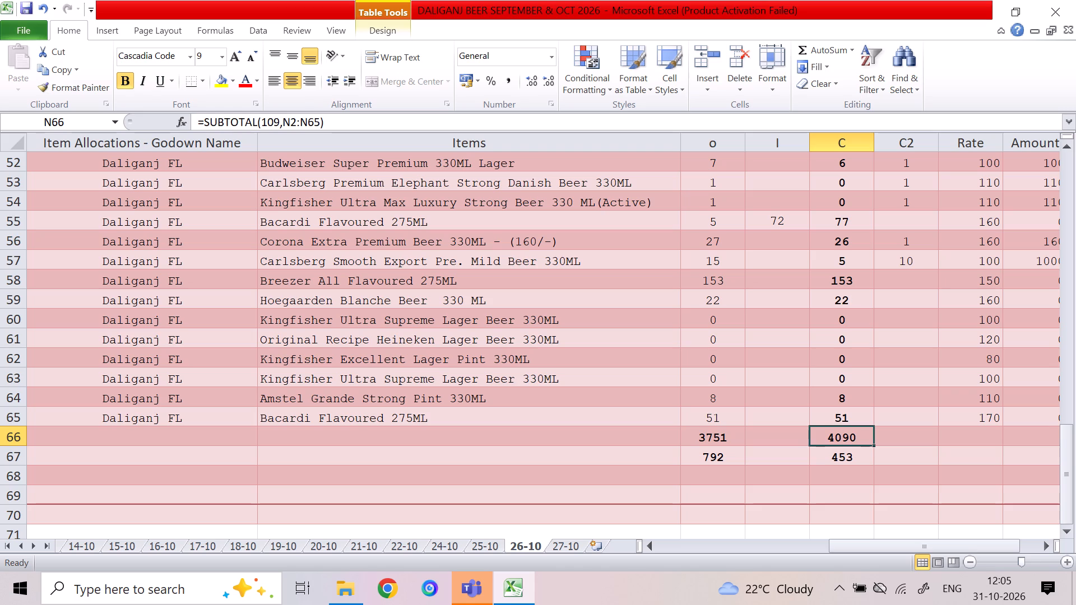
Examine the stock totals at the bottom of the 25-10 sheet.
click(481, 539)
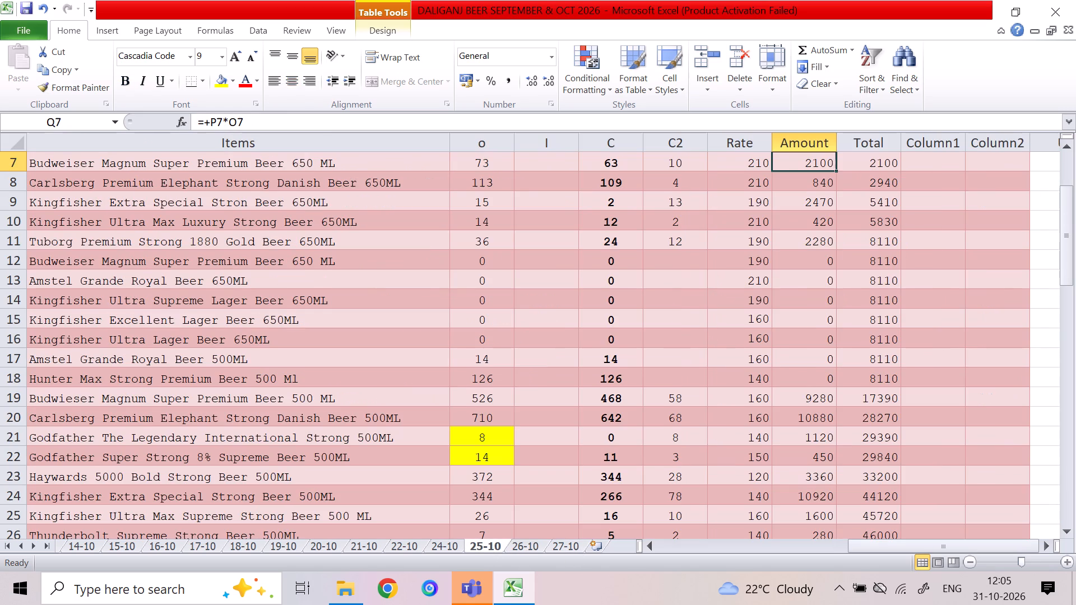
drag(1063, 263, 1055, 485)
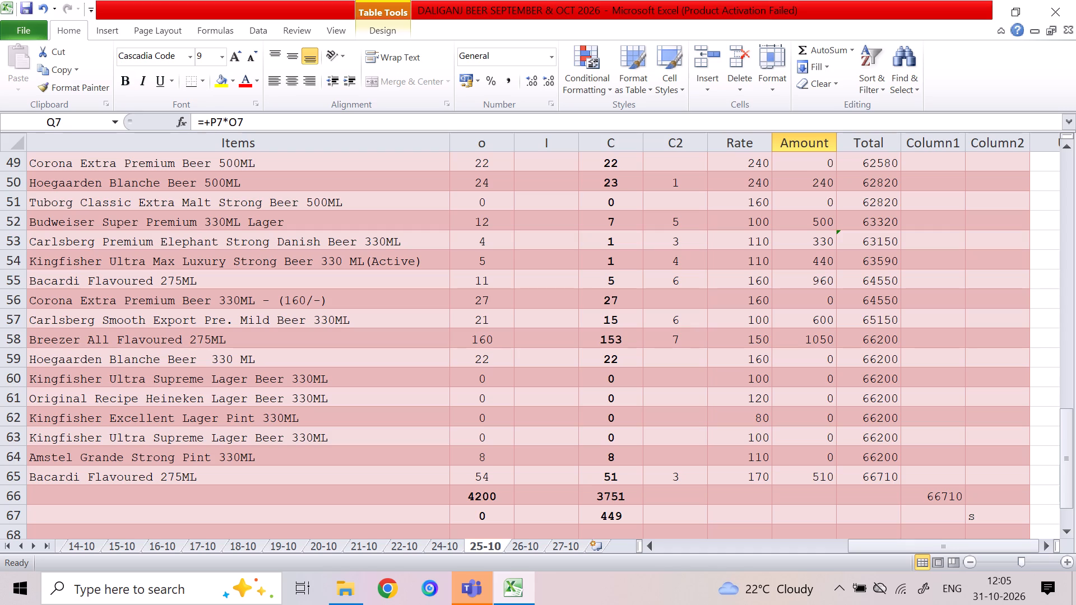
Return to the 27-10 sheet and examine its totals in rows 66 and 67.
click(564, 546)
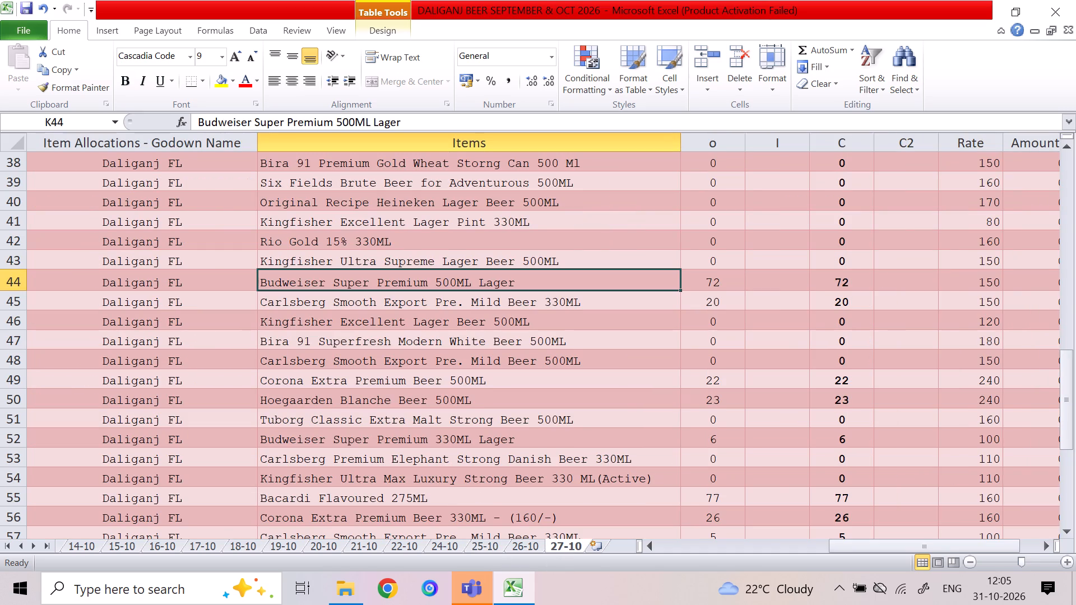
drag(1064, 407, 1075, 483)
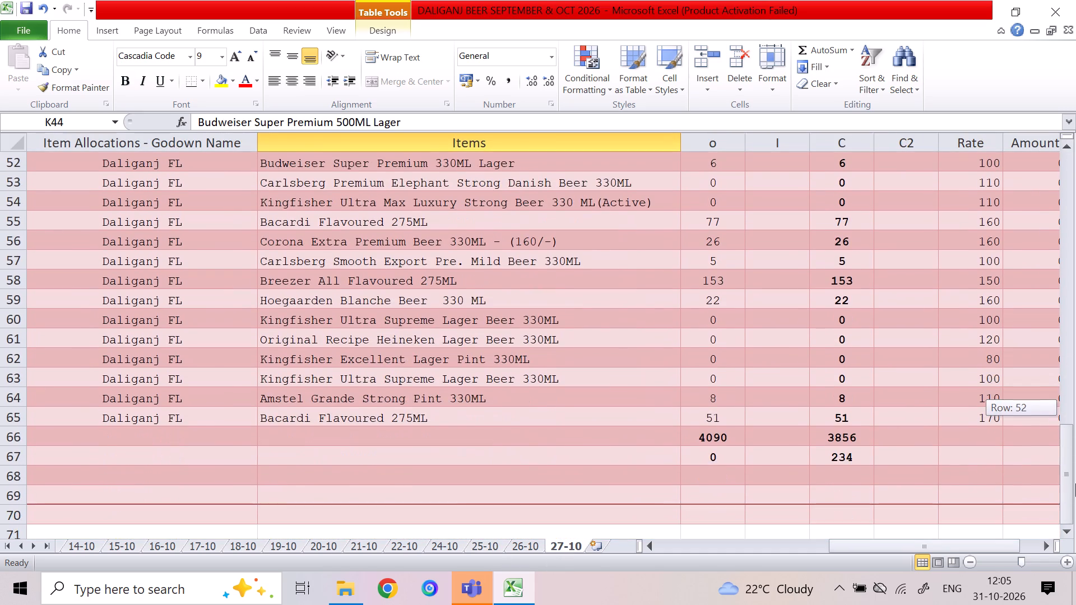
Enter a C2 quantity of 1 for Old Monk The Original Premium Strong Beer 500ML in row 33.
drag(1075, 483, 1070, 427)
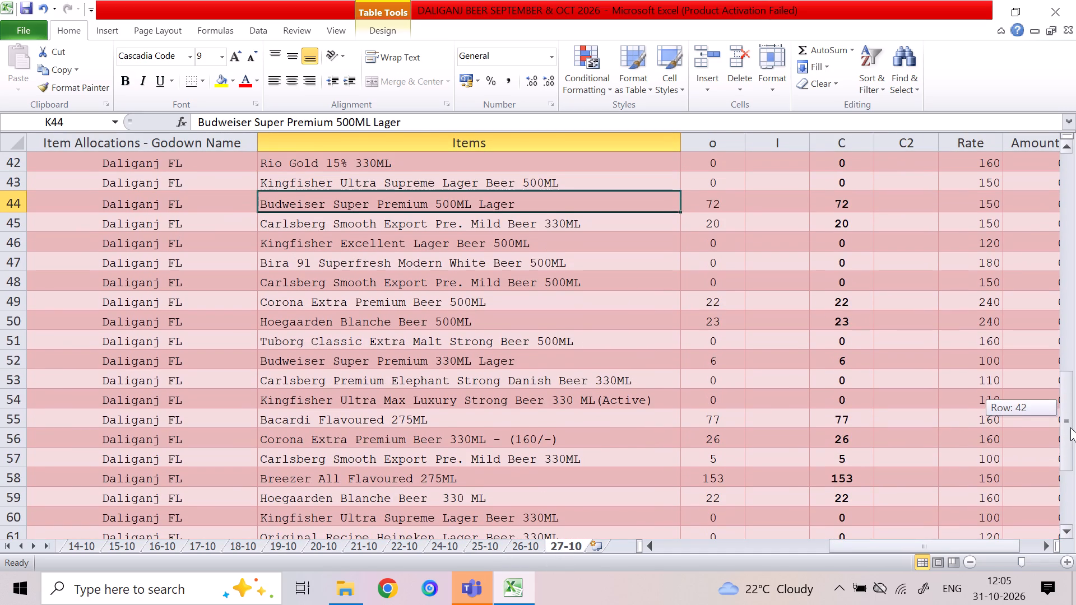
drag(1070, 427, 1066, 397)
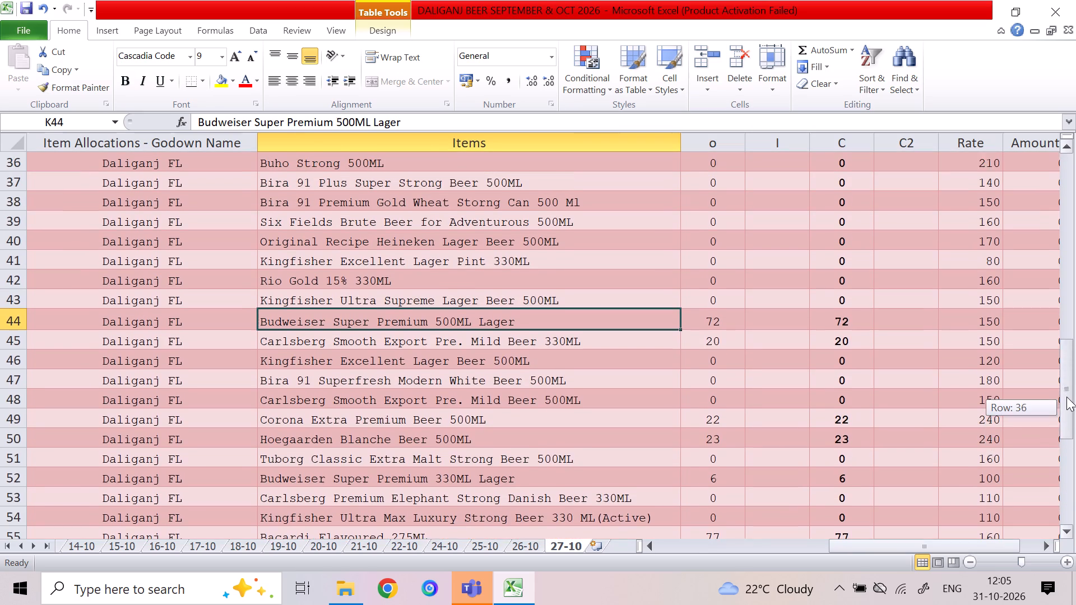
drag(1066, 397, 1065, 368)
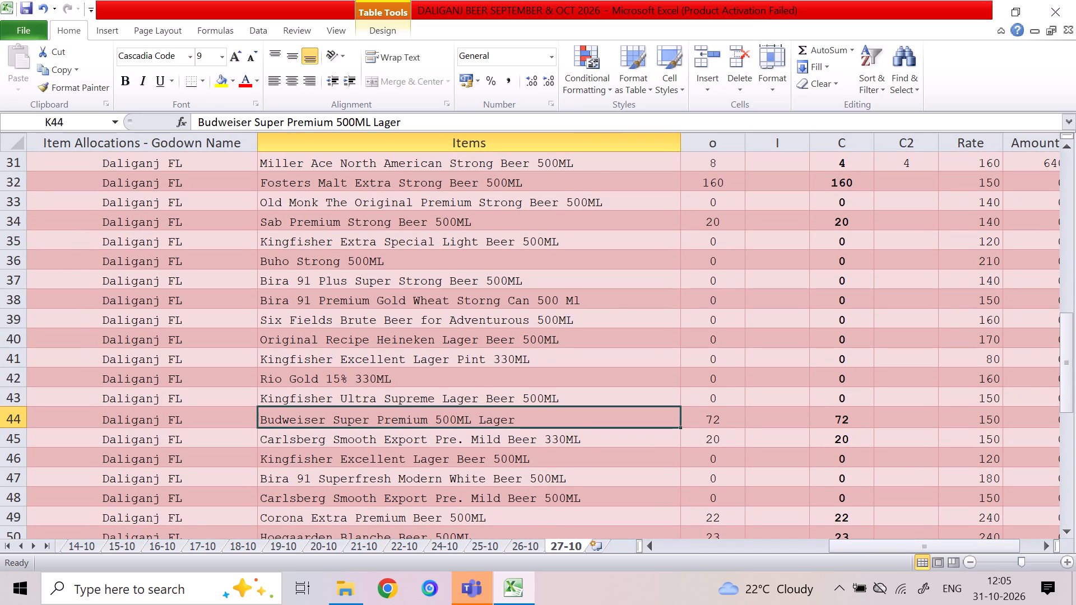
click(766, 202)
key(Right)
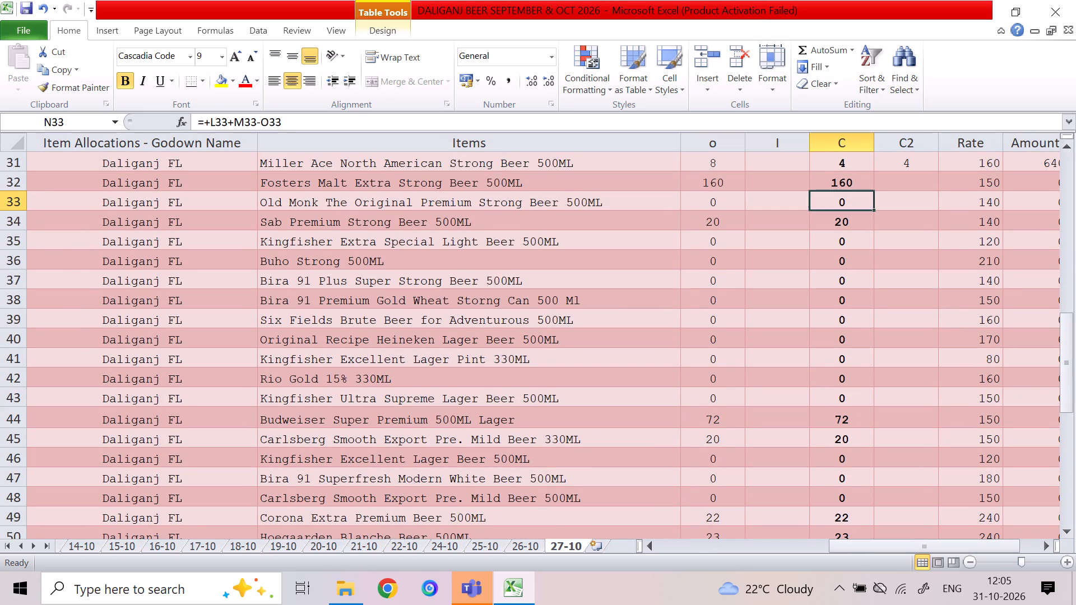
key(Right)
key(1)
key(Down)
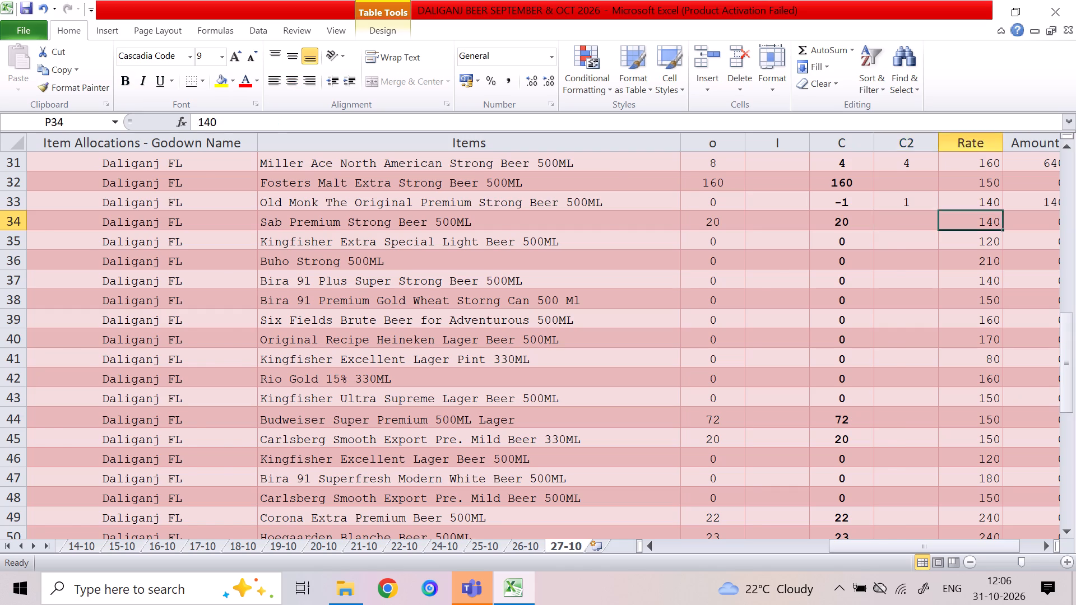
Enter a C2 quantity of 4 for Fosters Malt Extra Strong Beer 500ML in row 32.
key(Right)
key(Left)
key(Up)
key(Left)
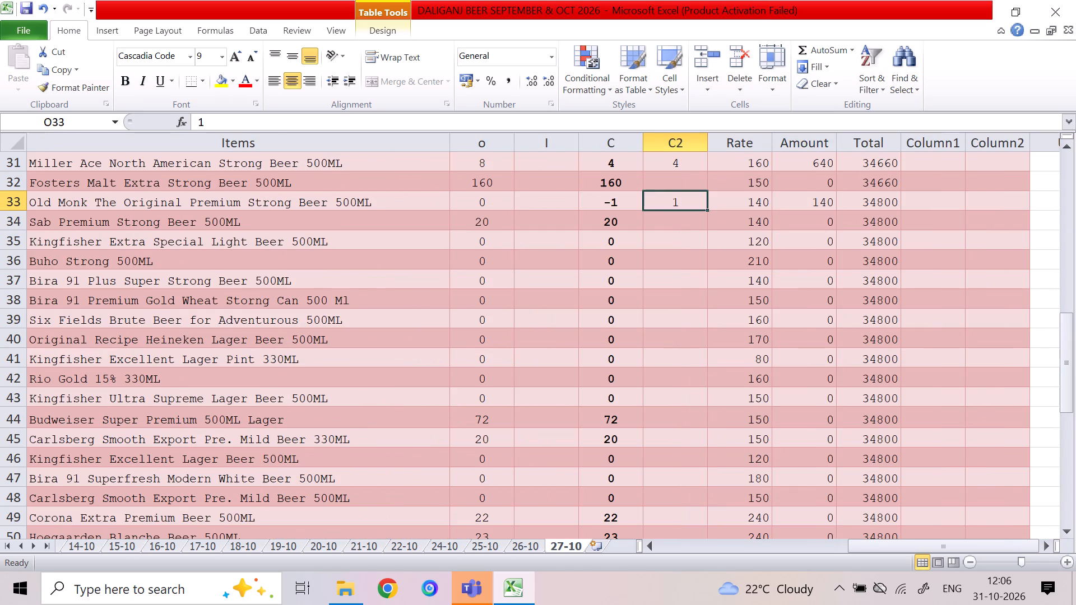
key(Down)
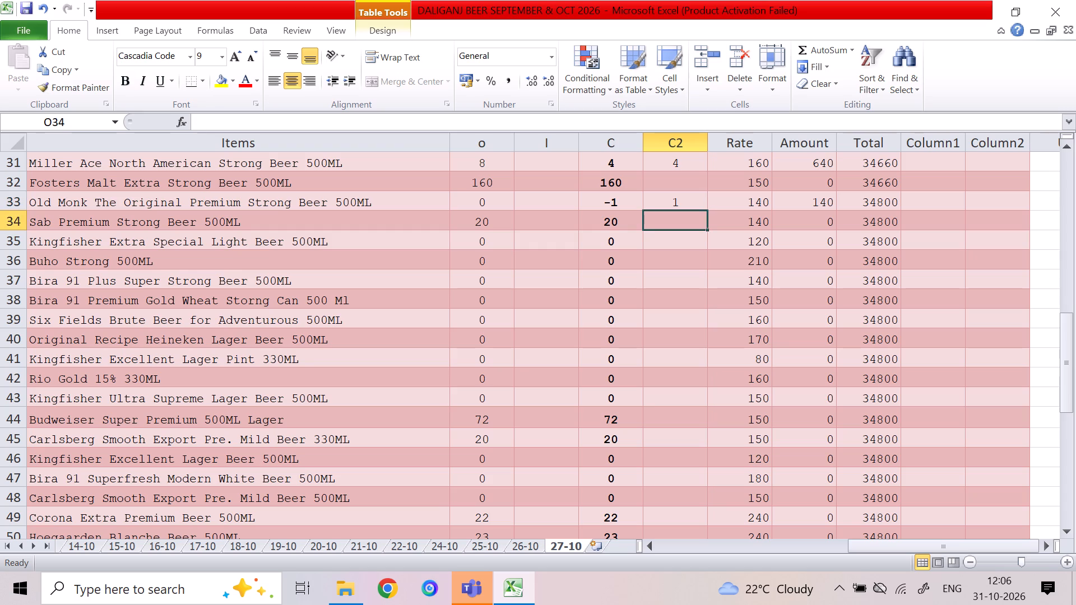
key(Up)
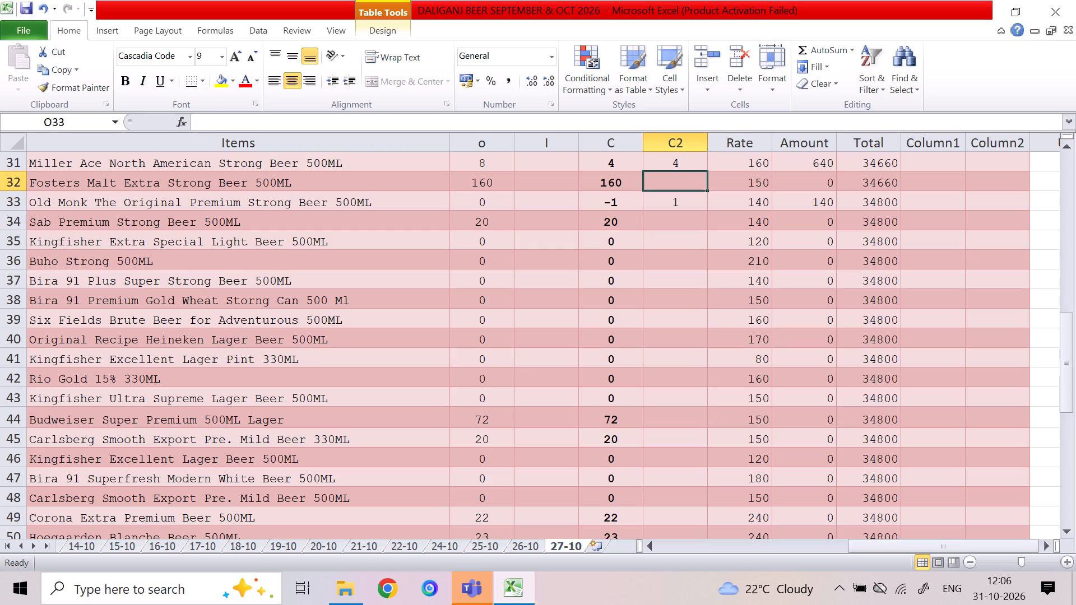
key(4)
key(Down)
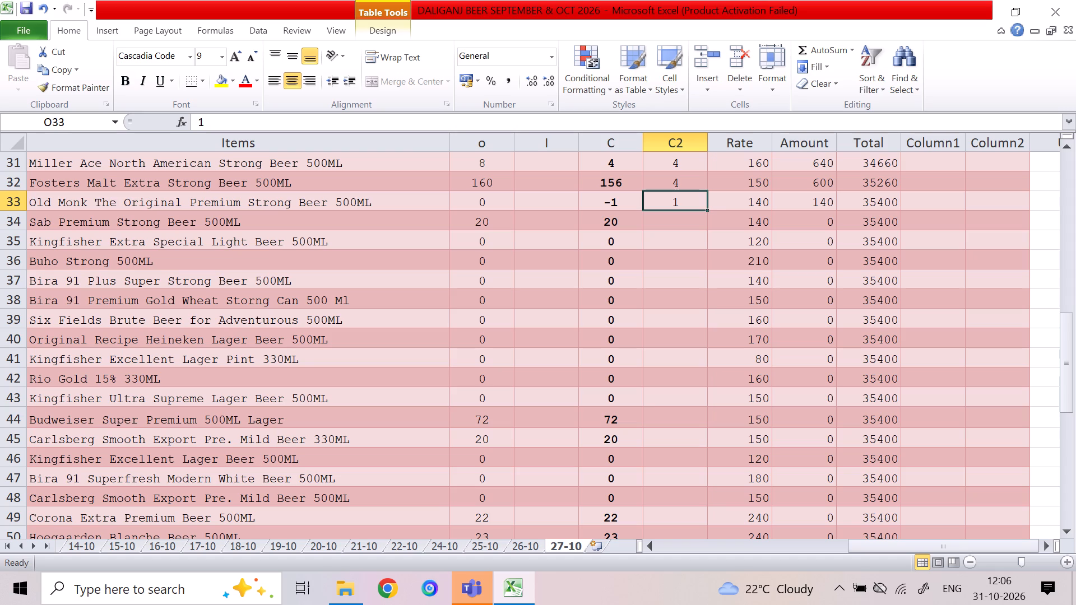
Enter C2 quantities of 1 for Corona Extra Premium Beer 500ML and 4 for Hoegaarden Blanche Beer 500ML.
key(Down)
key(Down)
key(Down)
key(Down)
key(Down)
key(Down)
key(Down)
key(Down)
key(Down)
key(Down)
key(Down)
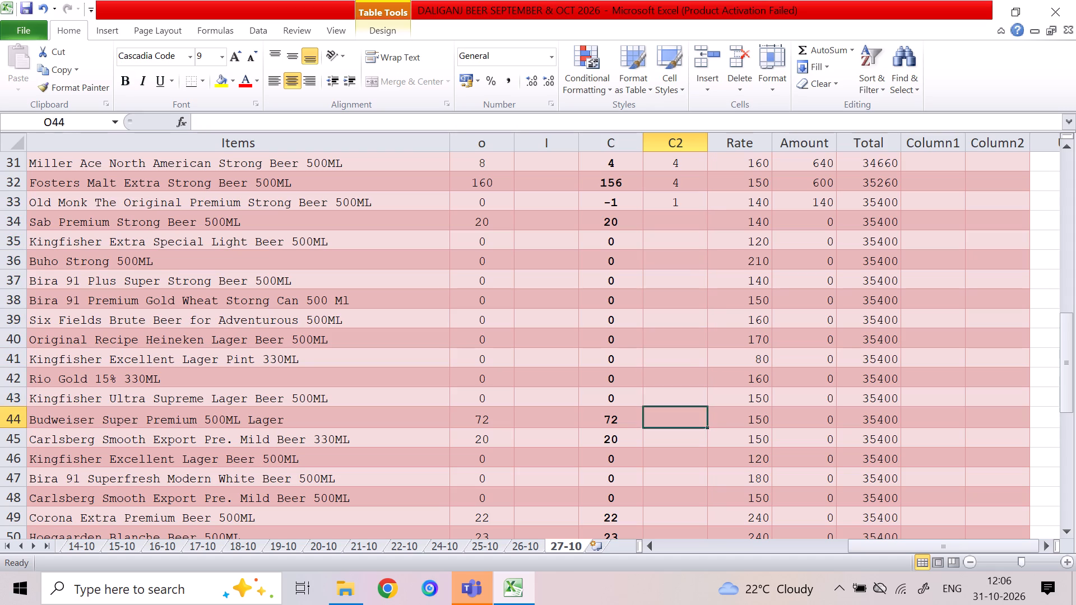
key(Down)
key(Down)
key(Down)
key(Down)
key(1)
key(Down)
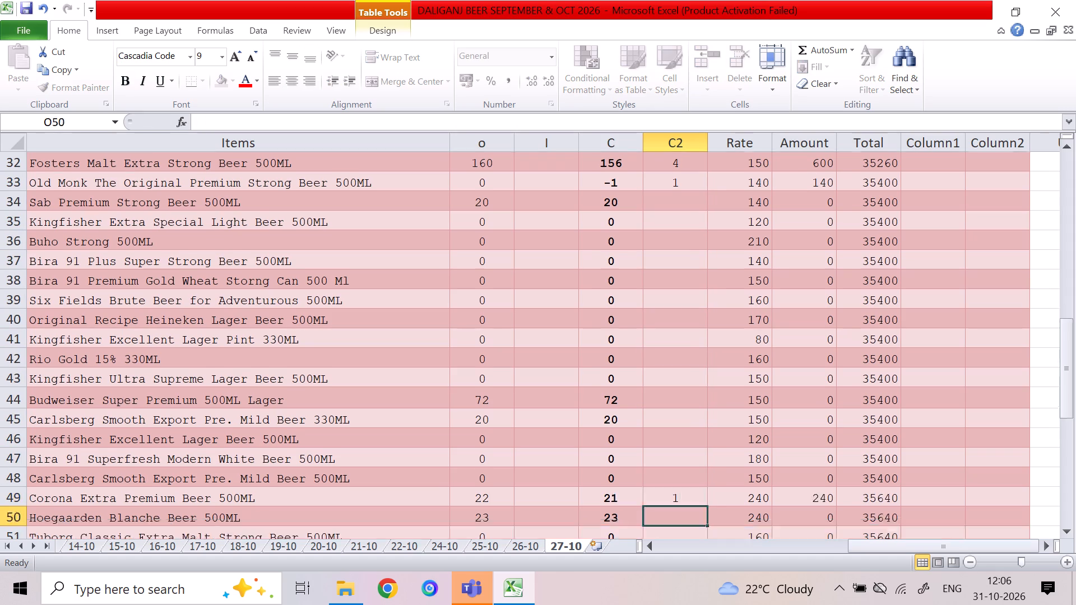
key(4)
key(Down)
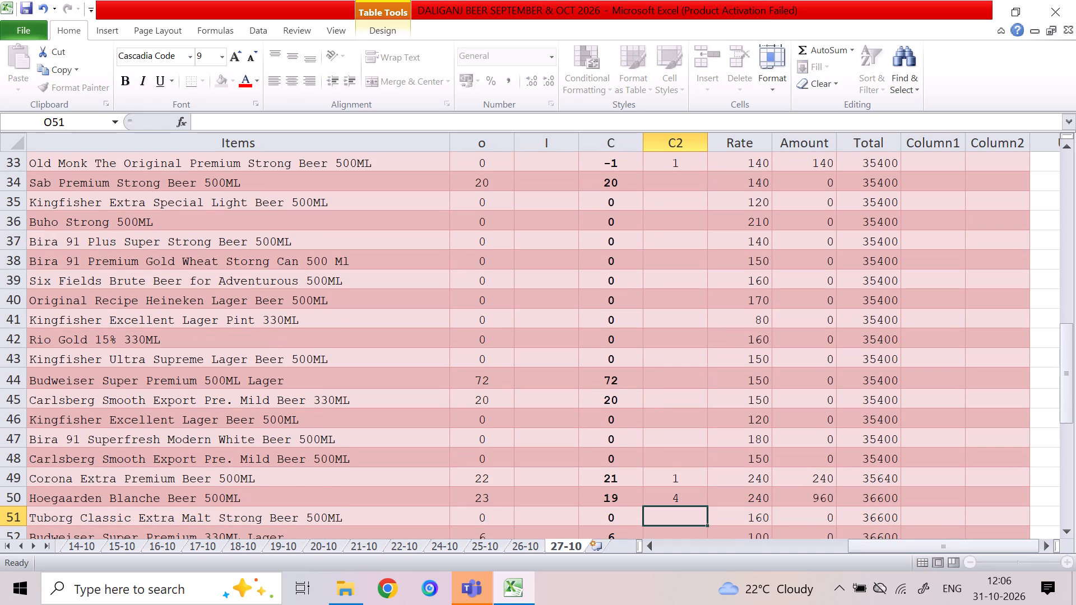
Enter C2 quantities of 4 for Budweiser Super Premium 330ML Lager and 2 for Bacardi Flavoured 275ML in row 55.
key(Down)
key(Down)
key(Up)
key(Up)
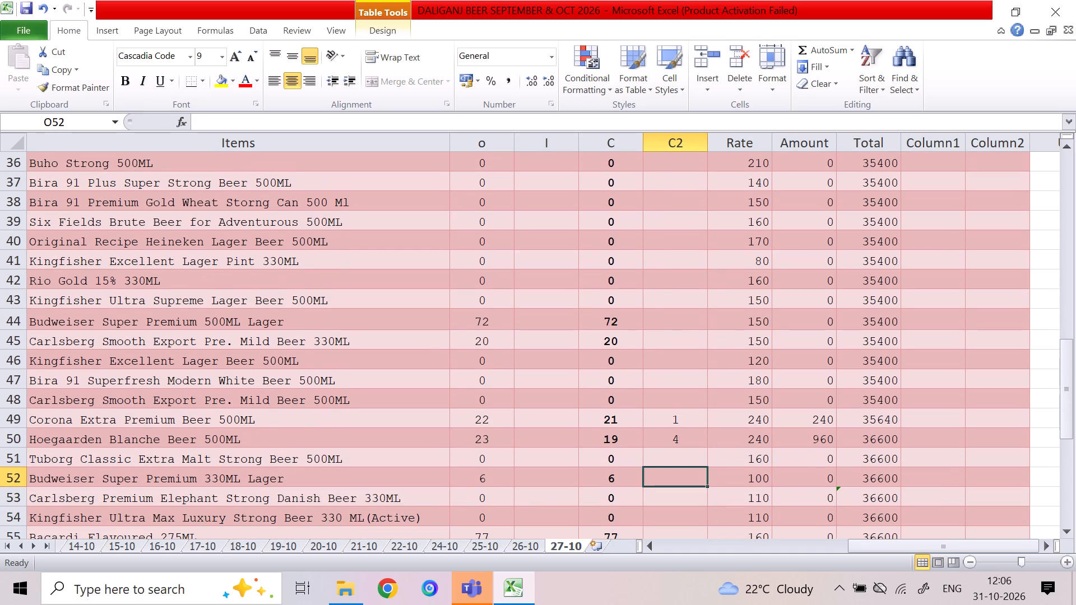
key(4)
key(Down)
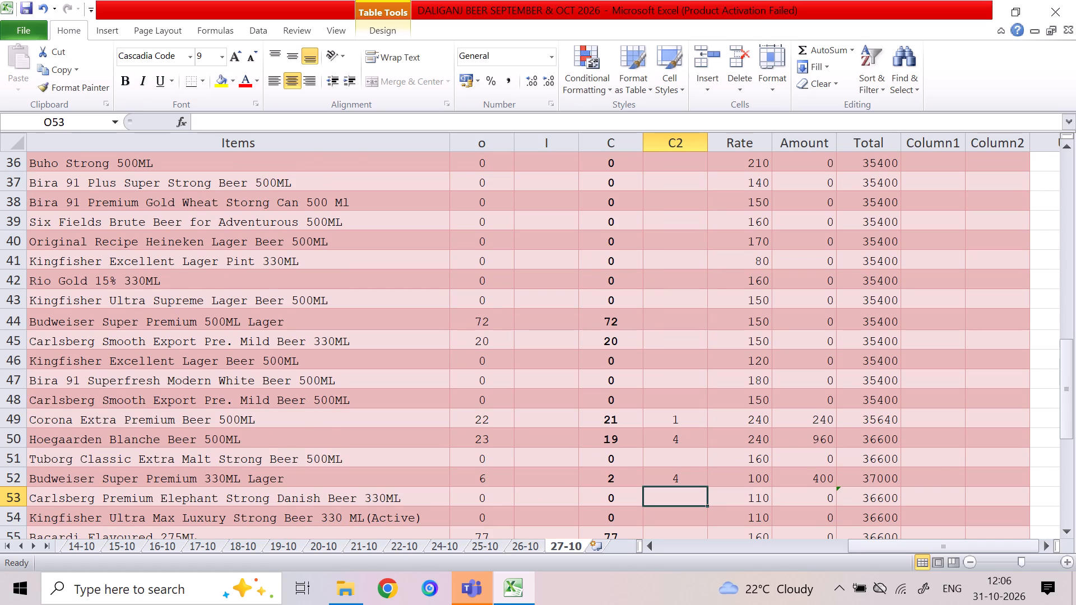
key(Down)
key(Down)
key(Up)
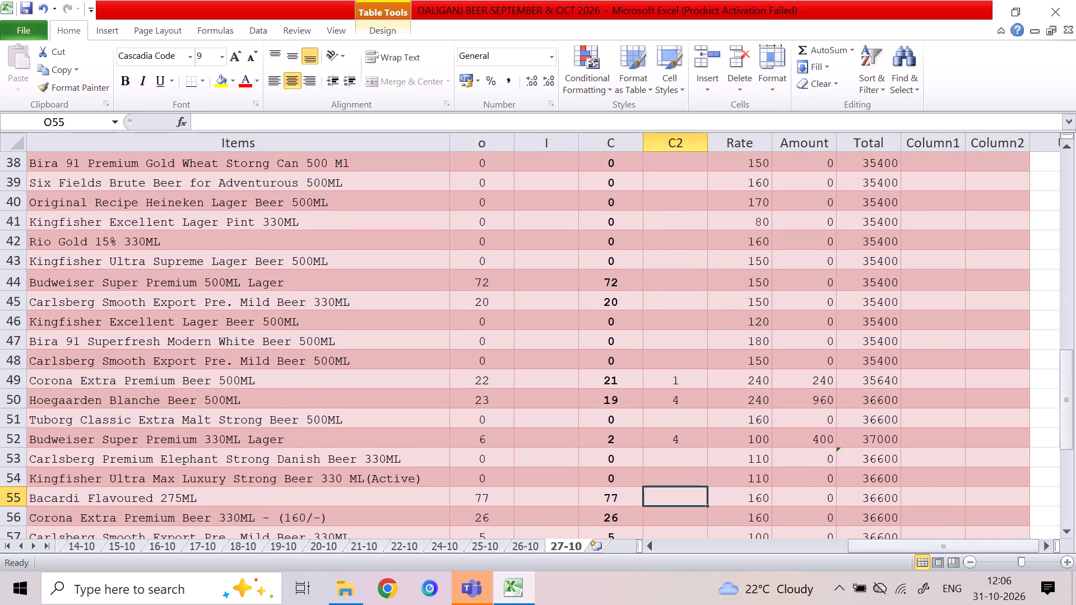
key(2)
key(Down)
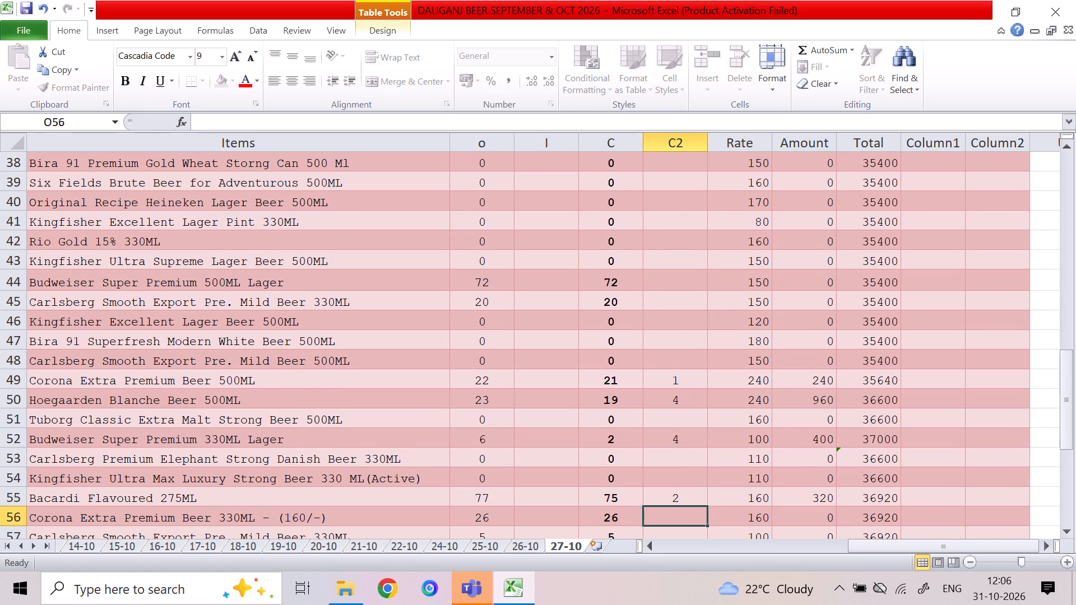
Enter C2 quantities of 5 for Carlsberg Smooth Export 330ML in row 57 and 1 for Breezer All Flavoured 275ML.
key(Down)
key(5)
key(Down)
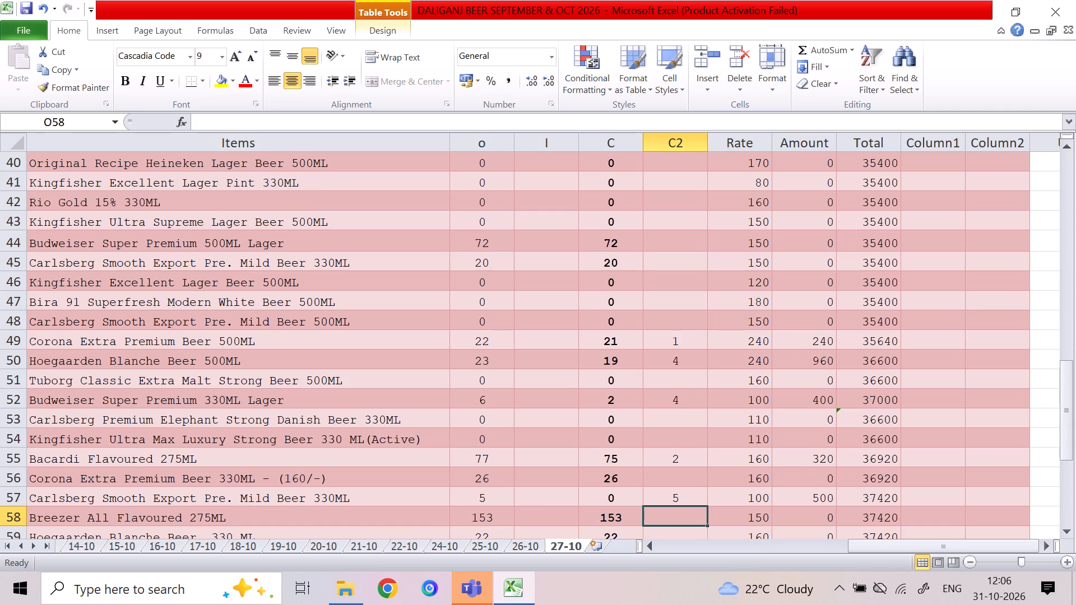
key(1)
key(Down)
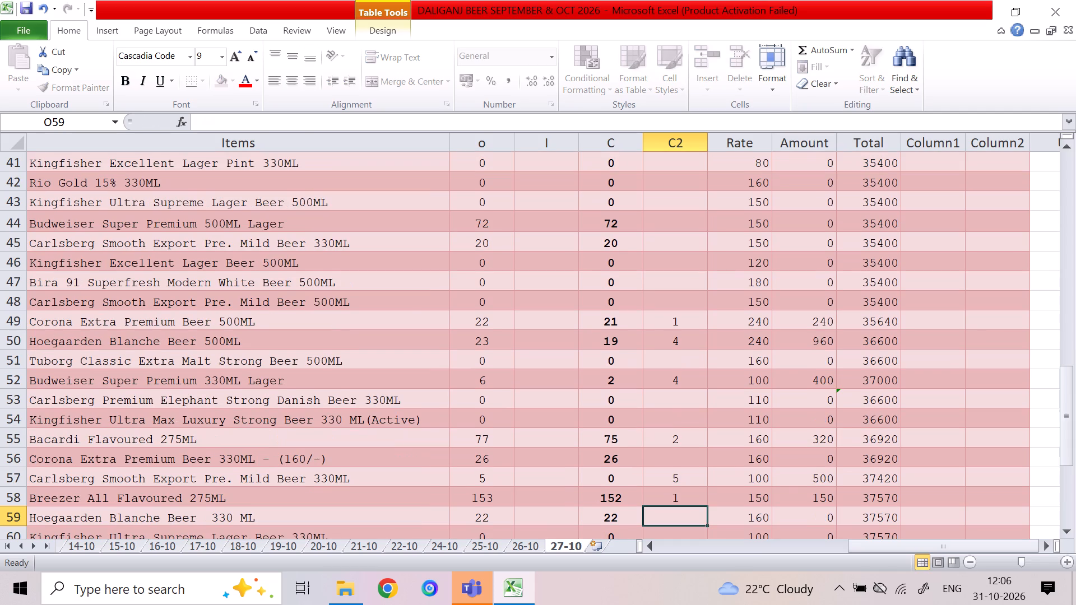
Enter a C2 quantity of 4 for the Bacardi Flavoured 275ML entry in row 65.
key(Down)
key(Down)
key(Down)
key(Down)
key(Down)
key(Down)
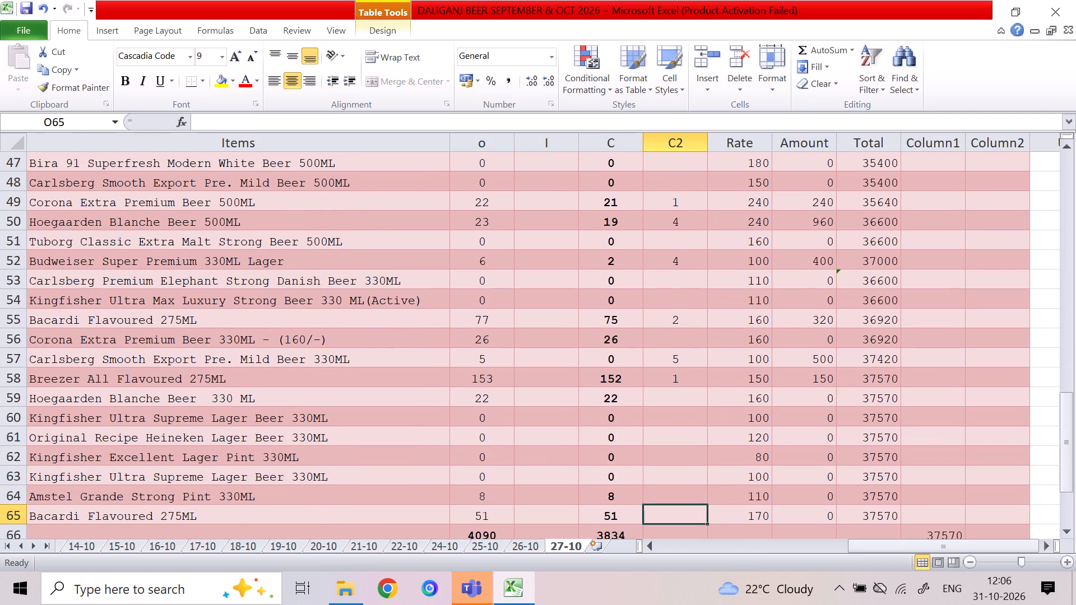
key(4)
key(Down)
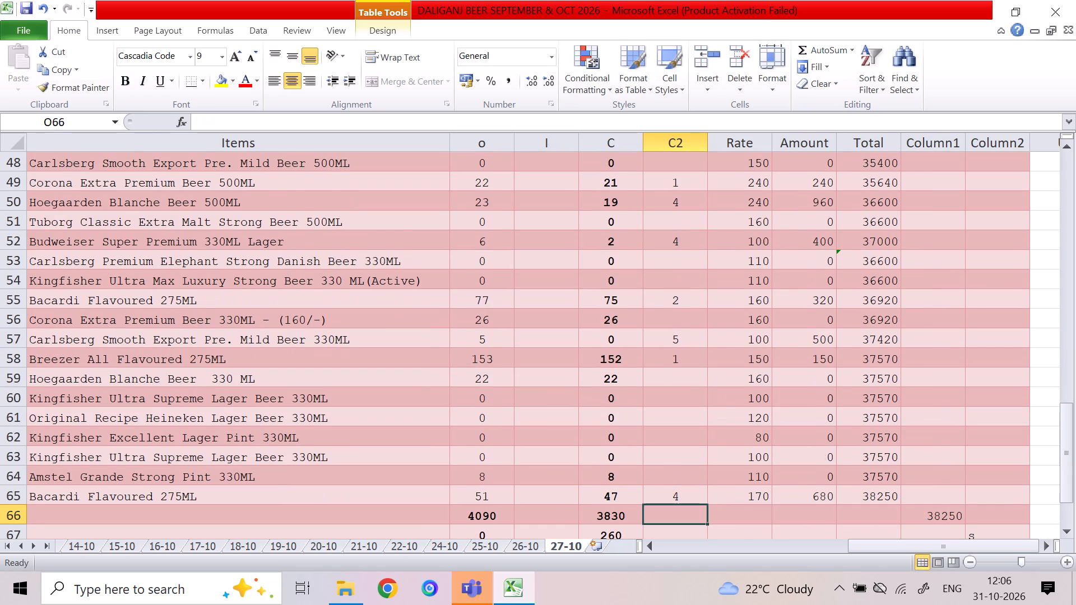
Examine the totals in rows 66 and 67 and check the Amount formulas from row 65 up to row 52.
key(Down)
key(Down)
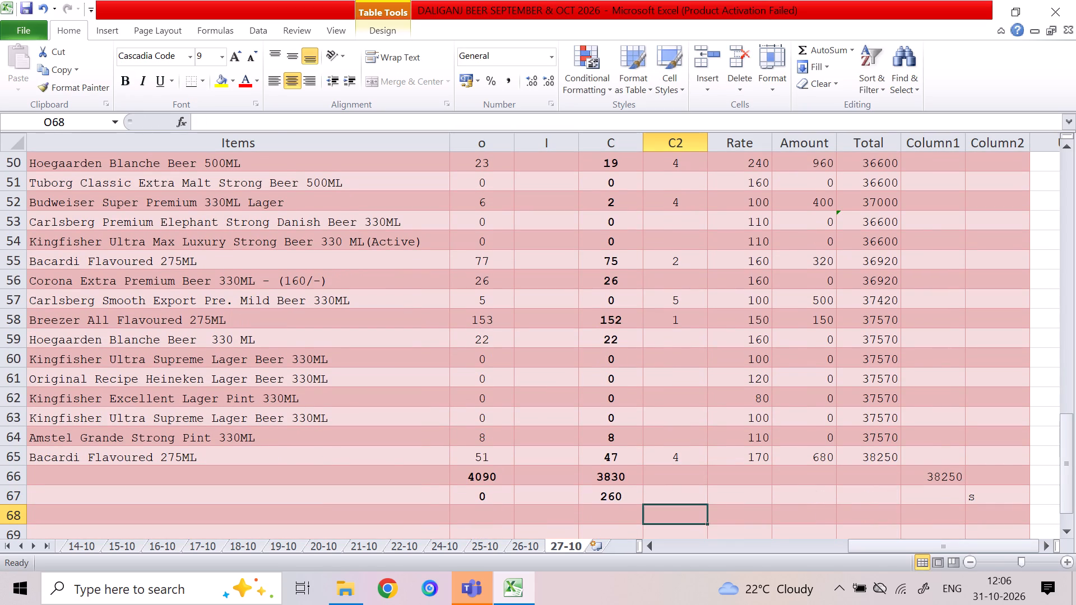
key(Right)
key(Right)
key(Right)
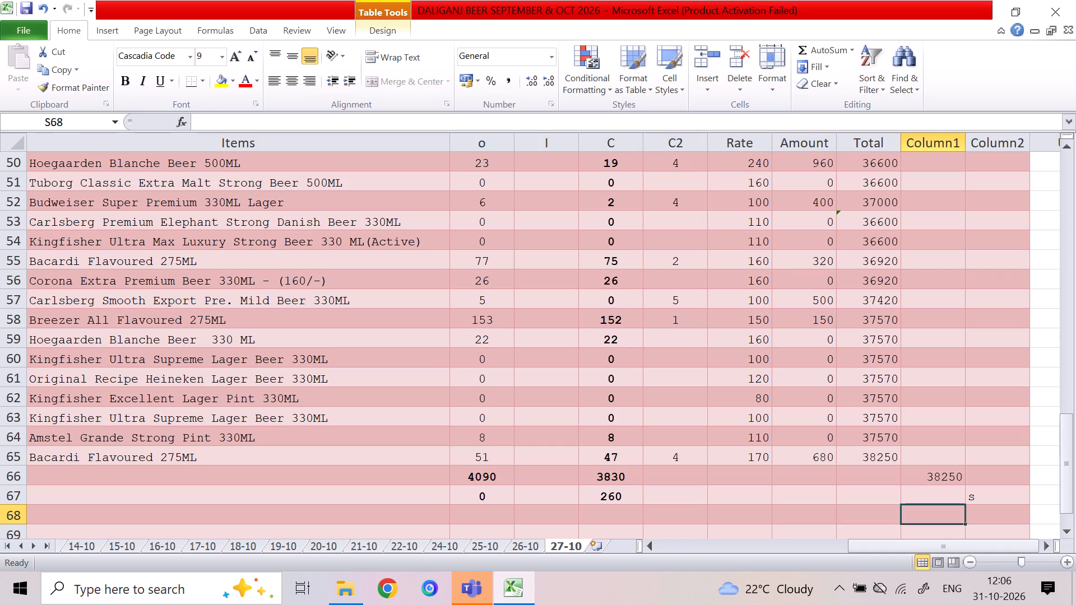
key(Up)
key(Up)
key(Up)
key(Left)
key(Left)
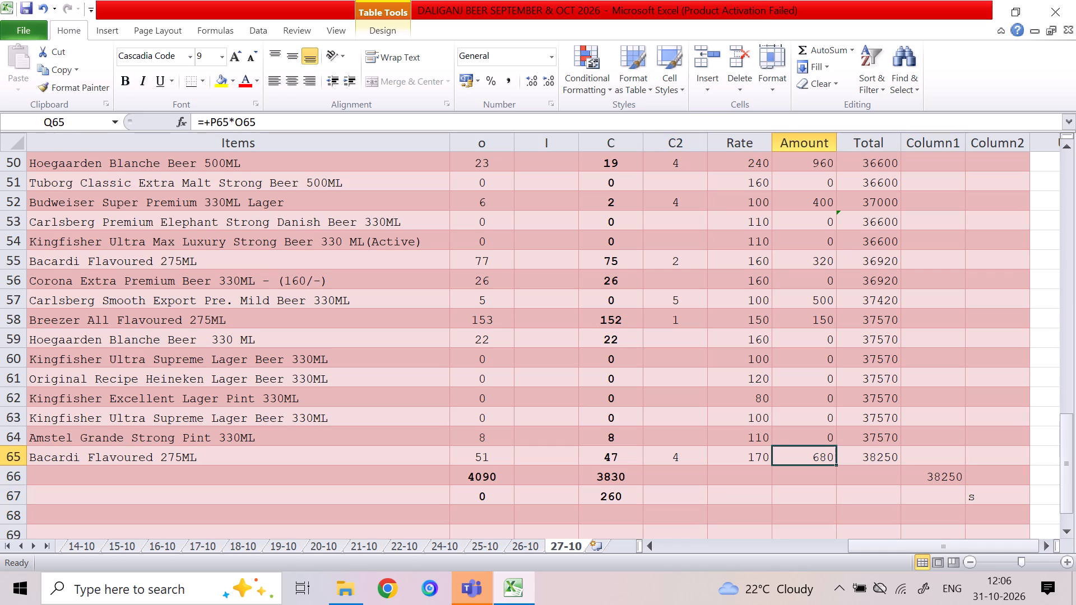
key(Up)
key(Up)
key(Up)
key(Up)
key(Up)
key(Up)
key(Up)
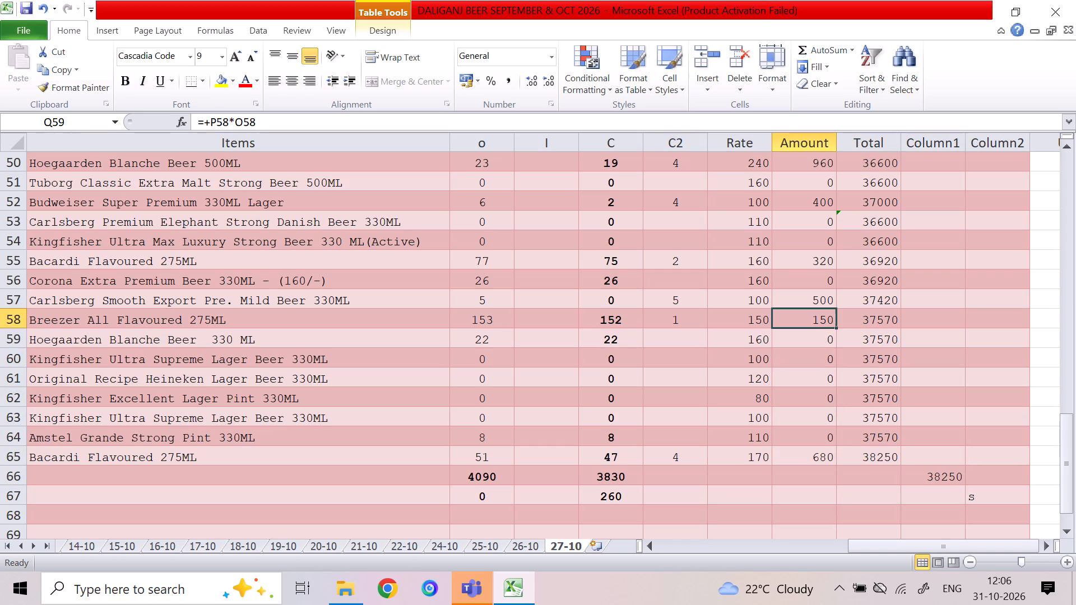
key(Up)
key(Up)
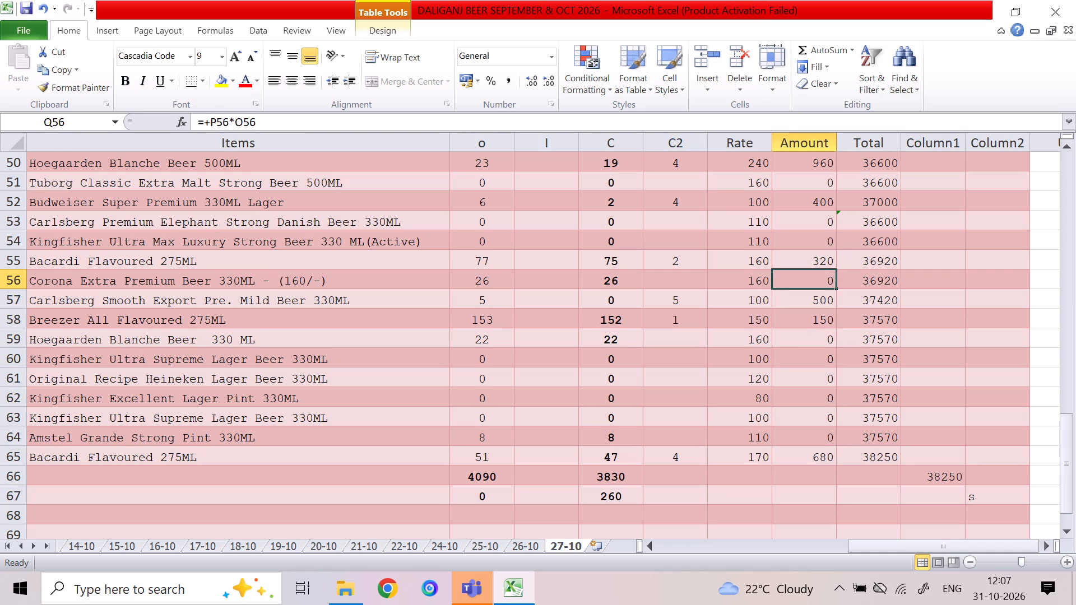
key(Up)
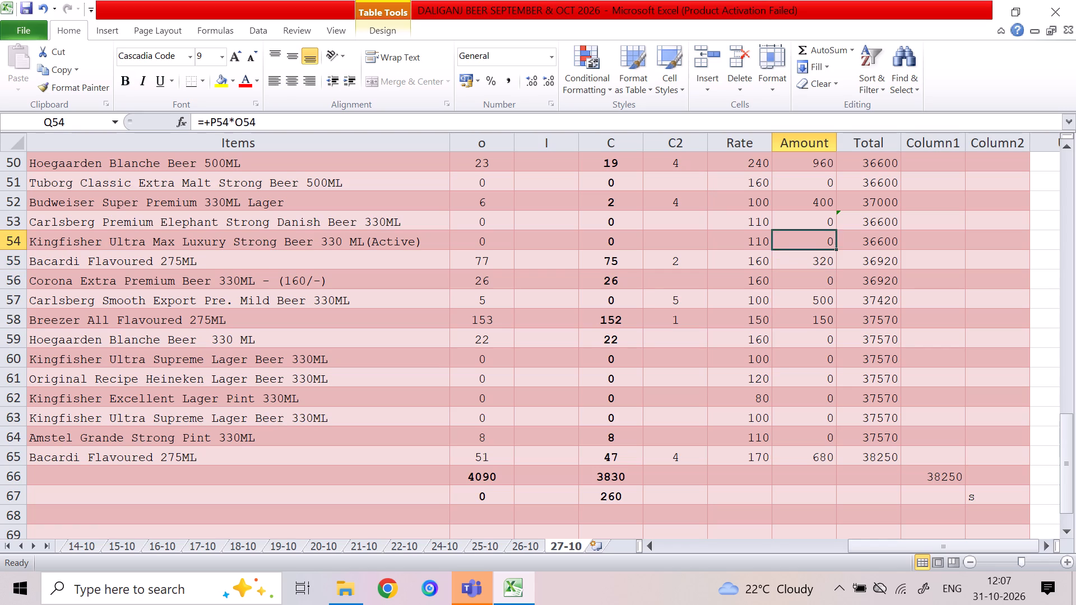
key(Up)
key(Up)
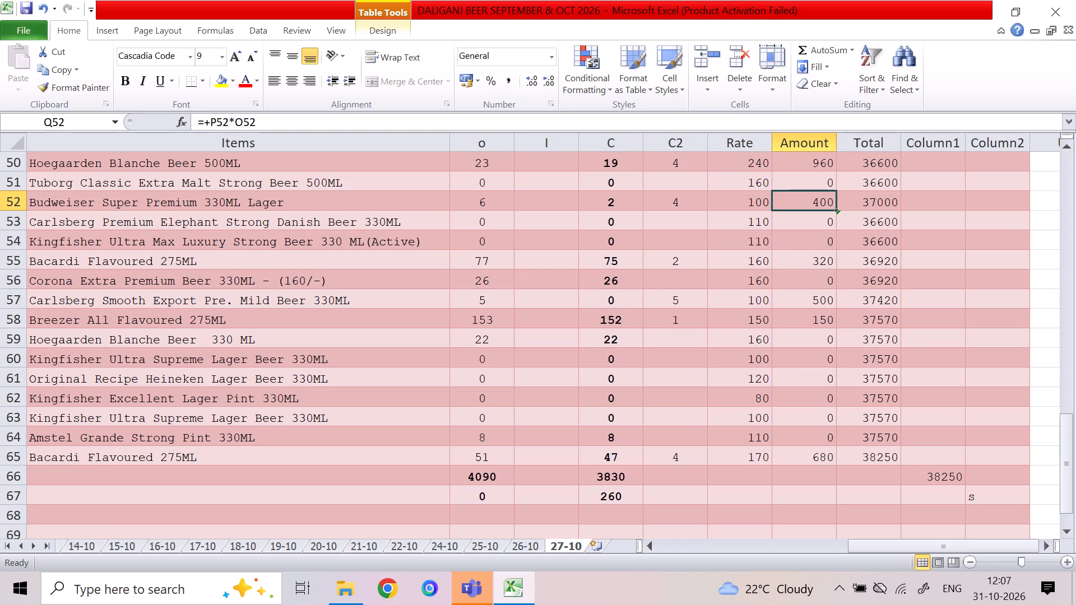
Fill the running Total formula from row 51 down through row 55 on the 27-10 sheet.
click(865, 224)
click(879, 189)
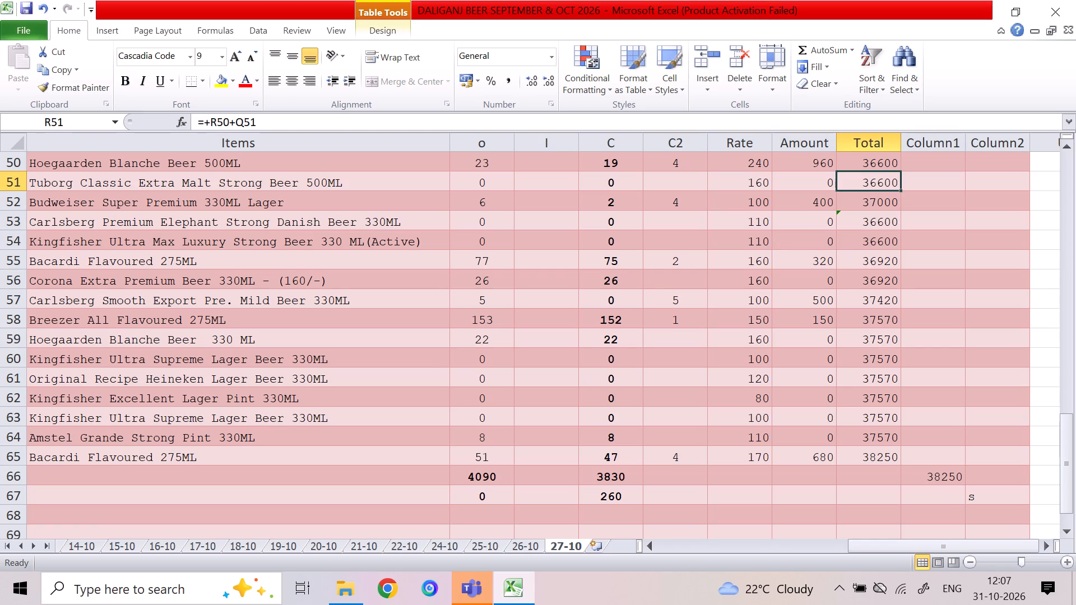
drag(899, 189, 901, 263)
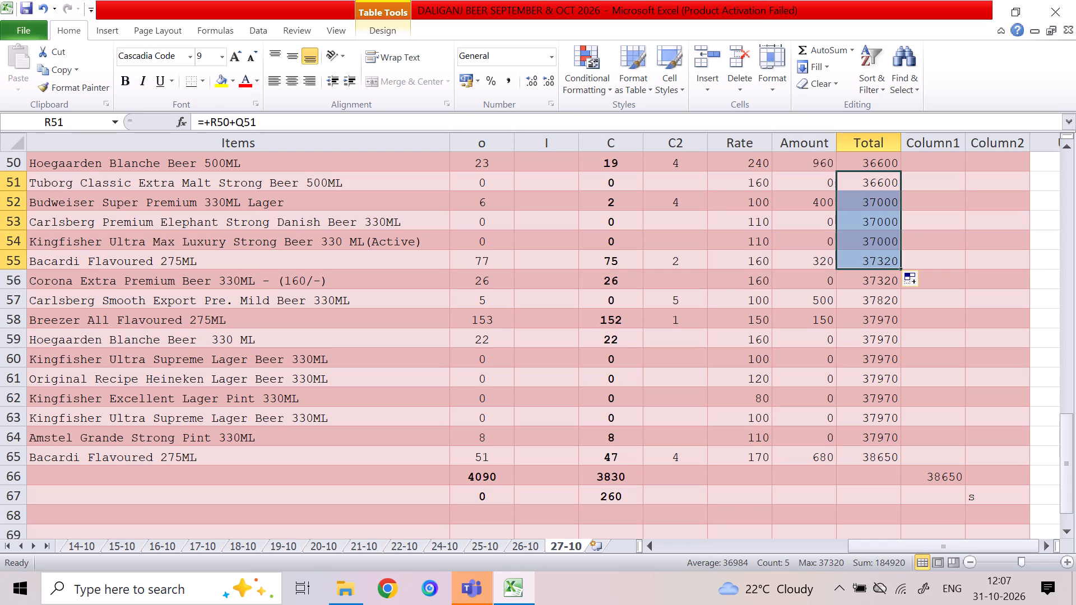
click(956, 298)
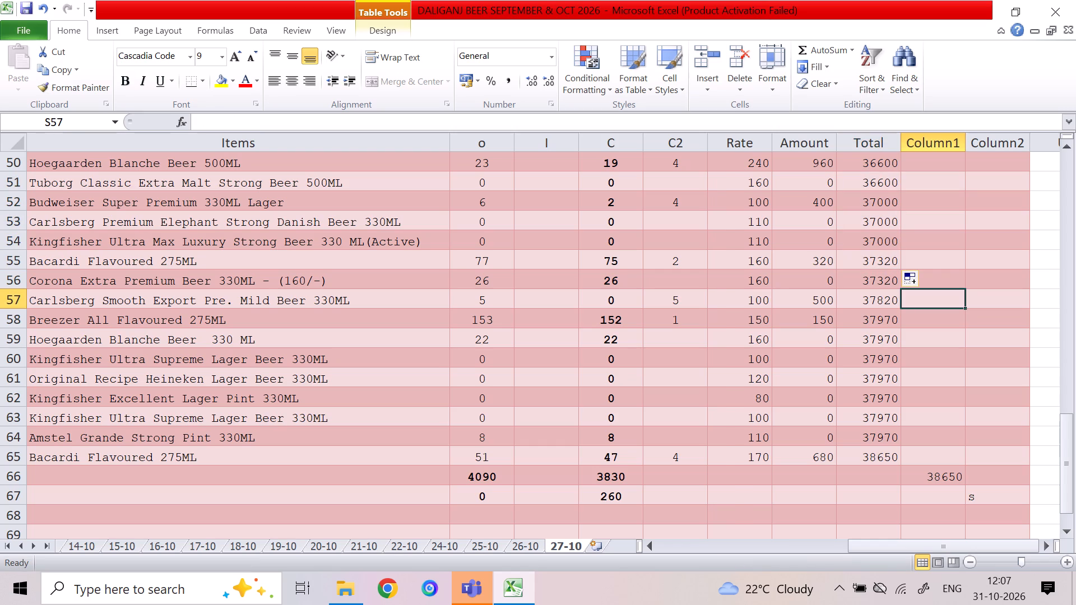
On the 26-10 sheet, fill the running Total formula from row 50 down through row 55.
click(535, 547)
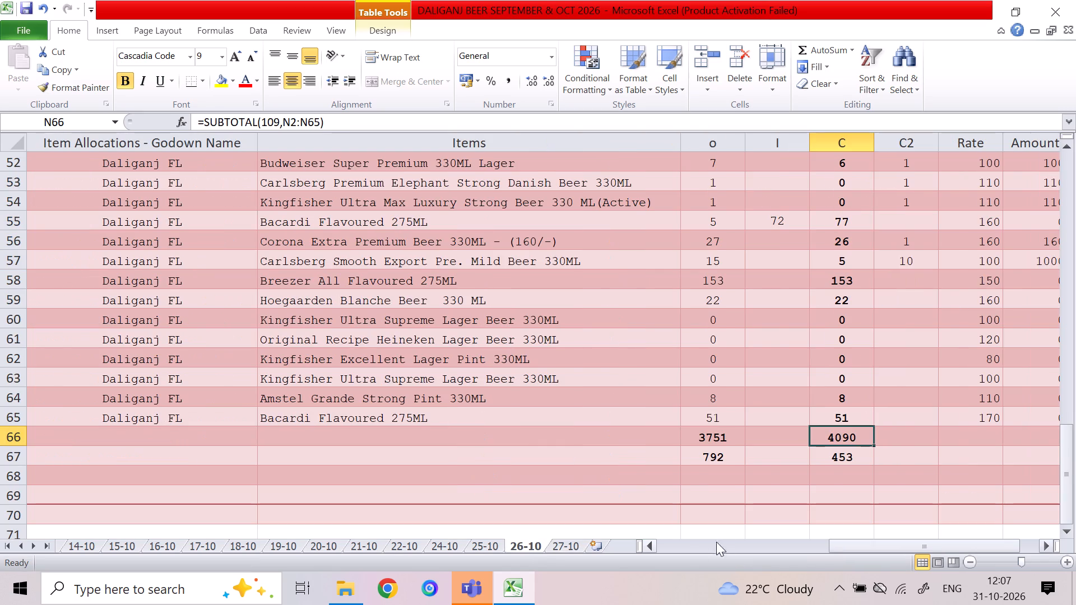
drag(868, 542, 916, 543)
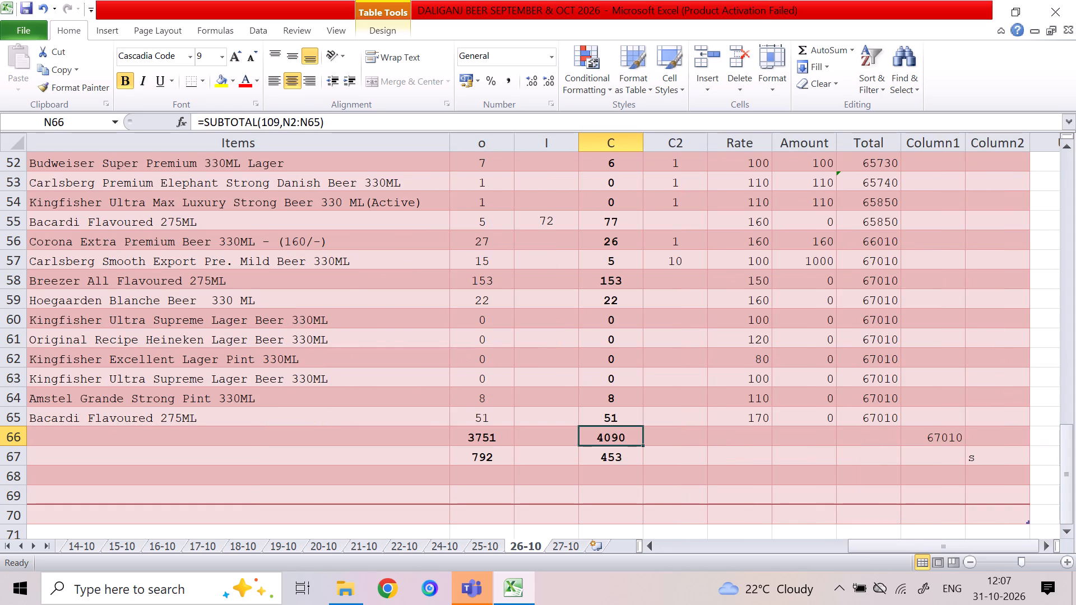
double_click(1065, 152)
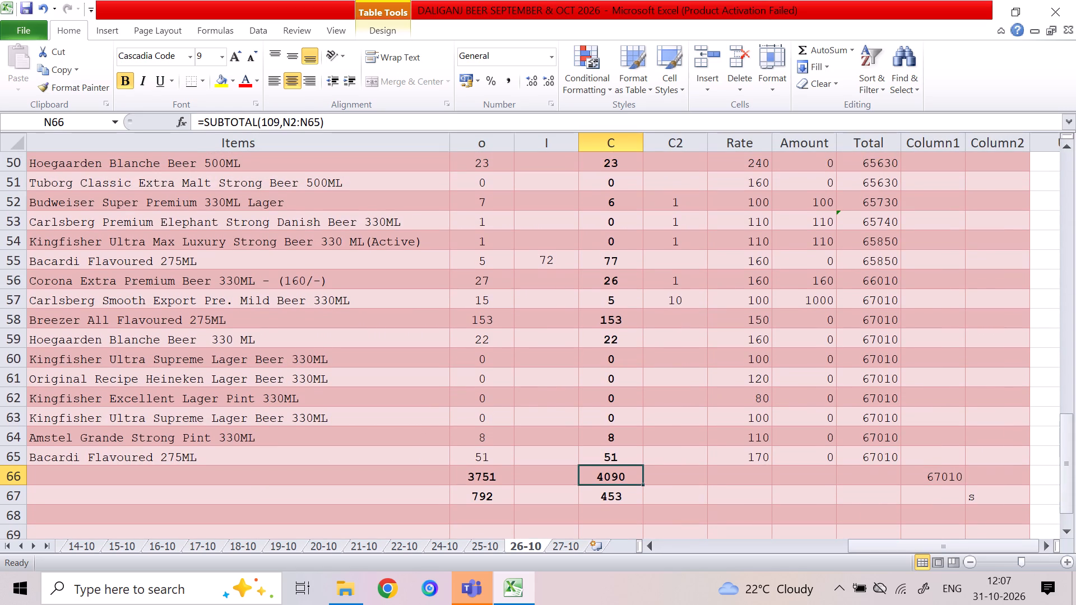
click(877, 165)
drag(901, 171, 906, 263)
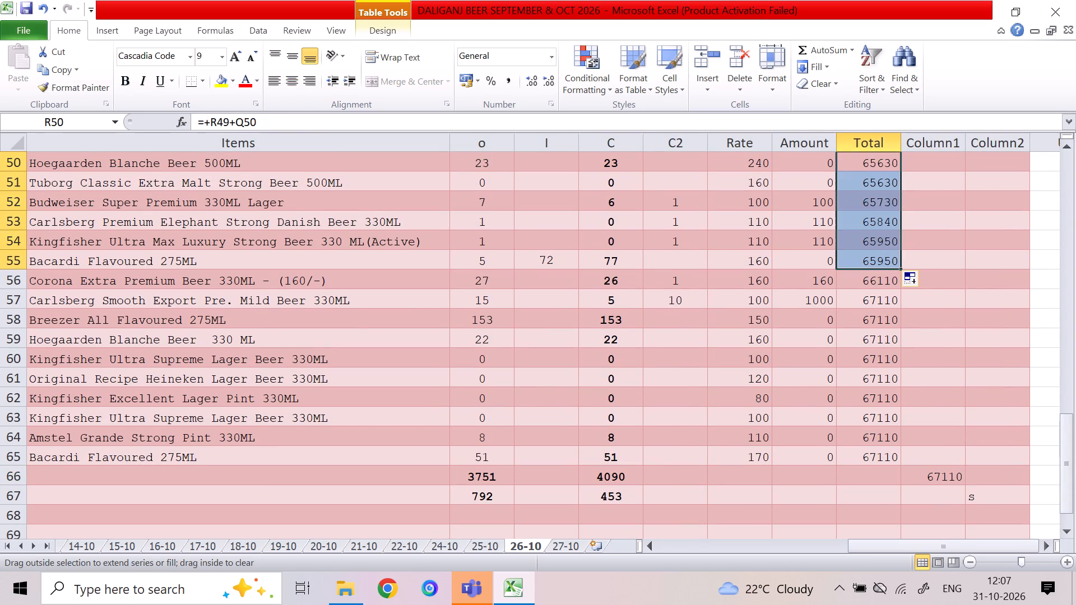
click(973, 277)
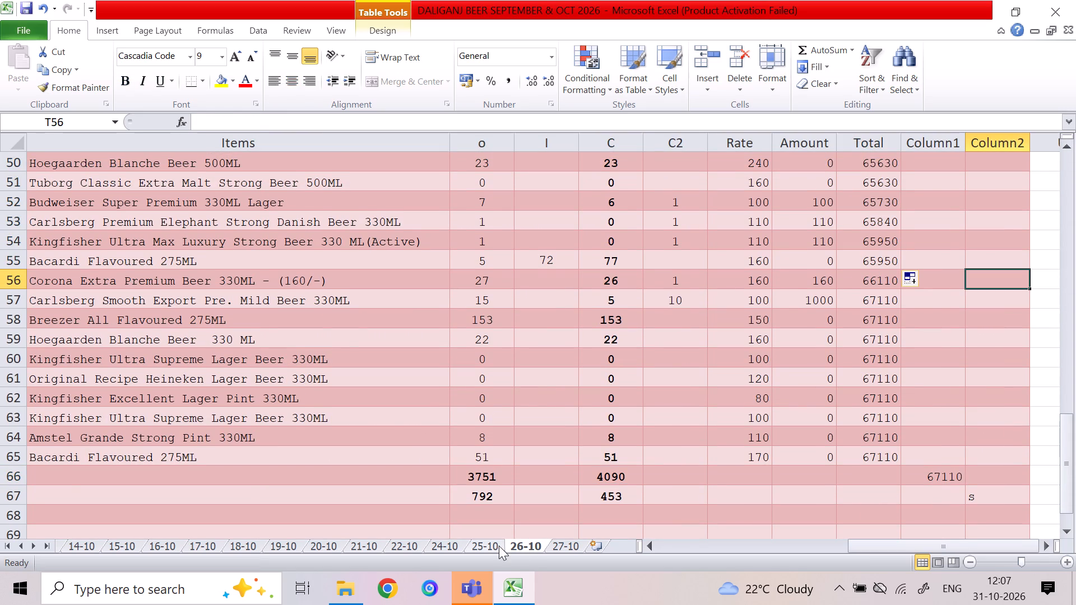
On the 25-10 sheet, fill the running Total formula from row 49 down through row 54.
click(498, 546)
click(862, 167)
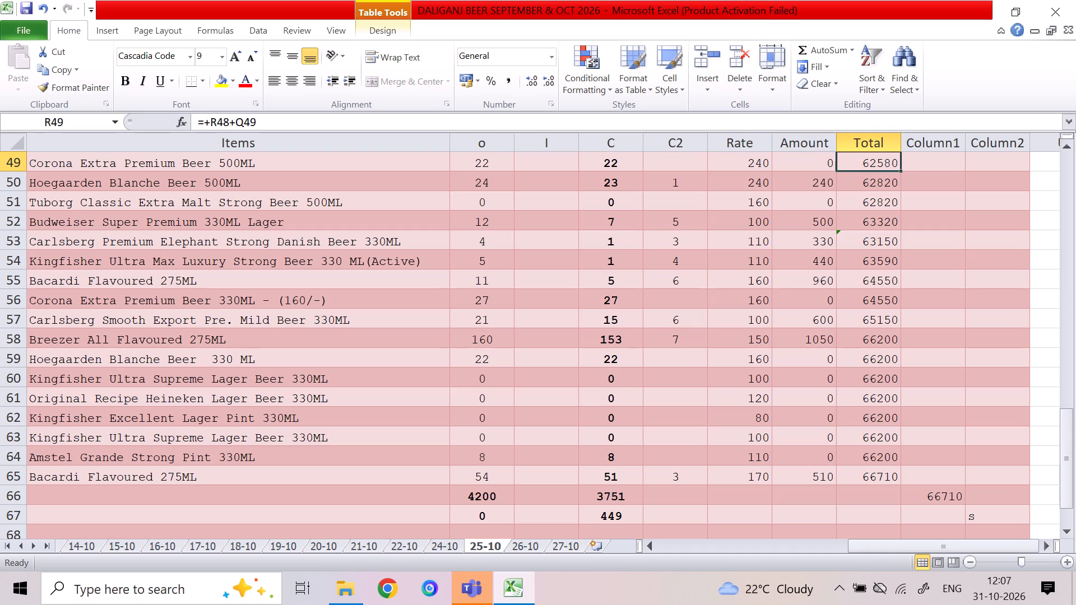
drag(901, 170, 899, 262)
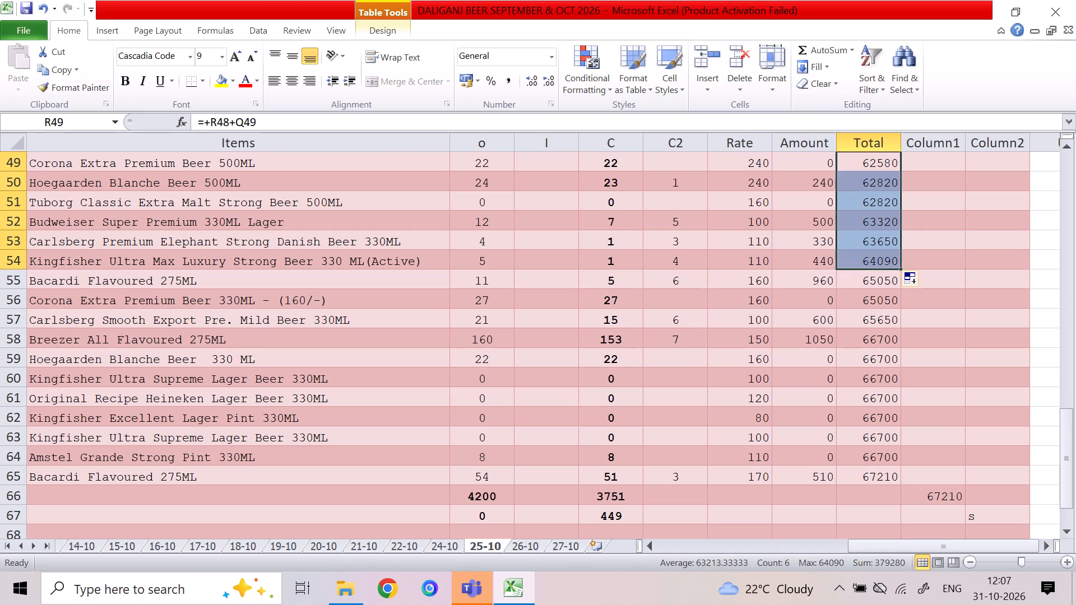
On the 24-10 sheet, fill the running Total formula from row 48 down through row 54.
click(448, 547)
triple_click(1068, 148)
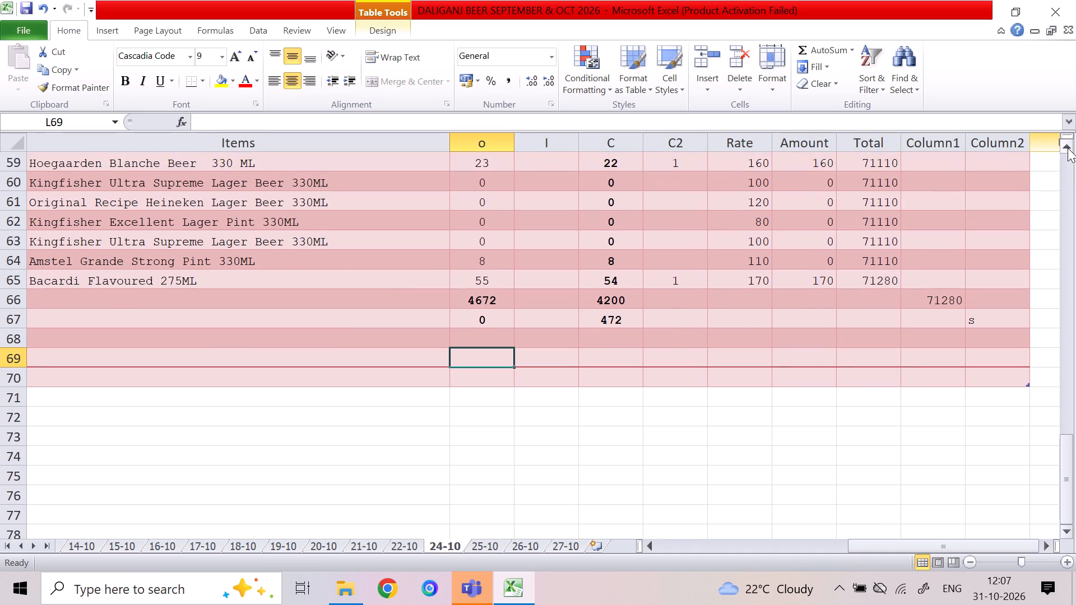
triple_click(1069, 148)
triple_click(1069, 148)
click(1069, 148)
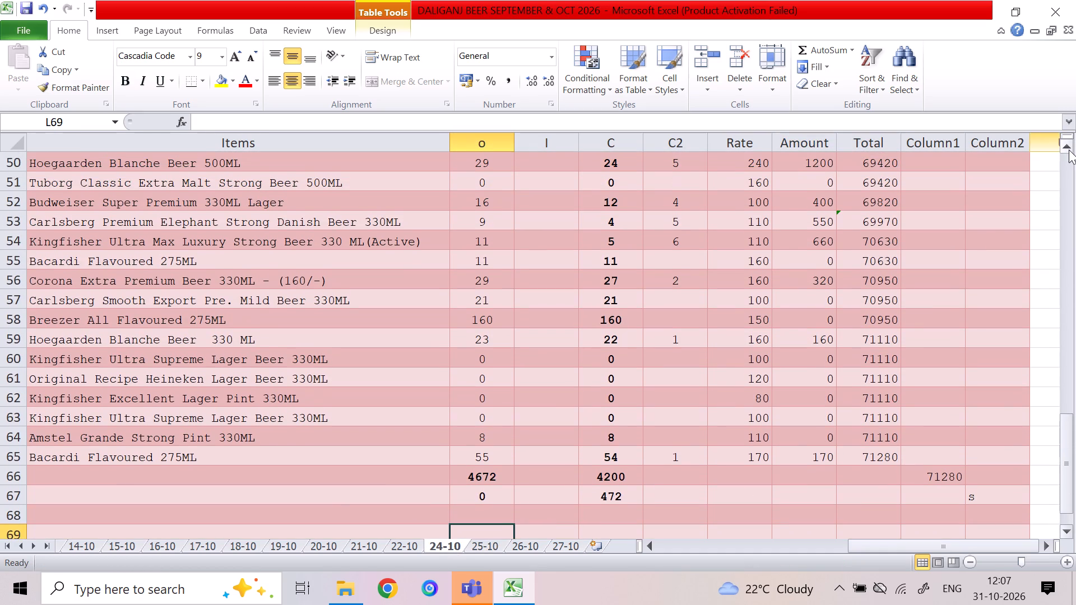
double_click(1069, 148)
click(886, 167)
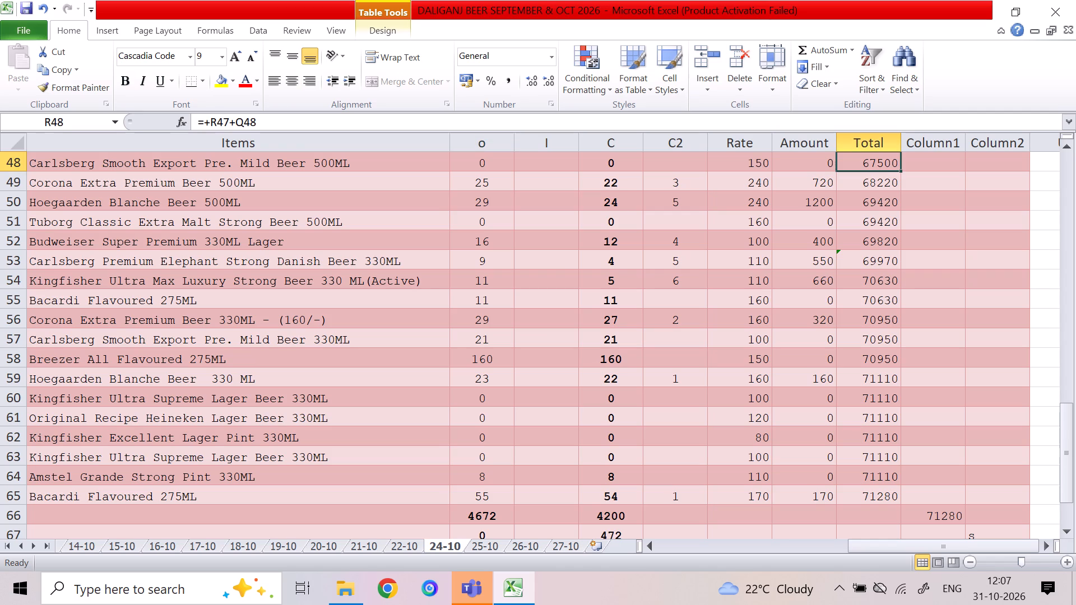
drag(902, 171, 907, 291)
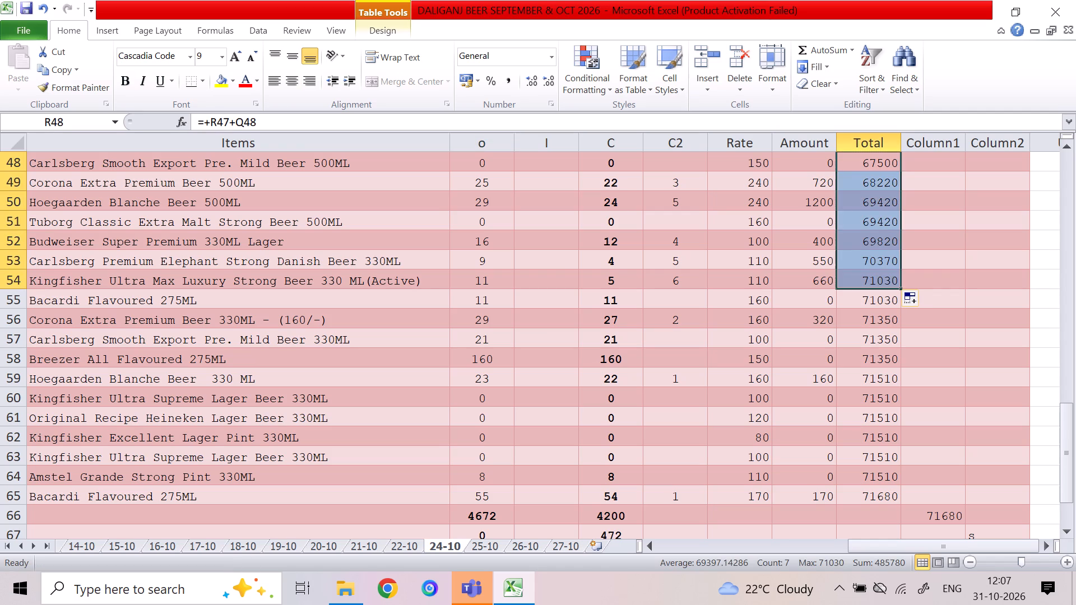
On the 22-10 sheet, fill the running Total formula from row 49 down through row 54.
click(406, 544)
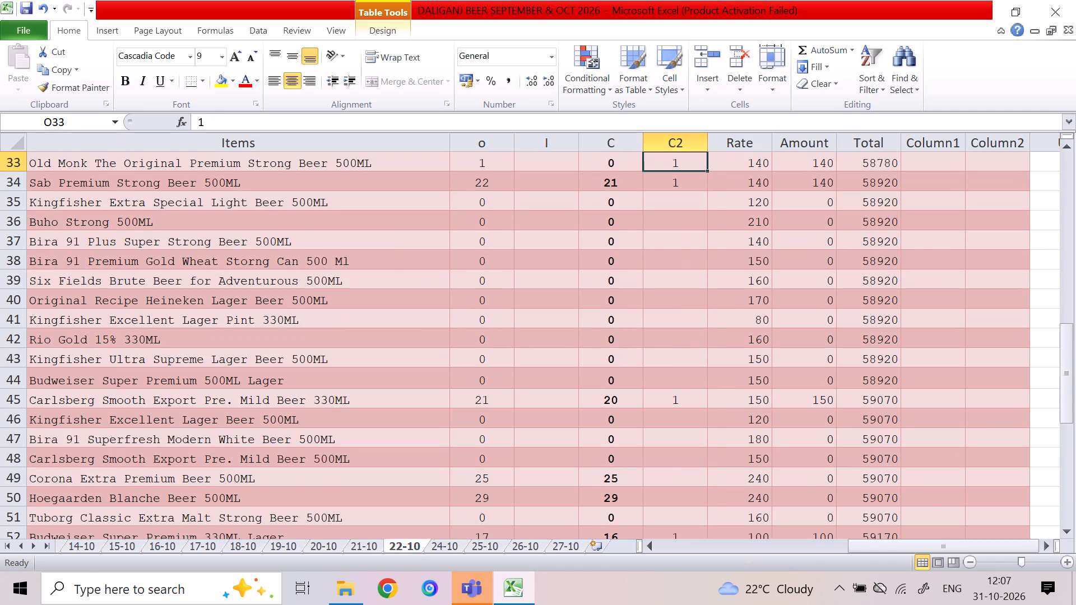
triple_click(1069, 149)
double_click(1069, 149)
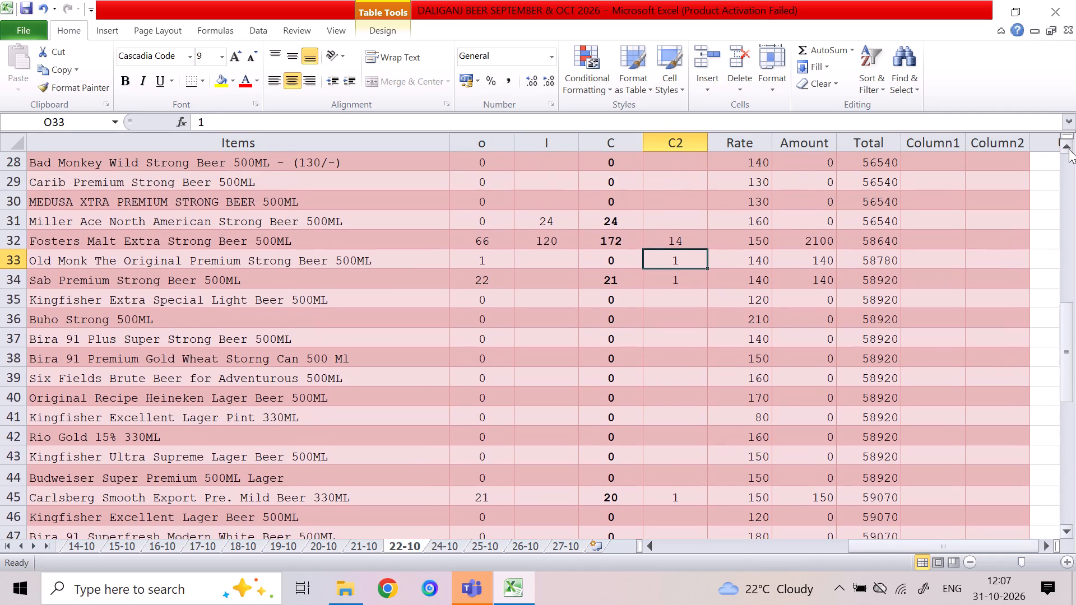
drag(1069, 338, 1075, 411)
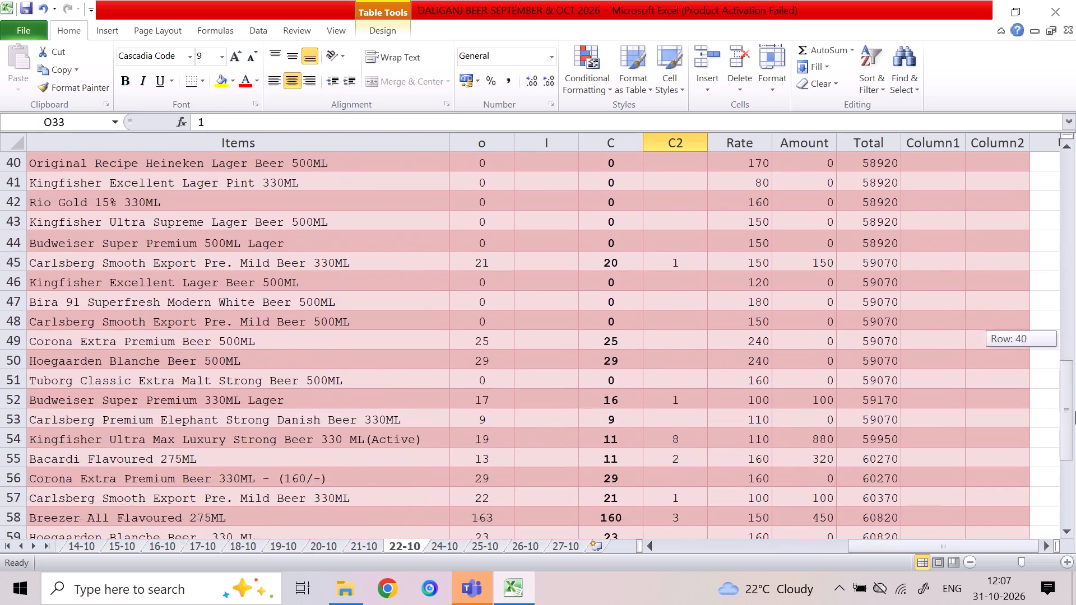
drag(1075, 411, 1043, 352)
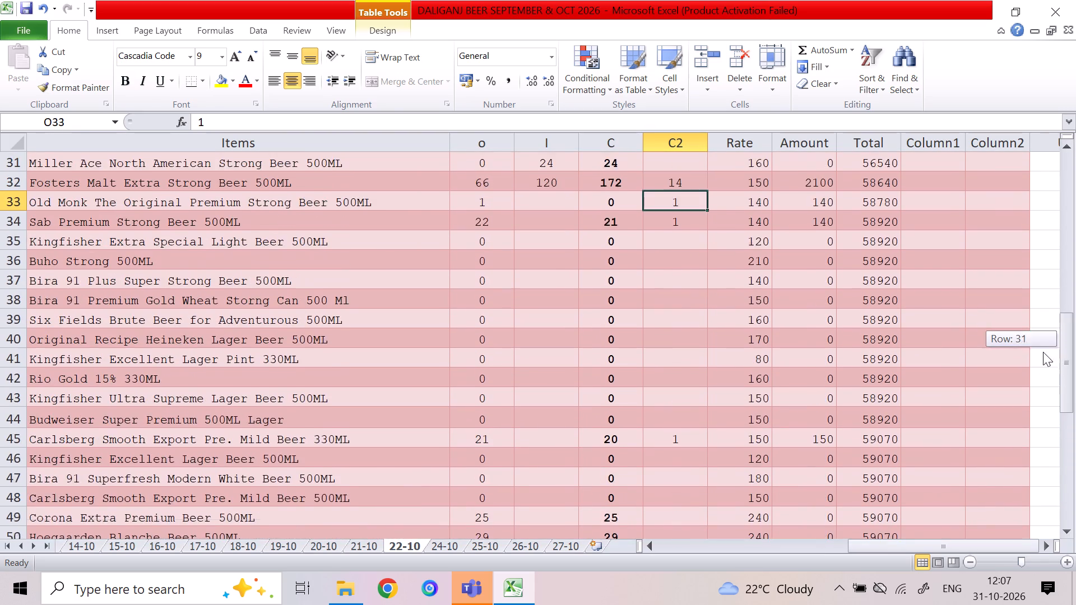
drag(1043, 352, 1056, 384)
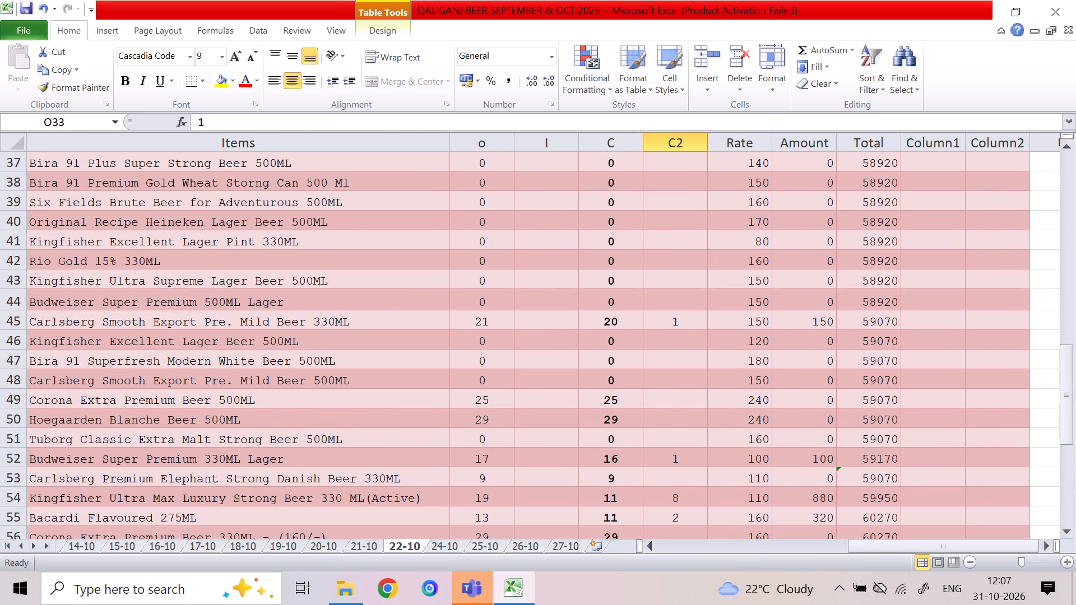
click(870, 398)
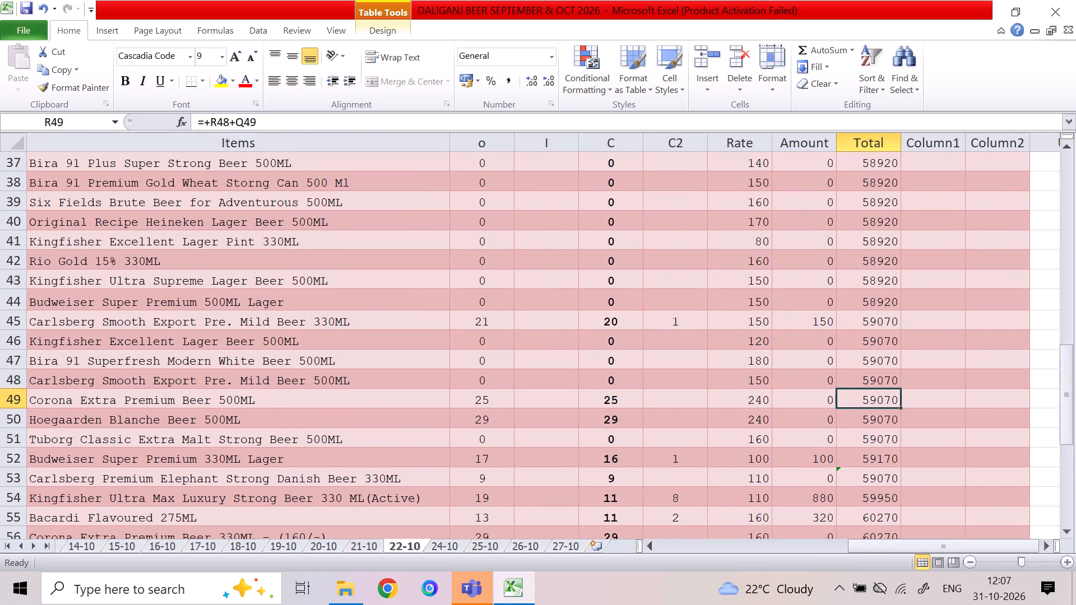
drag(902, 407, 903, 504)
click(947, 430)
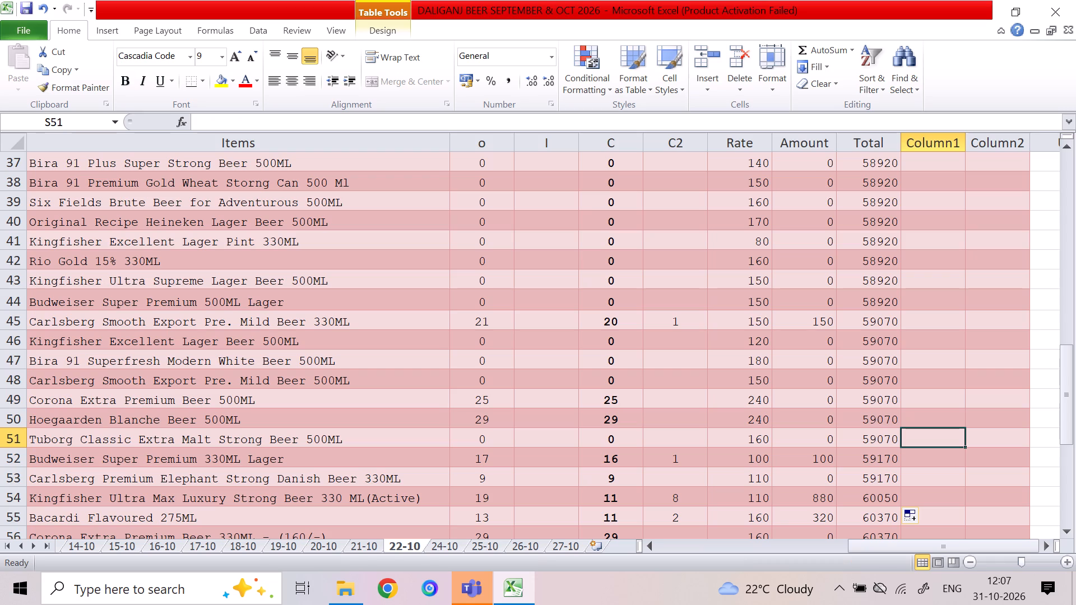
On the 21-10 sheet, check the Total formula in row 53 and fill the running Total formula from row 48 down through row 56.
click(370, 540)
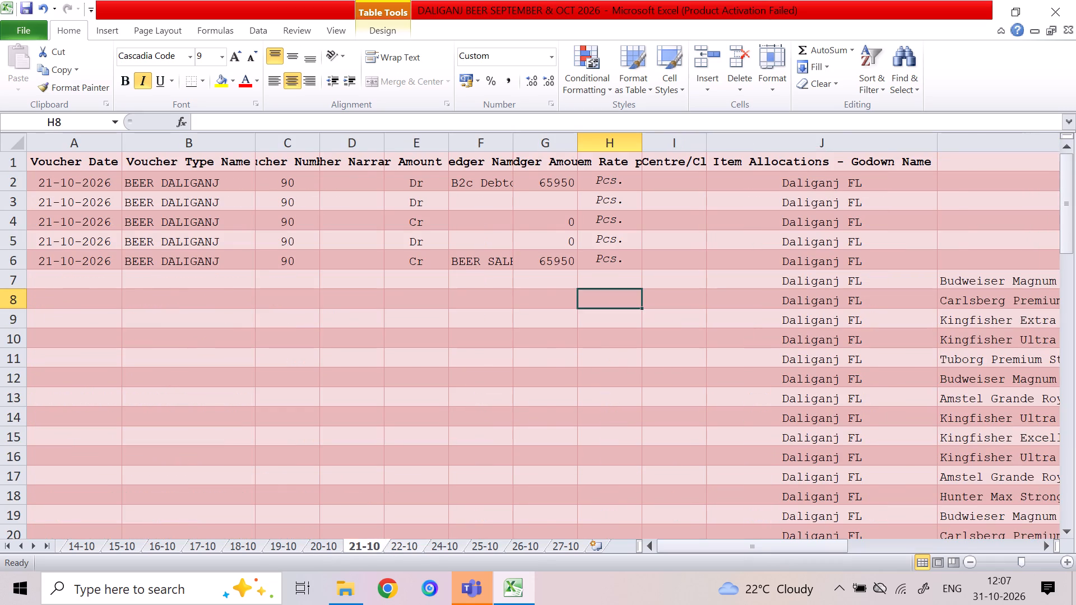
drag(759, 546, 910, 552)
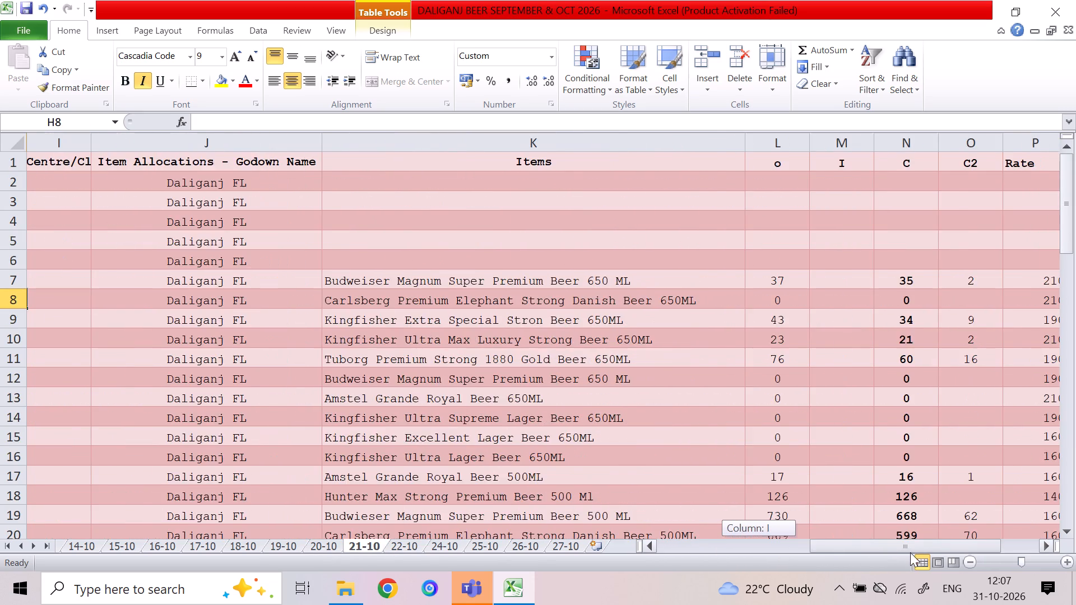
drag(910, 552, 942, 556)
drag(1065, 235, 1066, 241)
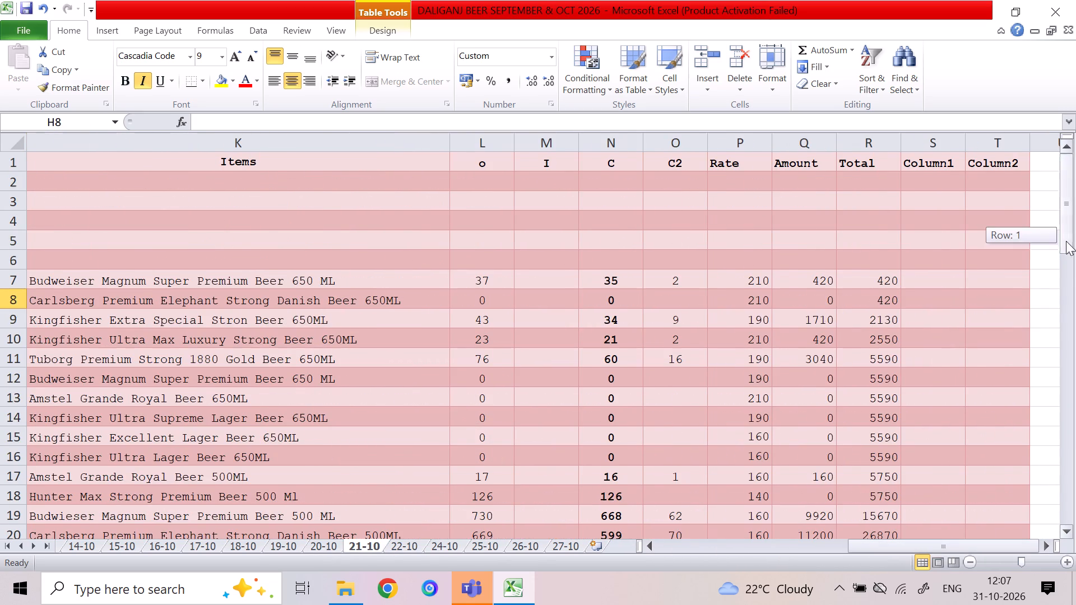
drag(1066, 241, 1075, 395)
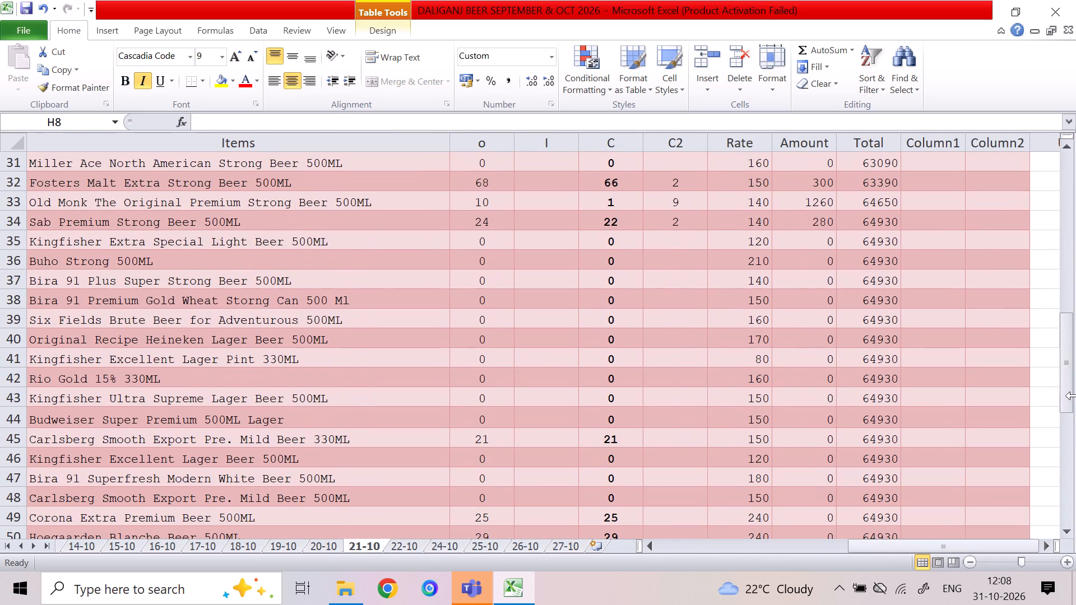
drag(1069, 371, 1069, 394)
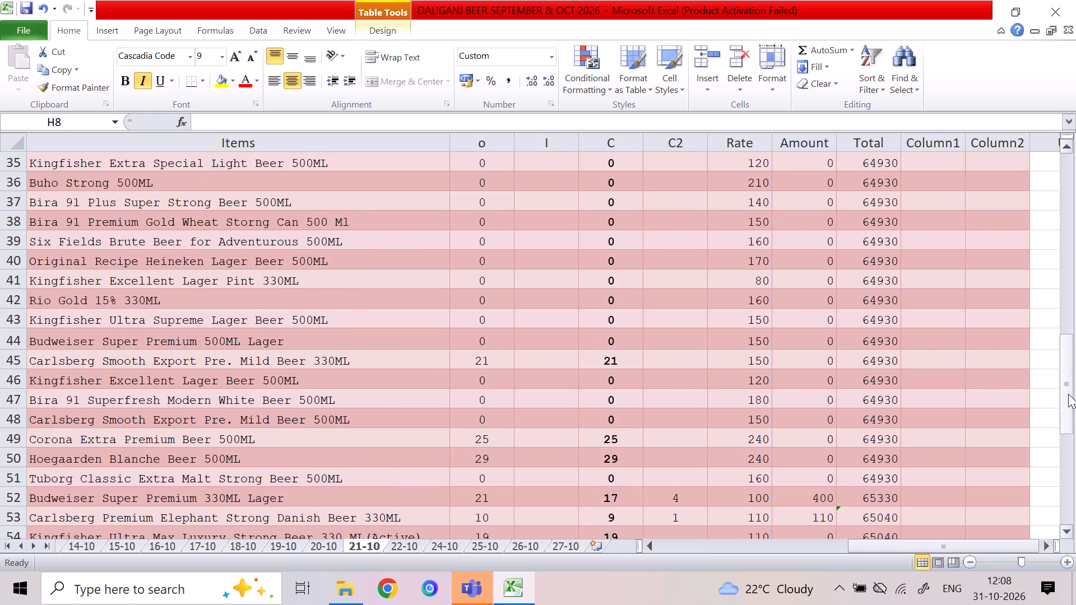
drag(1068, 395, 1068, 434)
click(894, 334)
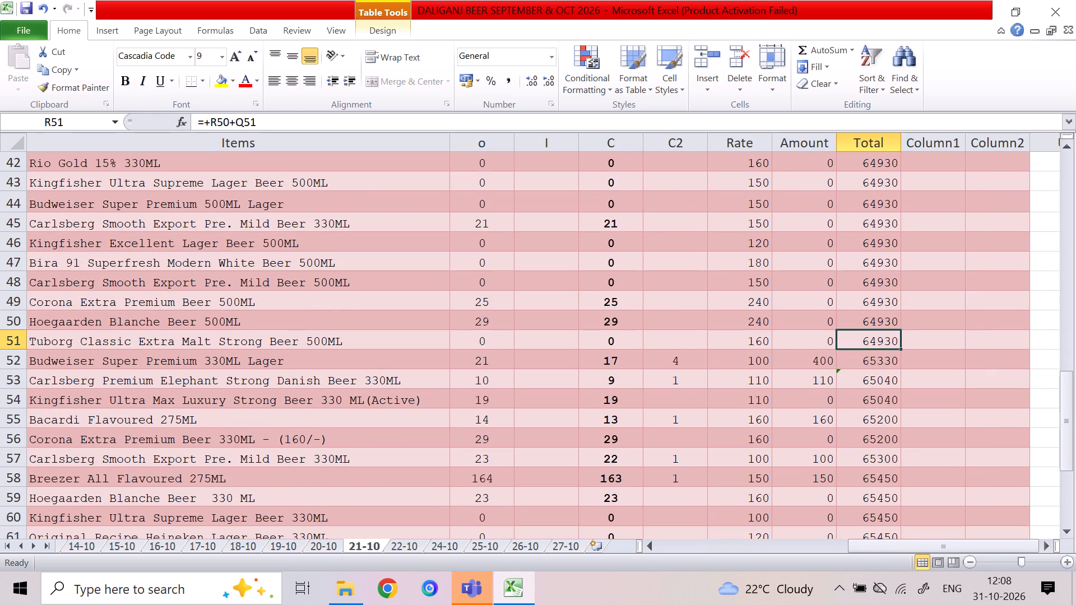
click(899, 374)
key(F2)
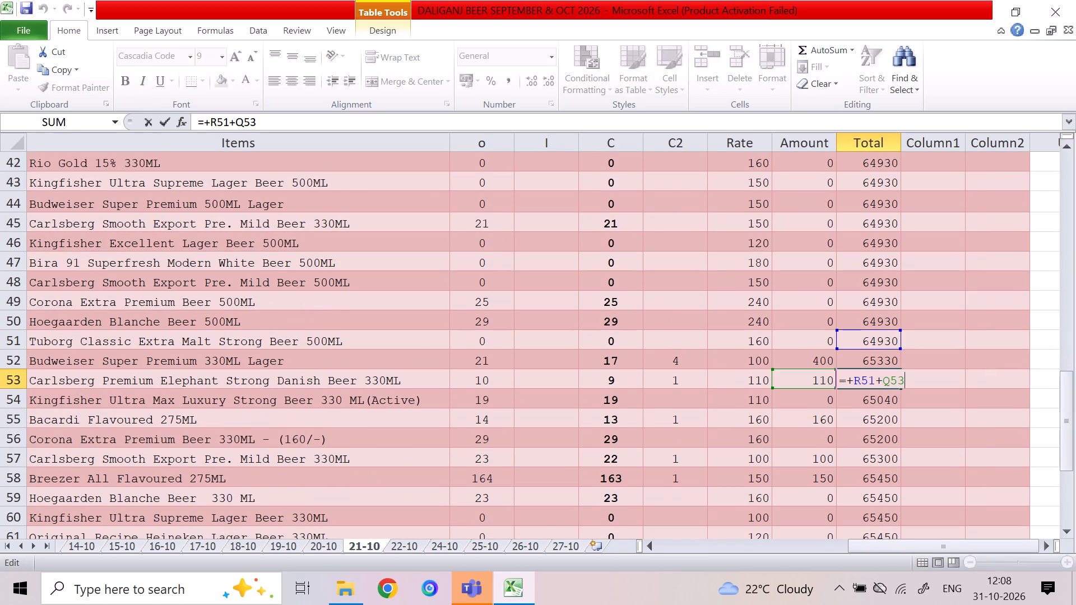
key(Return)
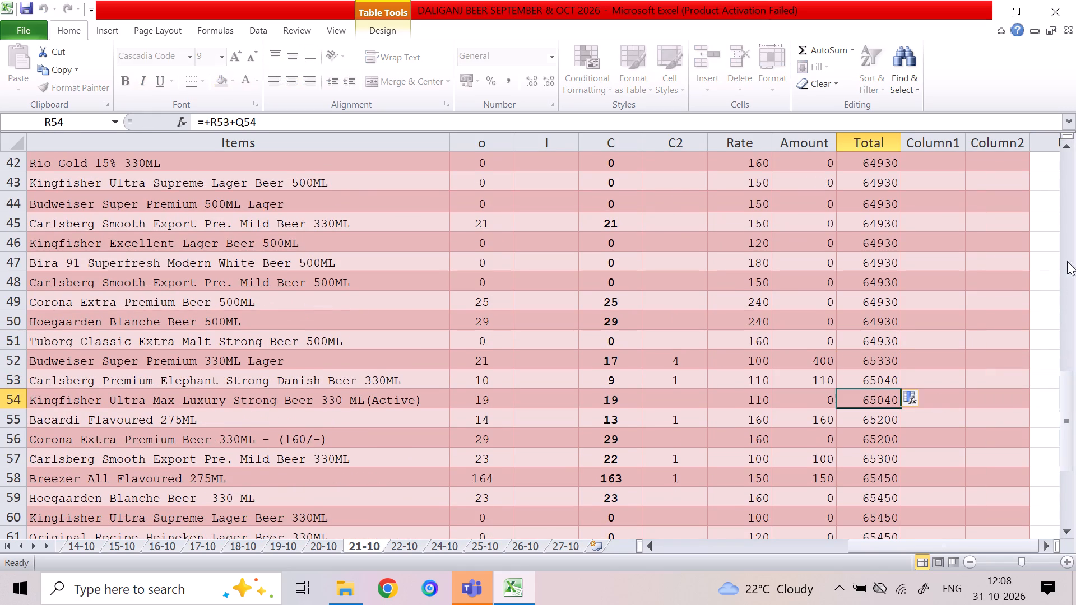
click(888, 282)
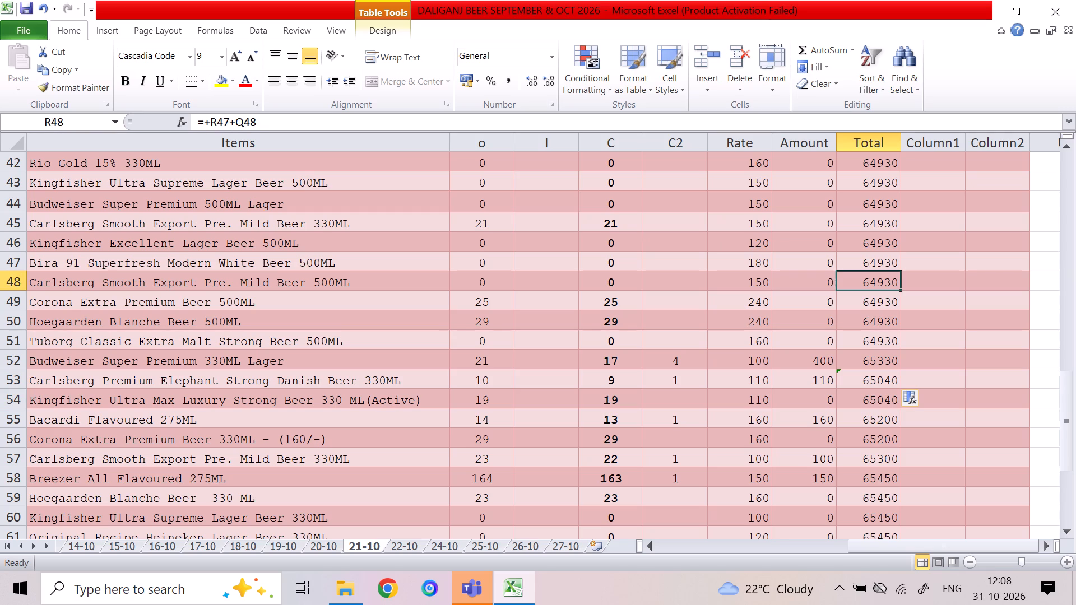
drag(902, 289, 920, 442)
click(950, 373)
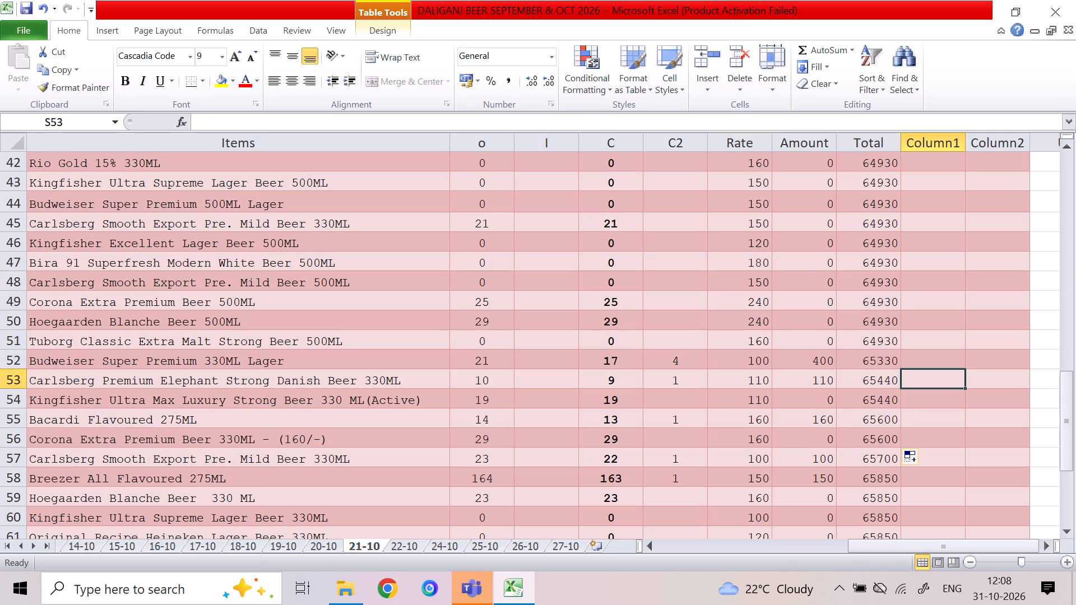
On the 20-10 sheet, fill the running Total formula from row 50 down through row 58.
click(321, 551)
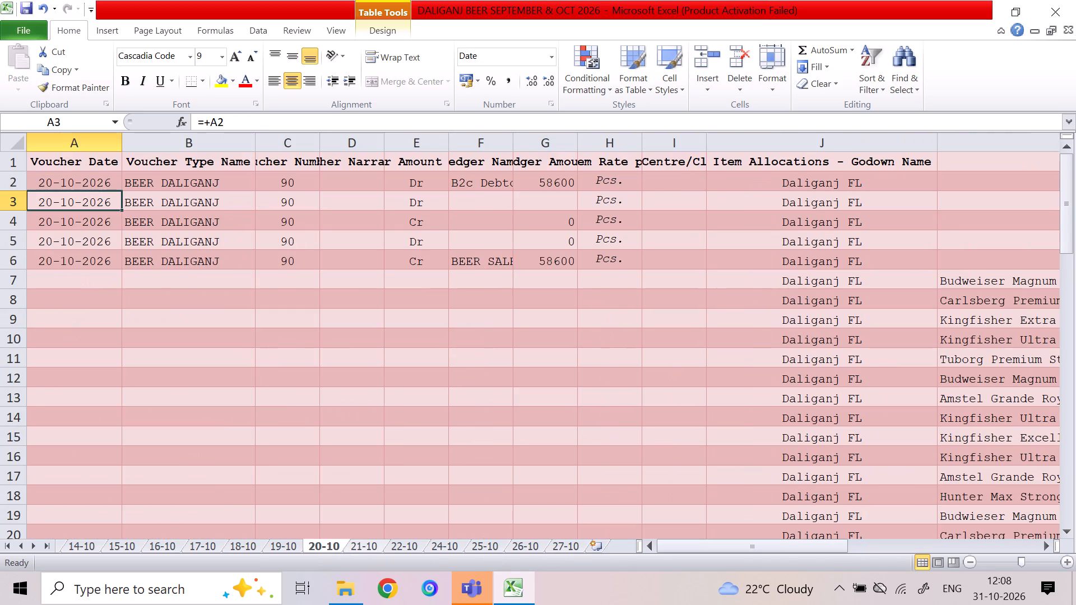
drag(791, 543, 953, 546)
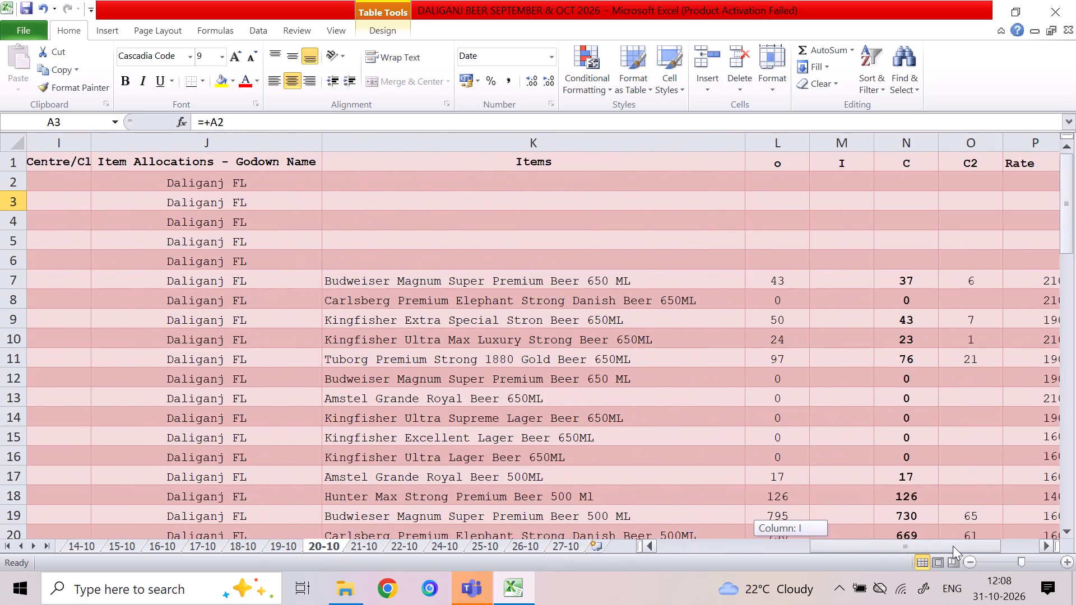
drag(953, 546, 984, 546)
drag(1063, 243, 1067, 318)
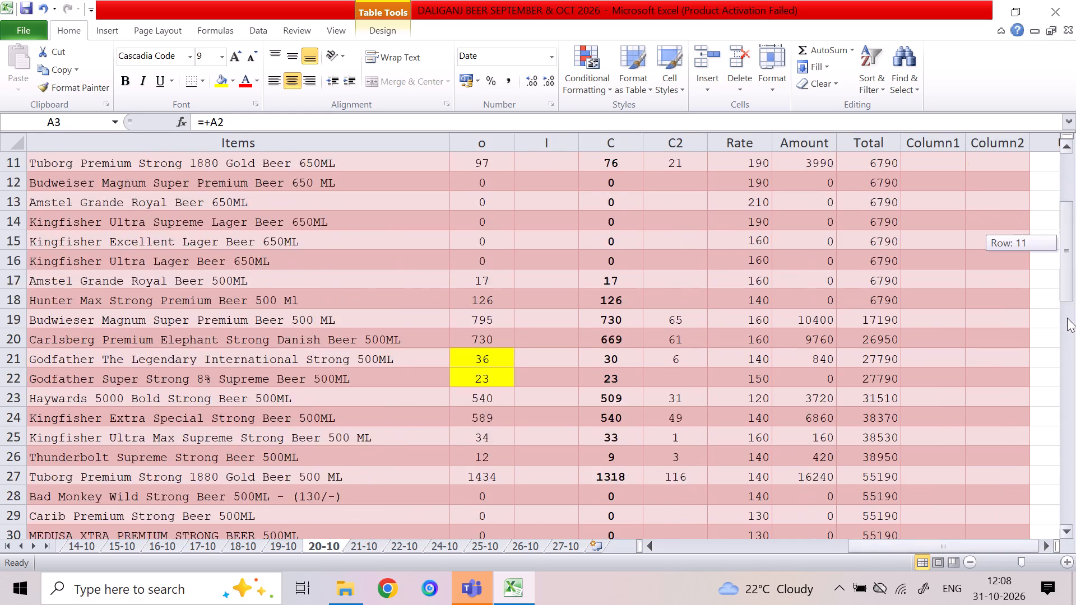
drag(1067, 318, 1073, 466)
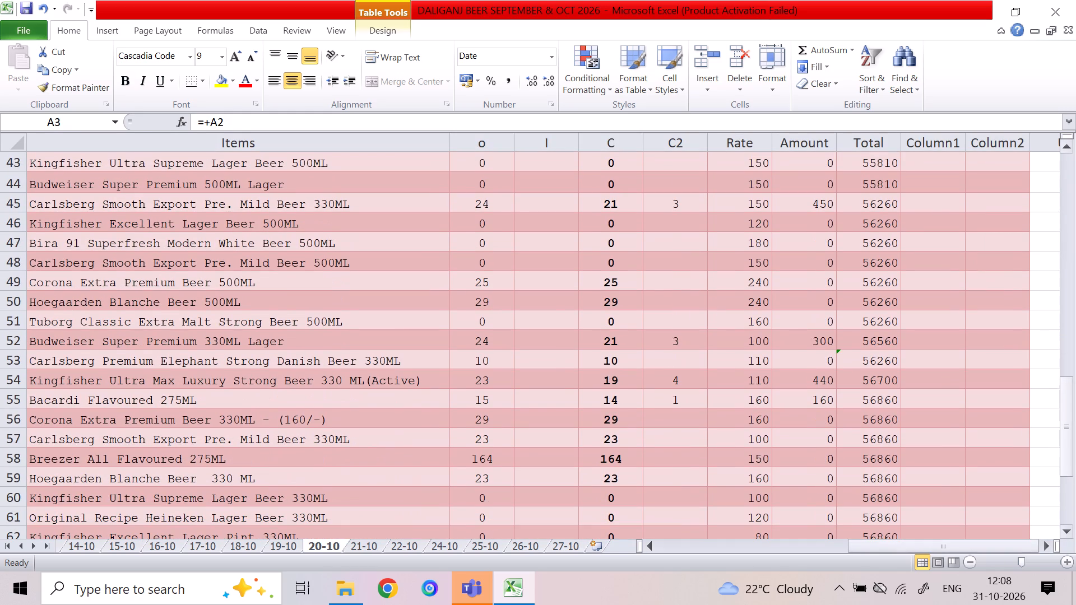
click(884, 291)
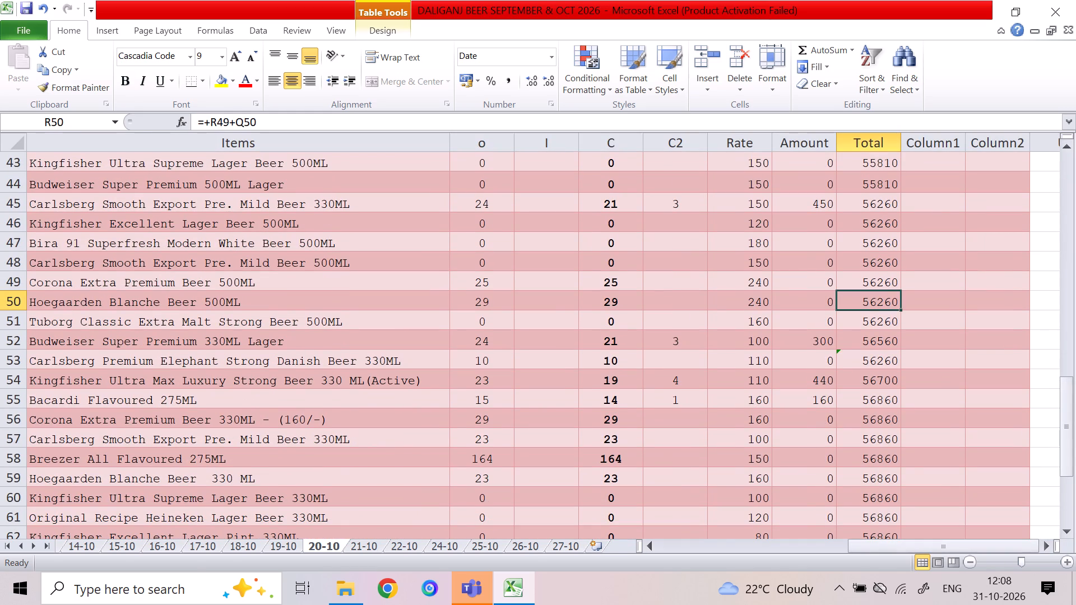
drag(902, 308, 890, 467)
click(926, 402)
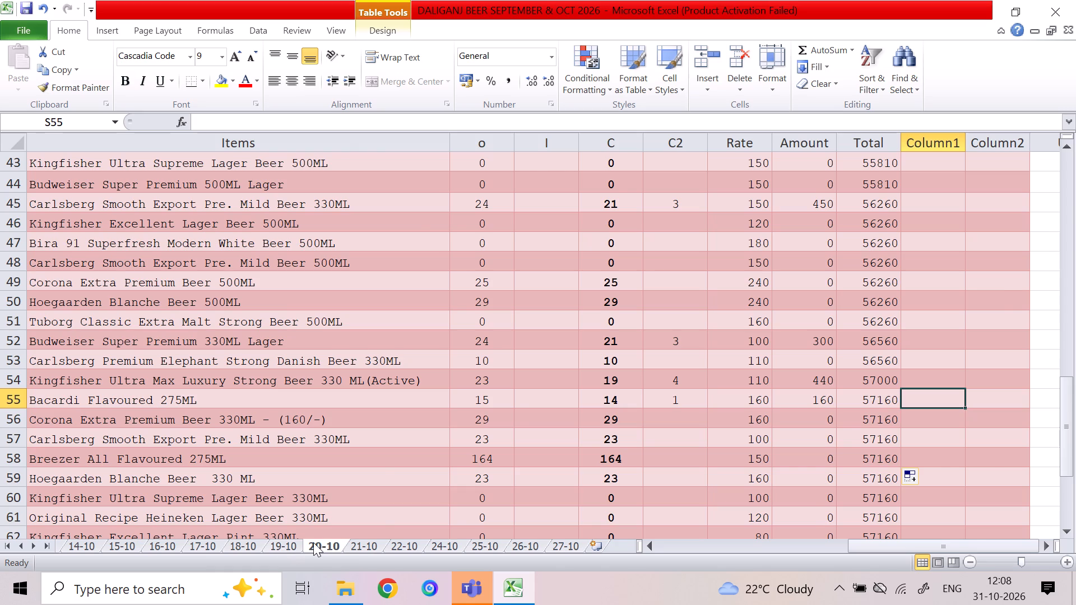
On the 19-10 sheet, fill the running Total formula from row 49 down through row 59.
click(284, 544)
drag(752, 547, 885, 551)
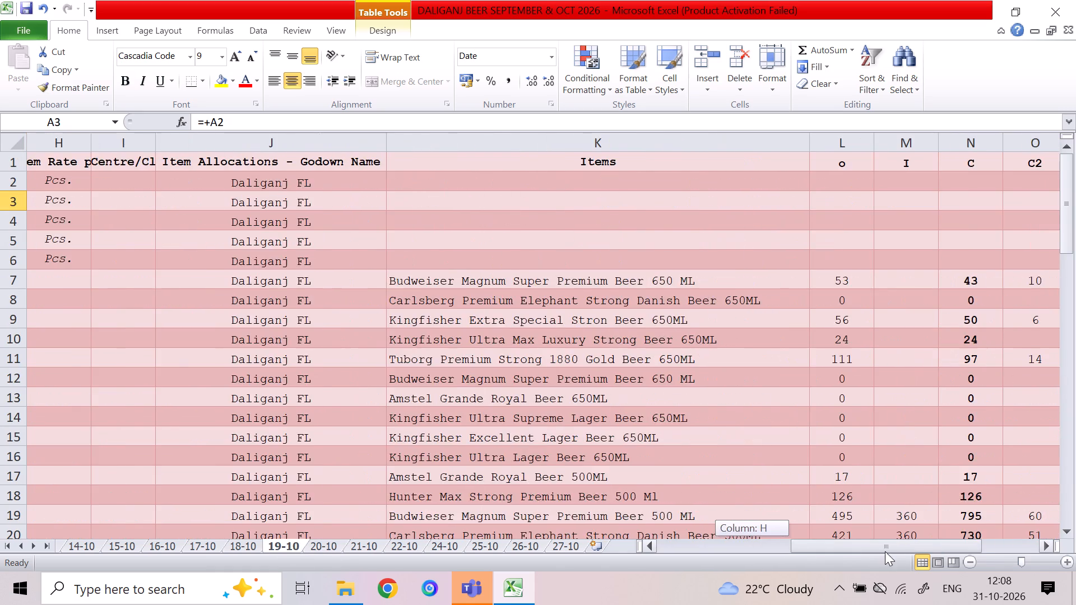
drag(885, 551, 950, 559)
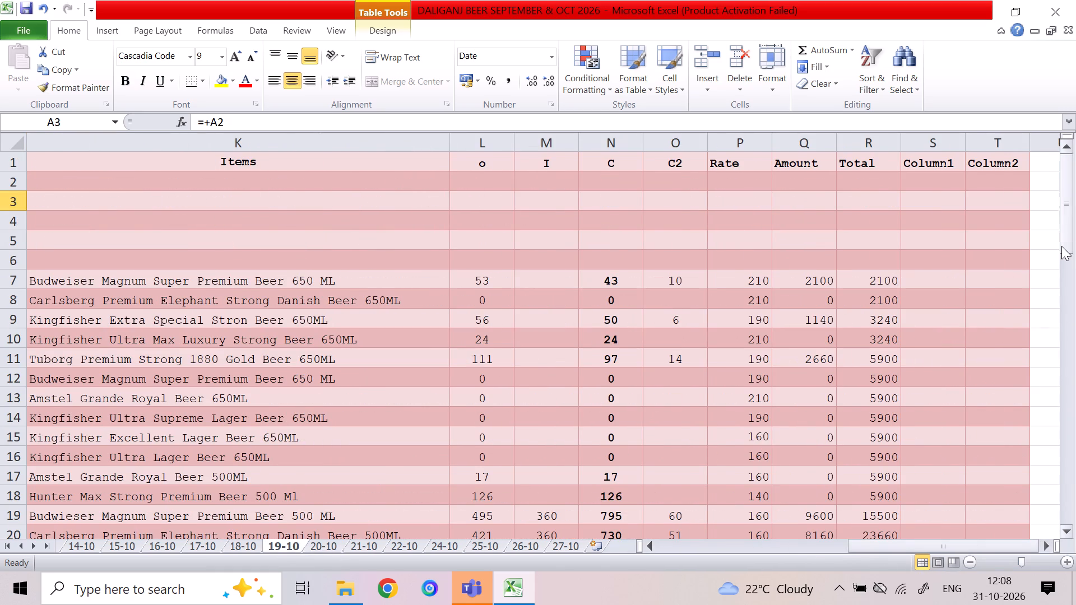
drag(1064, 246, 1070, 492)
click(882, 208)
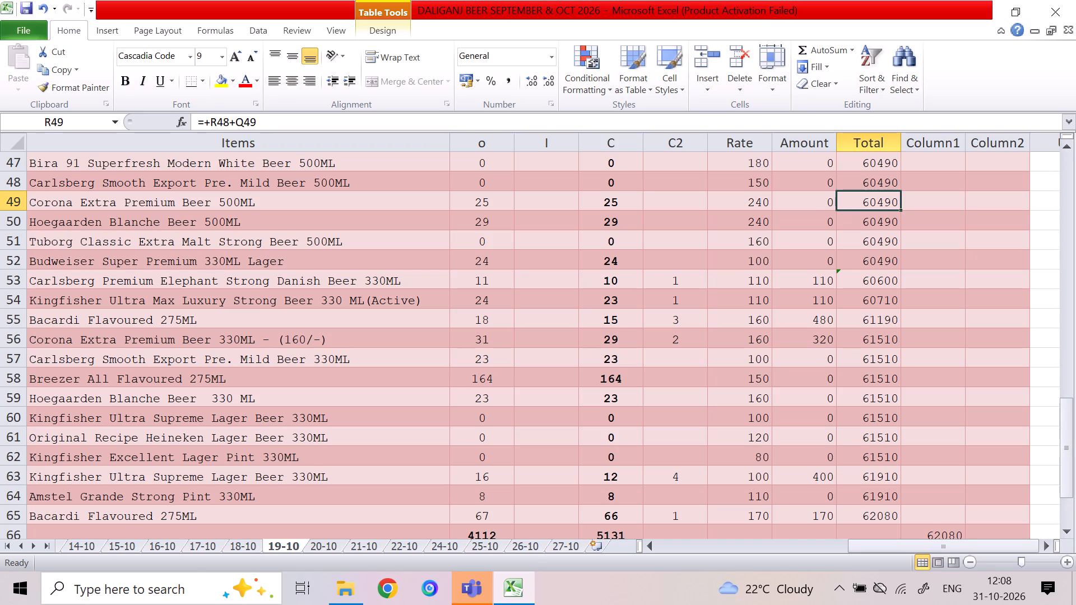
drag(901, 212, 902, 399)
click(952, 334)
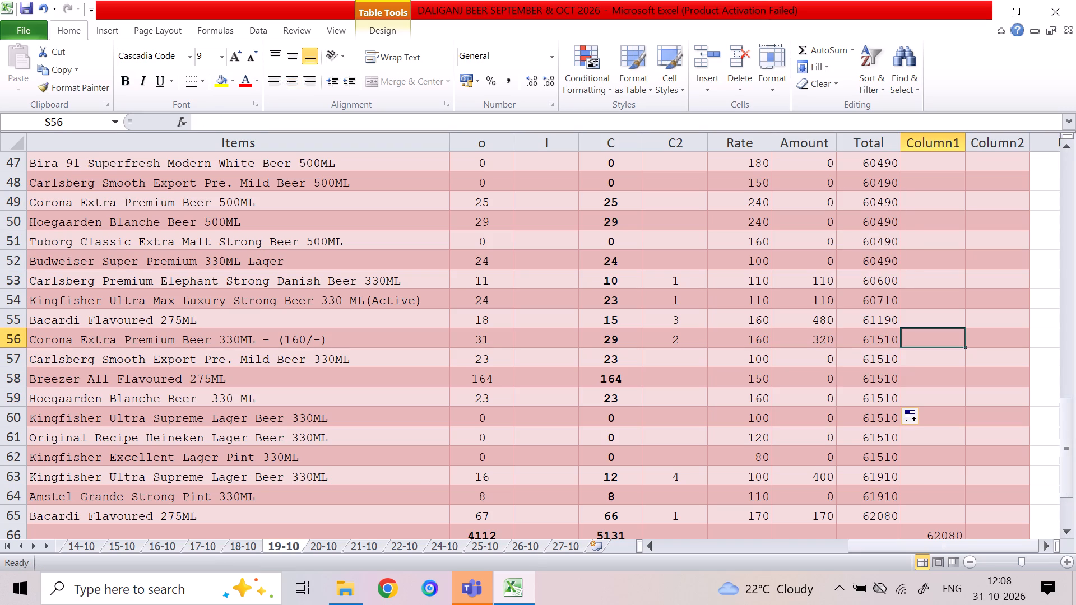
On the 18-10 sheet, fill the running Total formula from row 50 down through row 56.
click(228, 547)
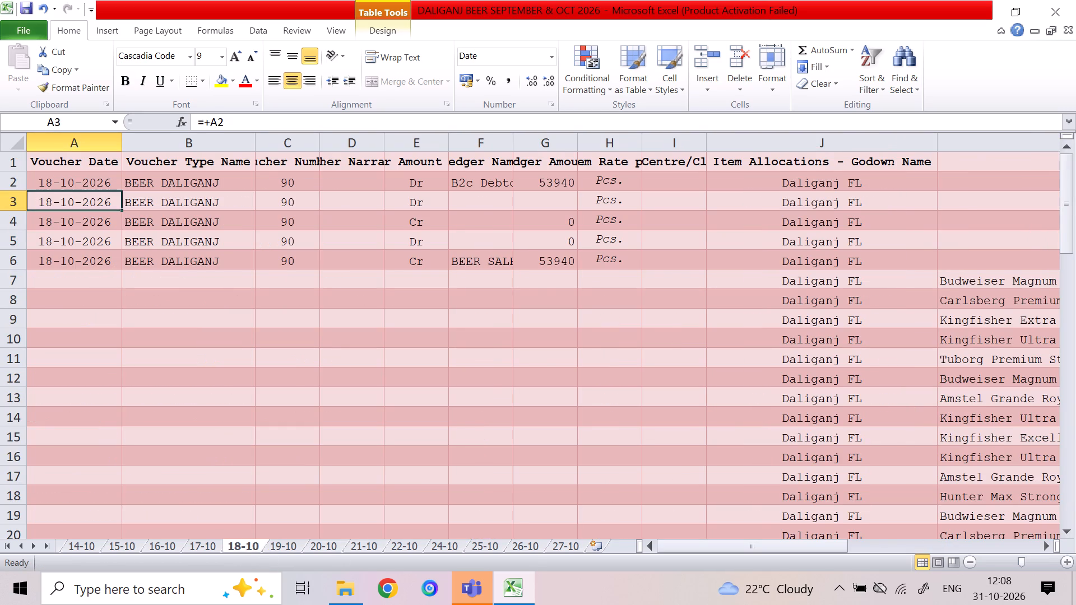
drag(777, 547, 959, 550)
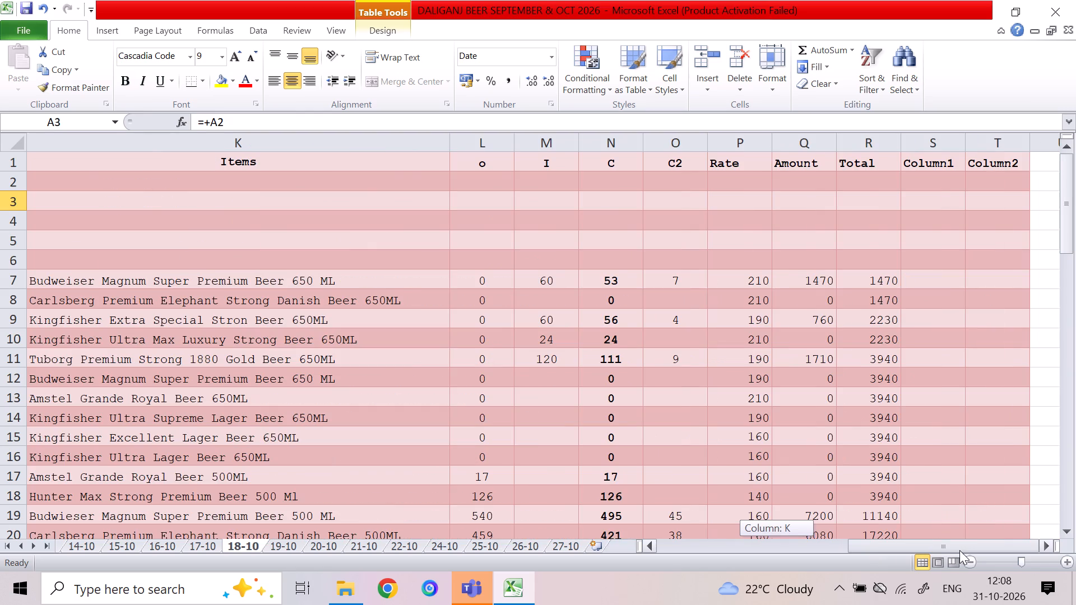
drag(959, 550, 961, 550)
click(1074, 201)
drag(1068, 196, 1075, 402)
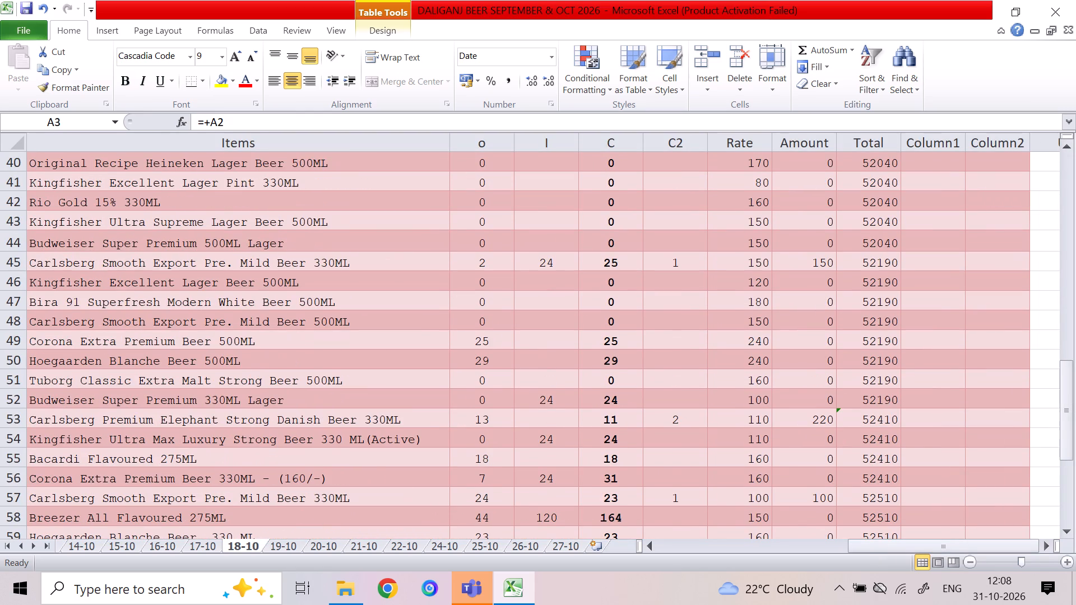
click(886, 353)
drag(901, 370, 919, 496)
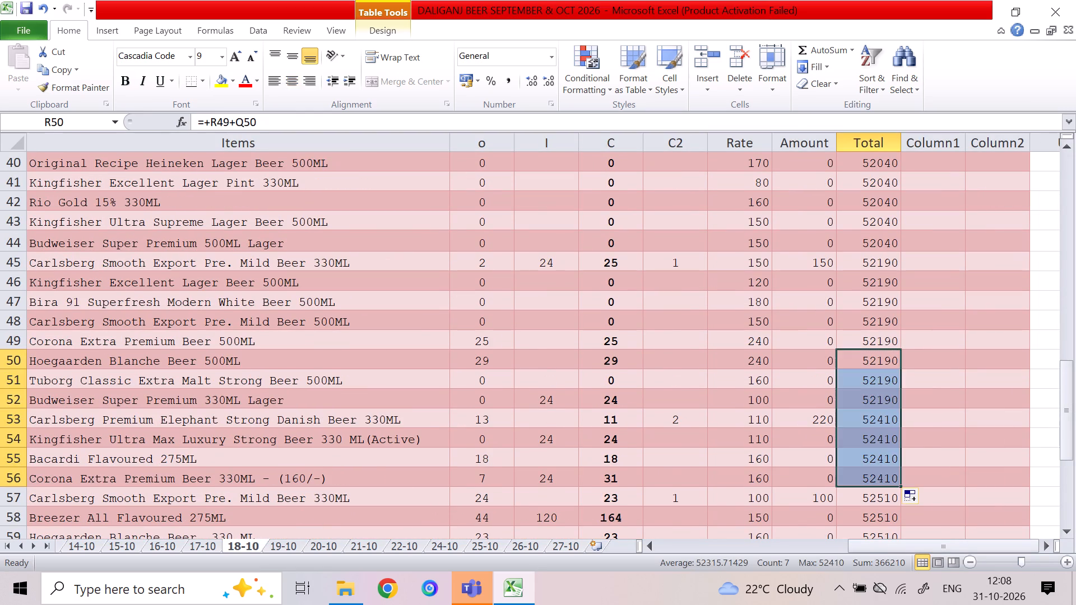
click(943, 439)
On the 17-10 sheet, examine the running Total values around row 53 and through the end of the item list.
click(194, 548)
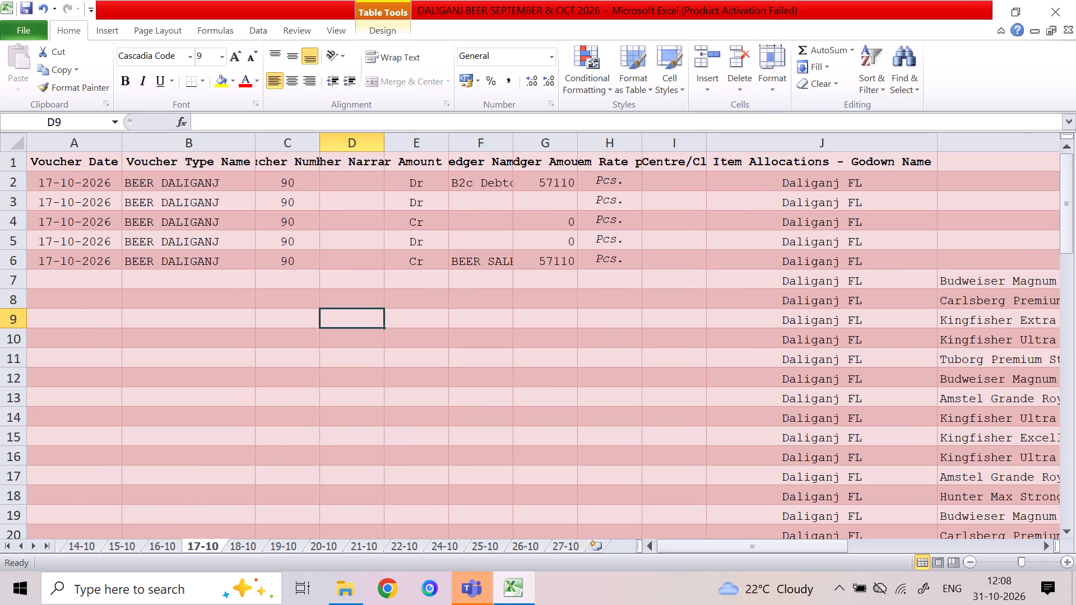
drag(818, 552, 990, 564)
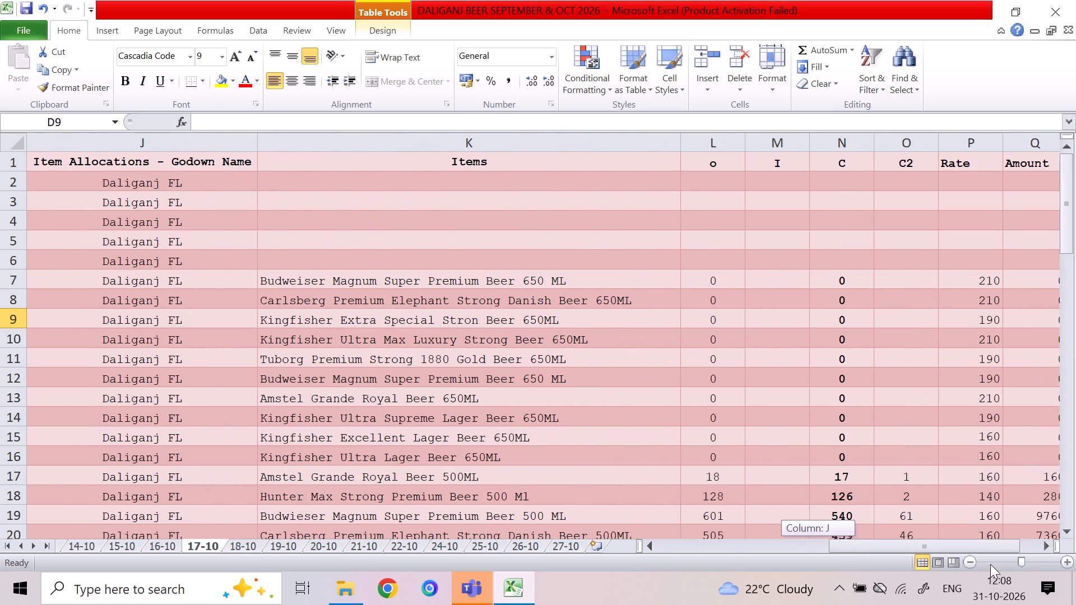
drag(990, 564, 993, 564)
drag(993, 548, 1013, 545)
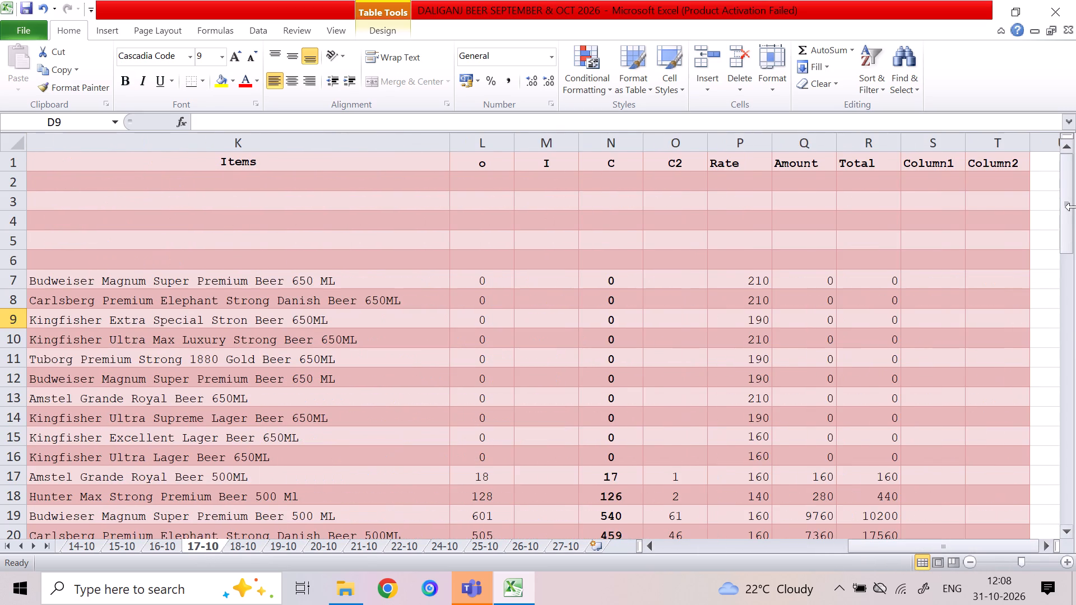
click(1075, 207)
drag(1067, 198, 1075, 388)
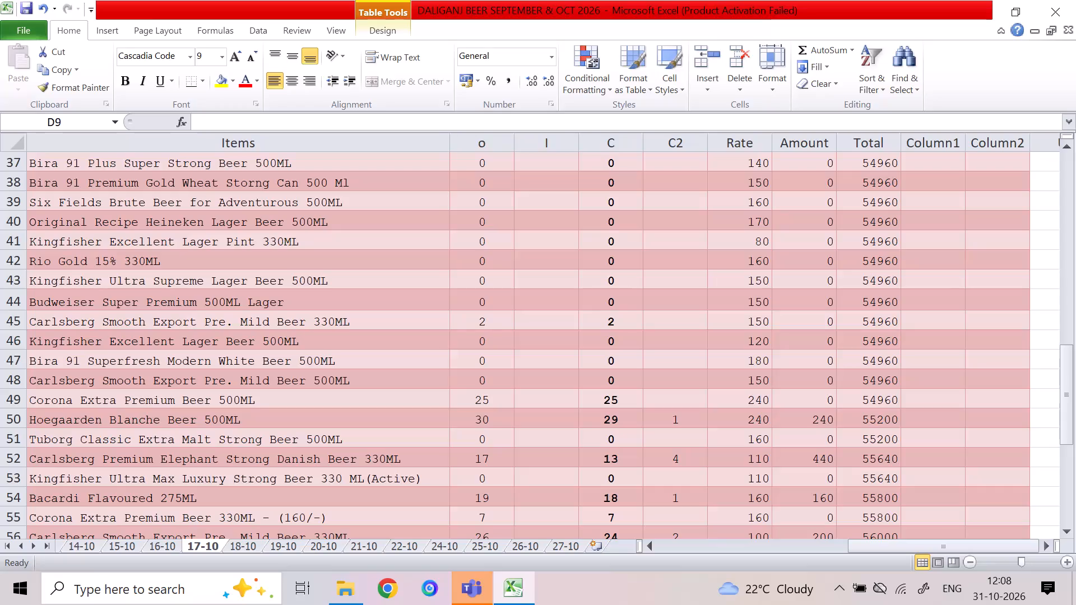
drag(1066, 402, 1075, 437)
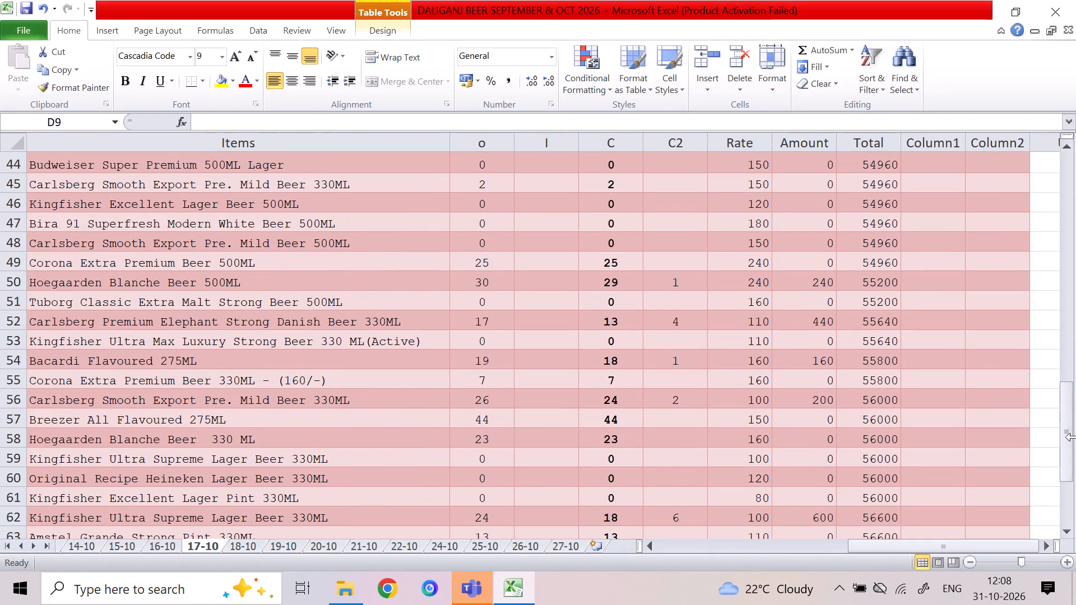
drag(1068, 425, 1068, 440)
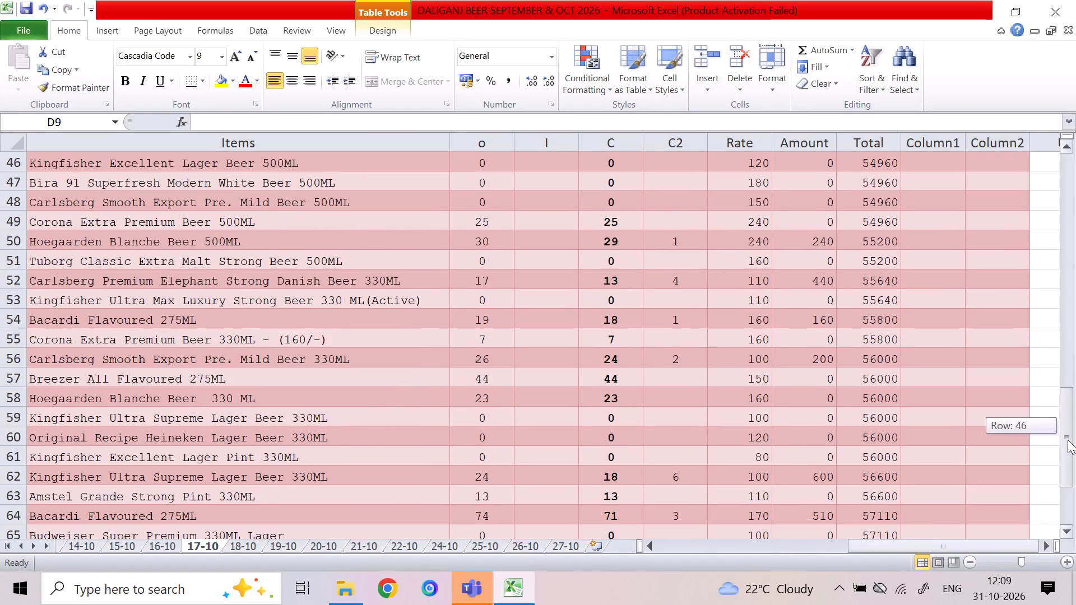
drag(1068, 440, 1068, 462)
click(1068, 448)
drag(1068, 448, 1068, 429)
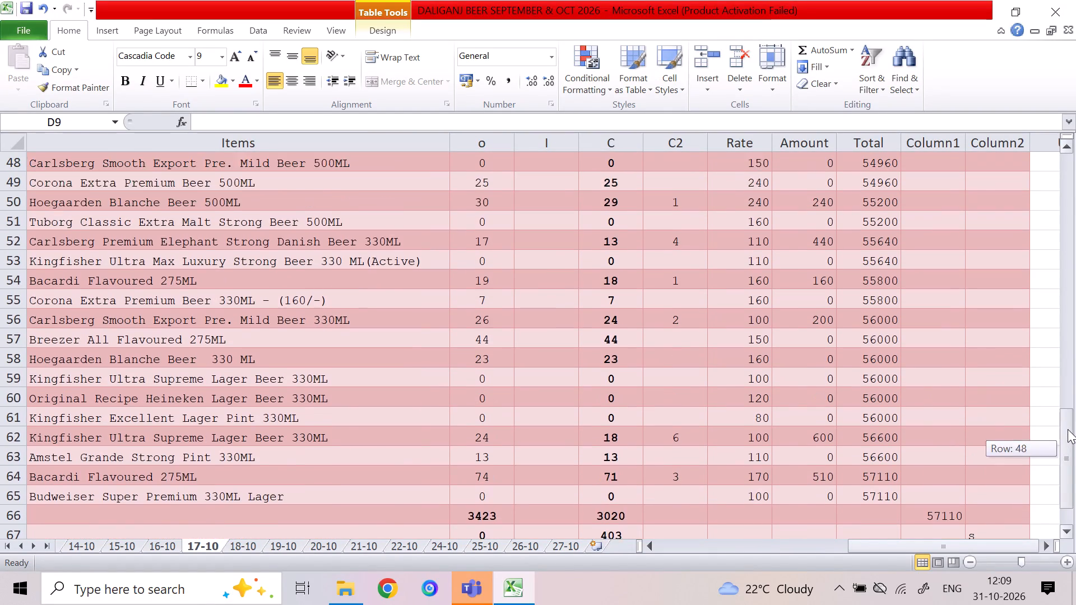
drag(1068, 429, 1068, 415)
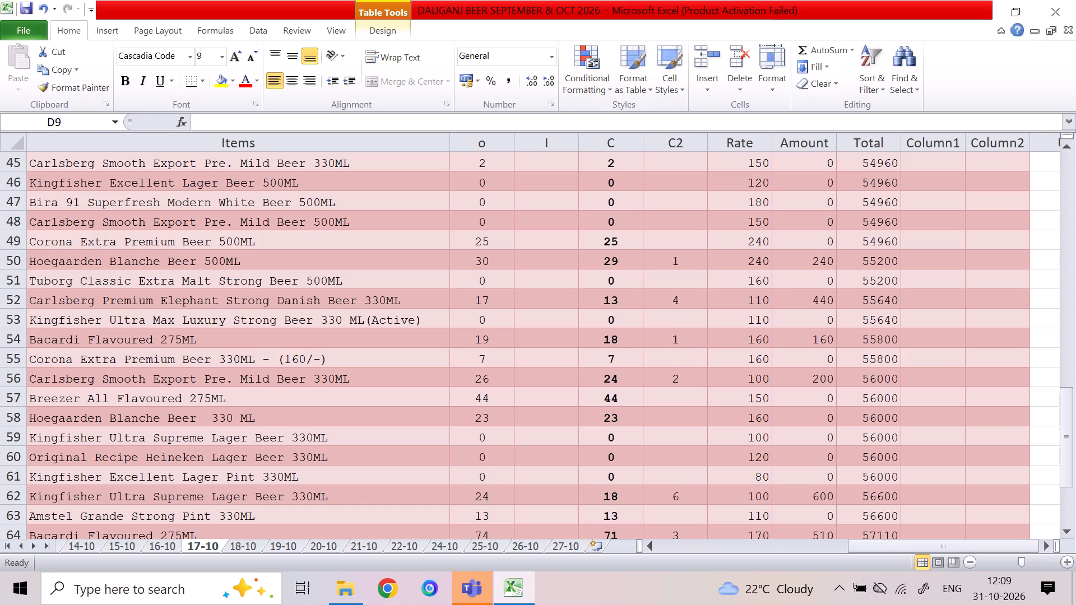
On the 16-10 sheet, examine the running Total values around row 53 and through the end of the item list.
click(163, 542)
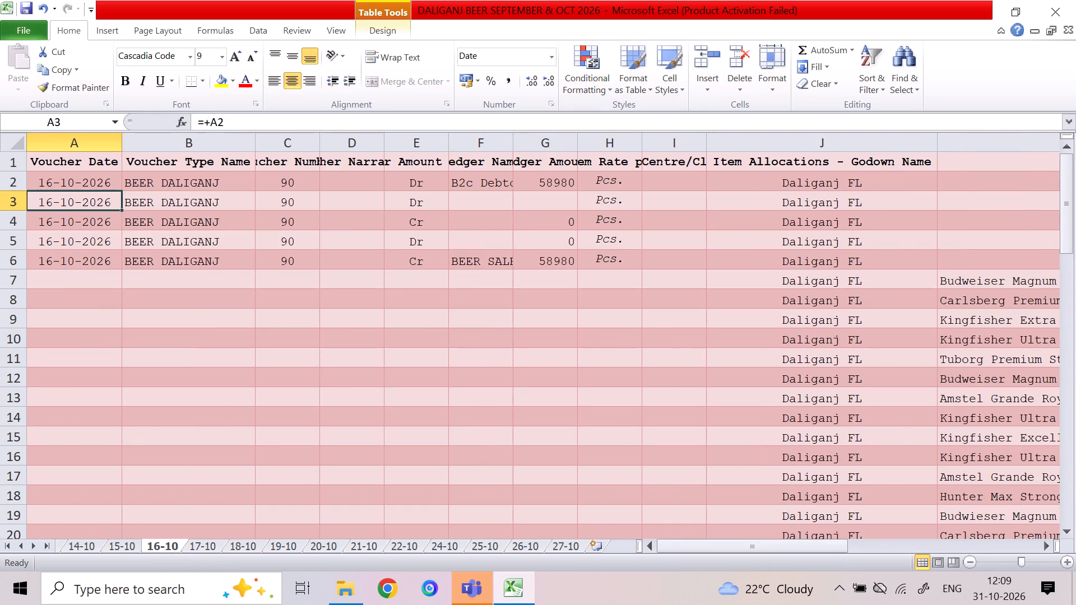
drag(833, 538, 968, 562)
drag(833, 544, 840, 544)
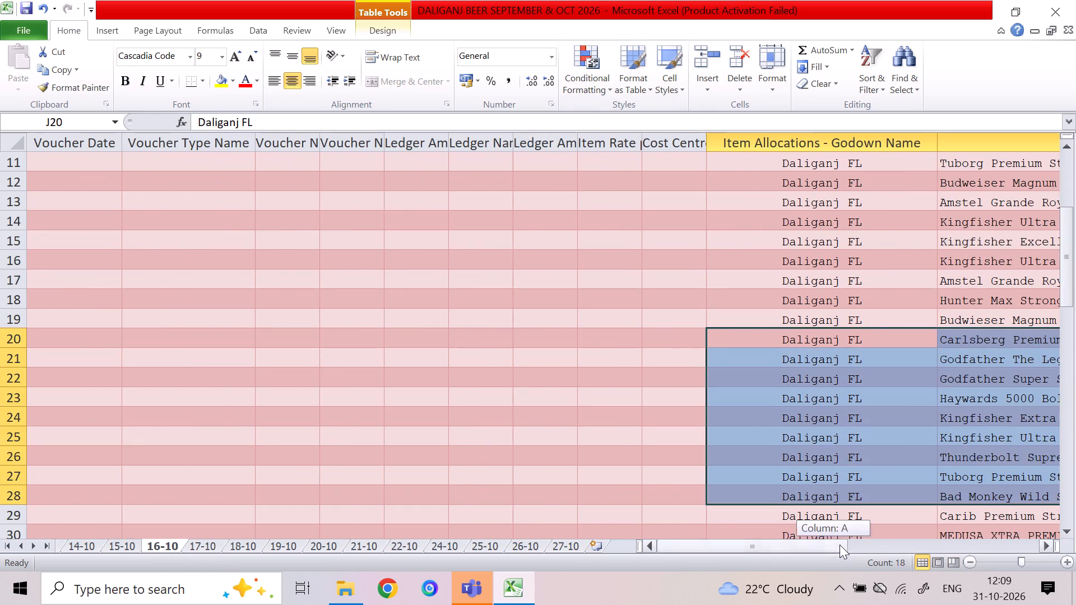
drag(840, 544, 1021, 559)
click(1059, 374)
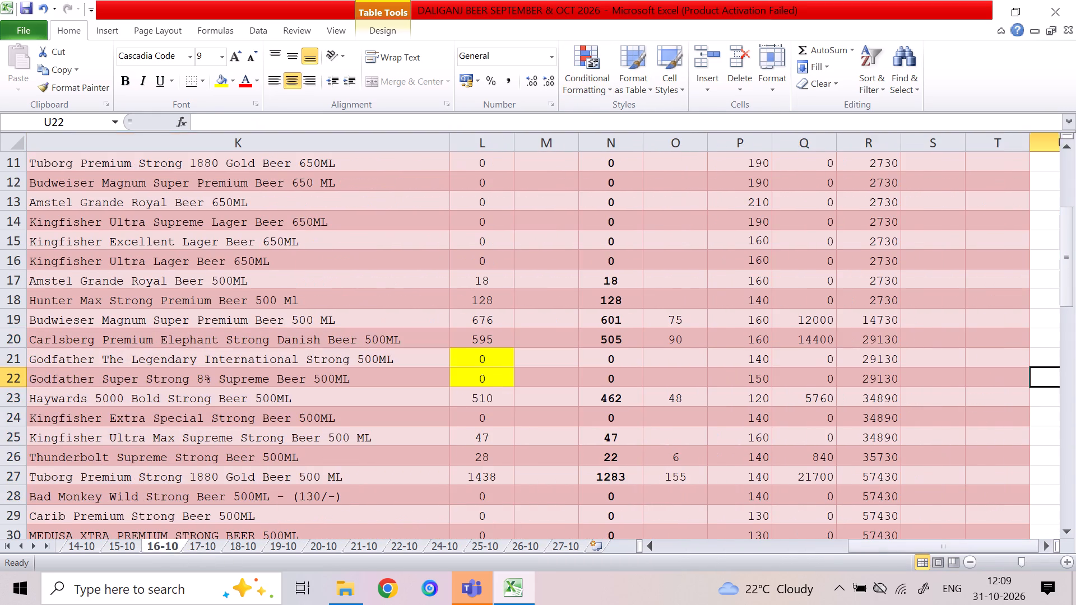
drag(1067, 298, 1069, 497)
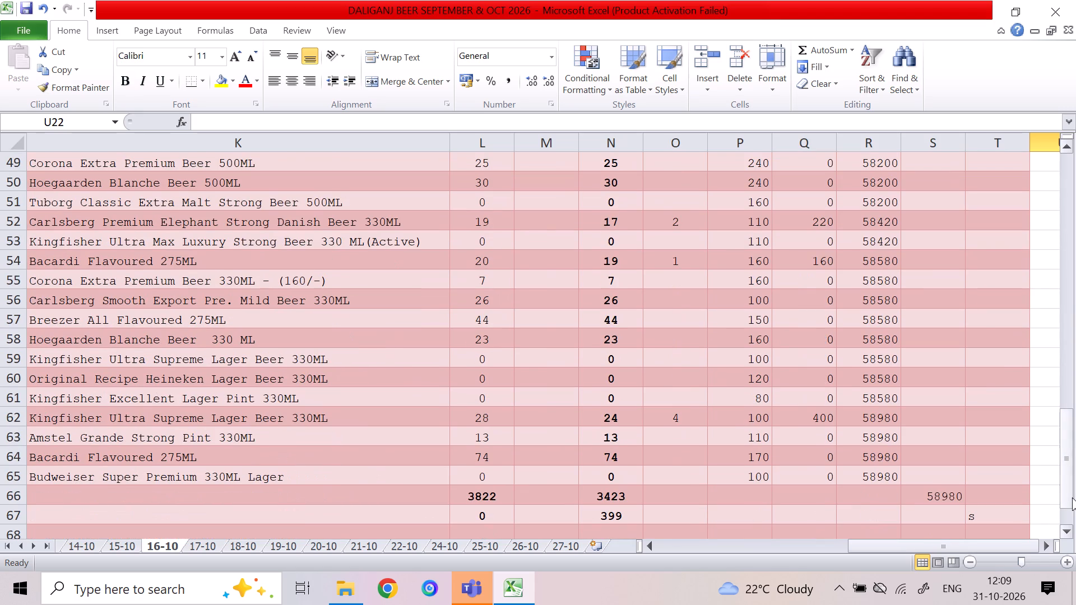
click(999, 435)
drag(1064, 478, 1064, 458)
drag(1066, 455, 1074, 417)
click(1074, 413)
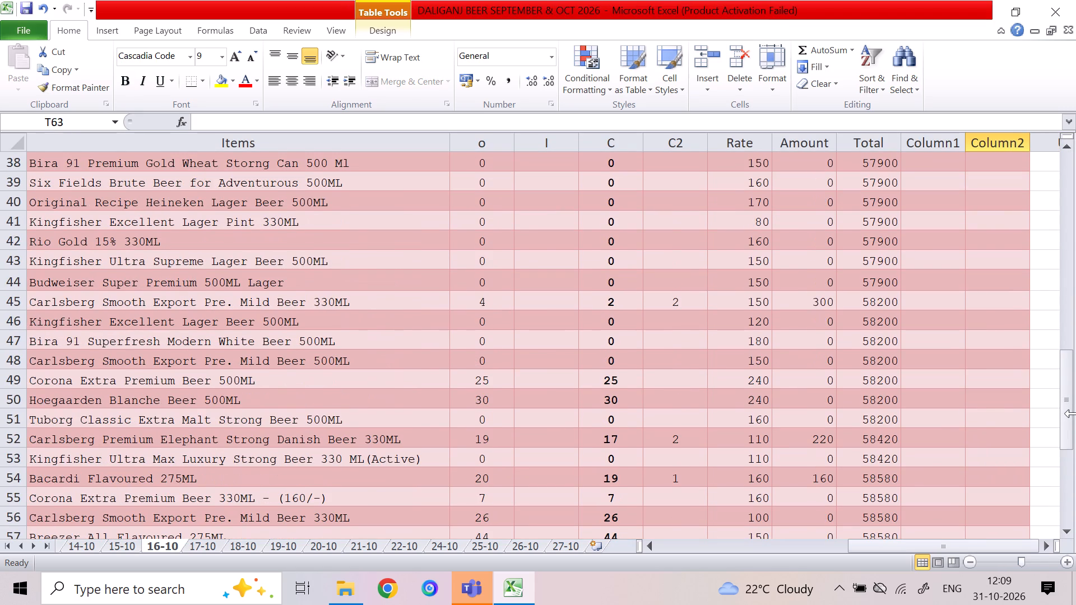
drag(1065, 409, 1063, 395)
On the 27-10 sheet, check the Amount formulas one by one from row 57 up to row 42.
click(572, 539)
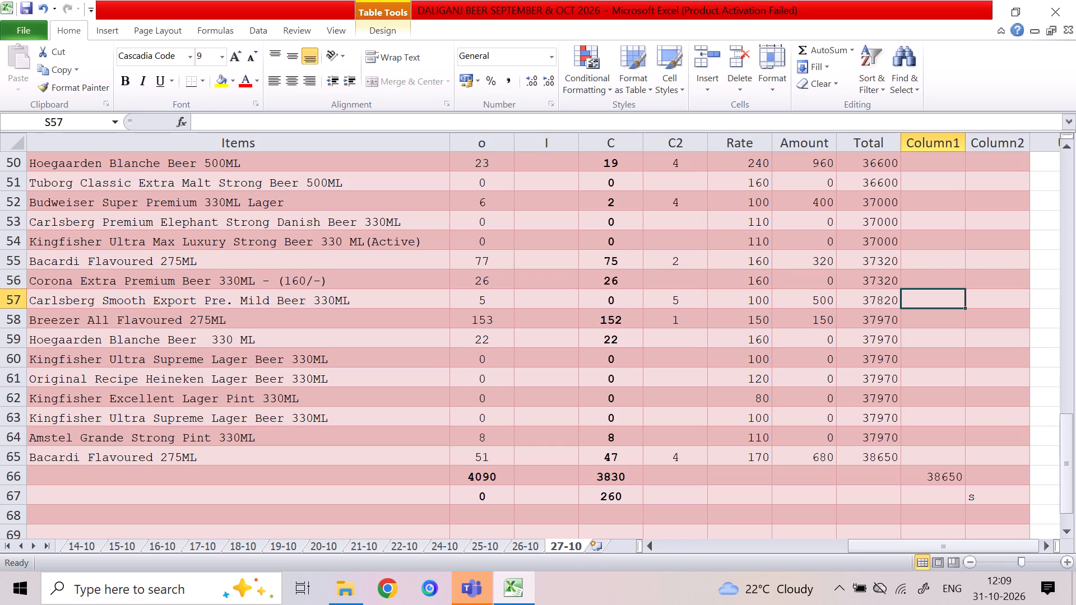
click(813, 292)
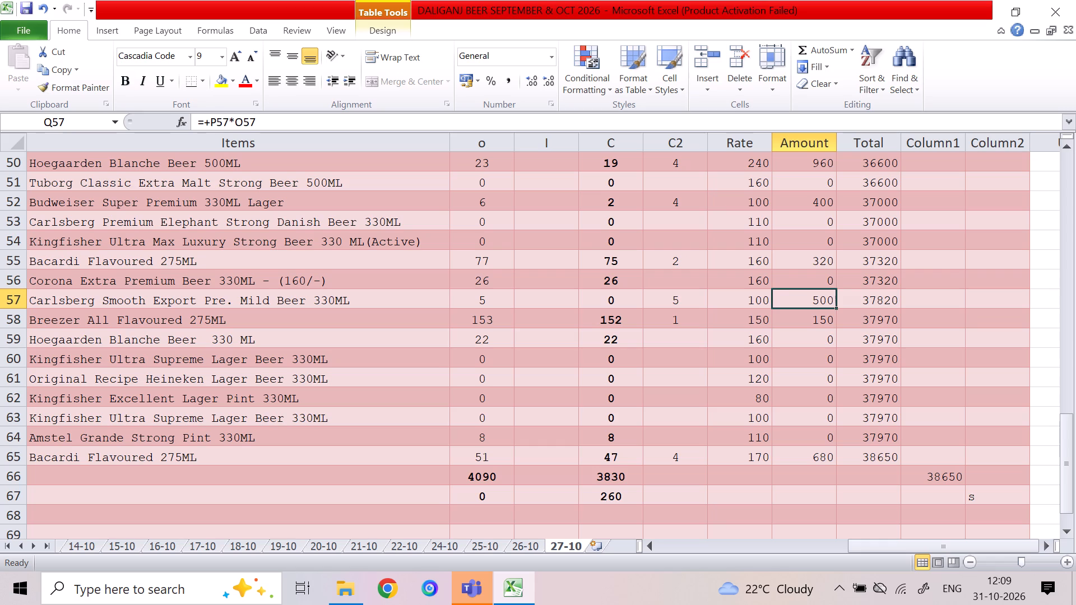
key(Up)
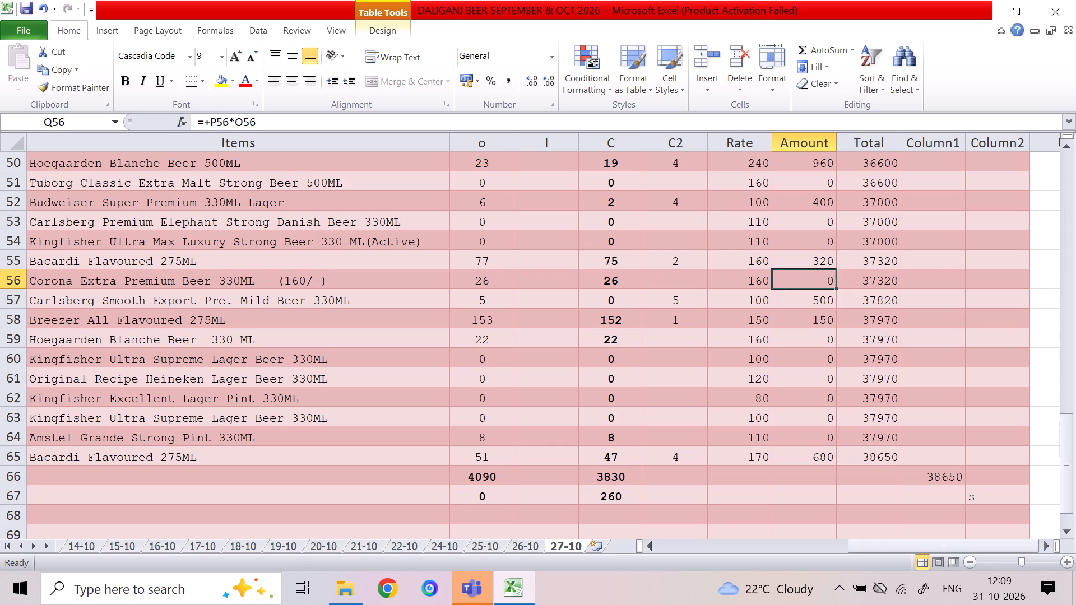
key(Up)
key(Up)
key(Up)
key(Up)
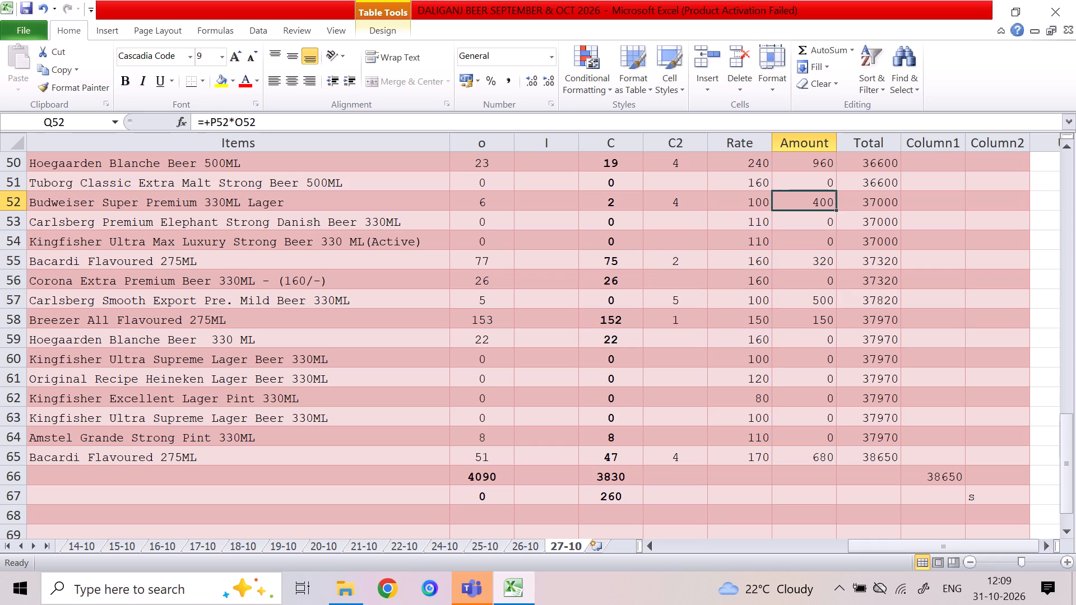
key(Up)
key(Up)
key(Up)
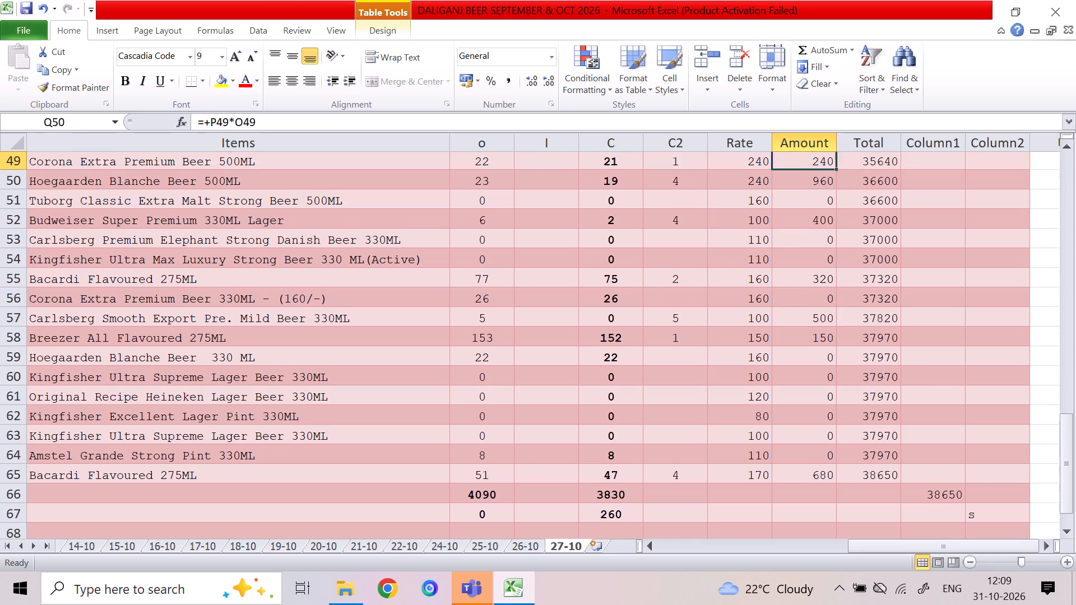
key(Down)
key(Up)
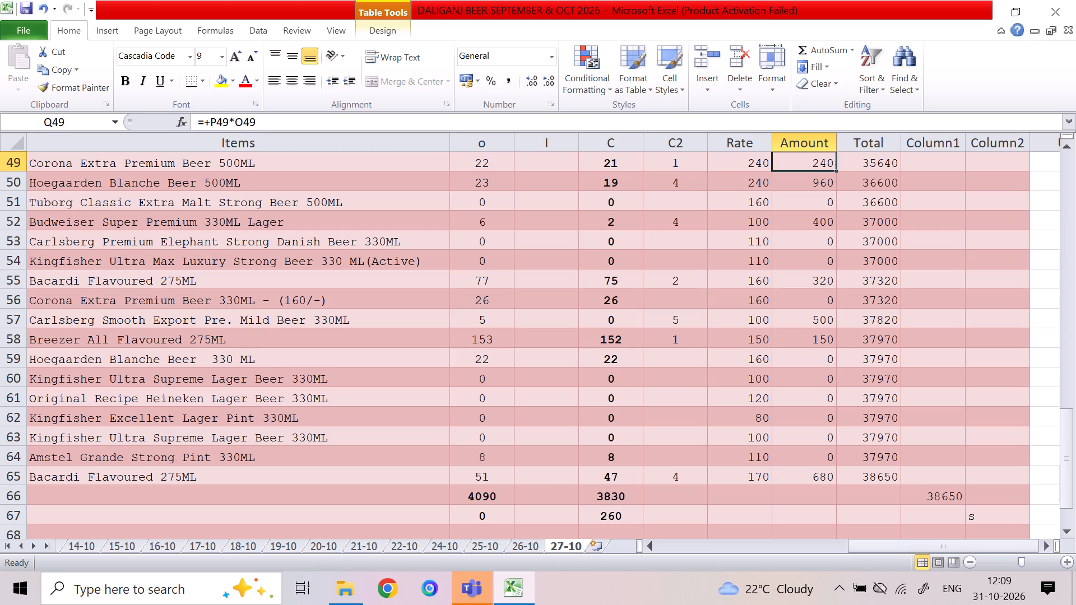
key(Up)
key(Up)
key(Up)
key(Up)
key(Up)
key(Up)
key(Up)
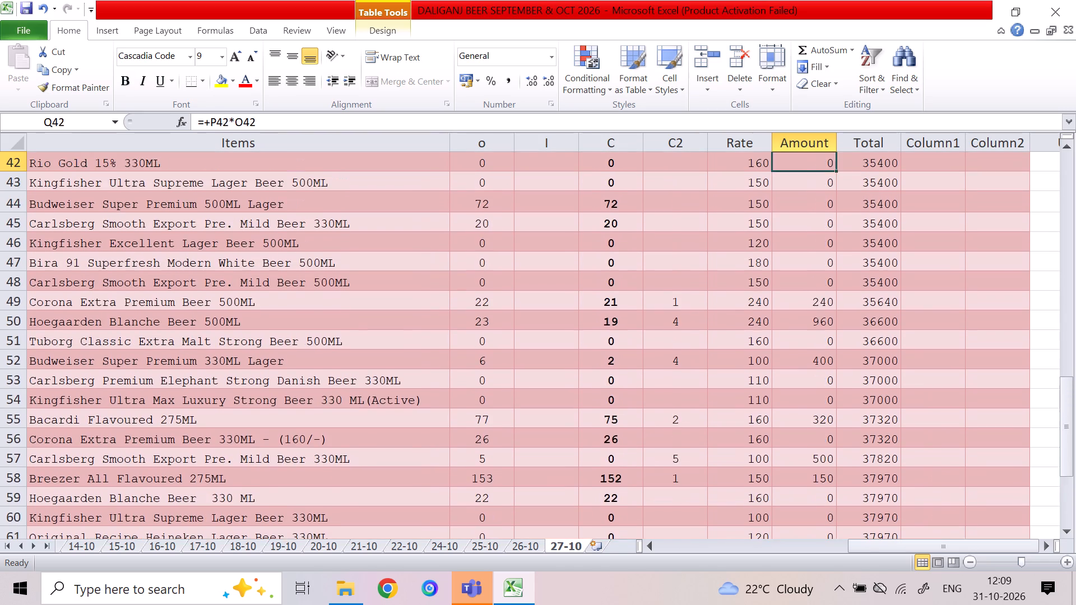
Continue checking the Amount formulas on the 27-10 sheet from row 41 up to row 26.
key(Up)
key(Up)
key(Up)
key(Up)
key(Up)
key(Up)
key(Up)
key(Up)
key(Up)
key(Up)
key(Up)
key(Down)
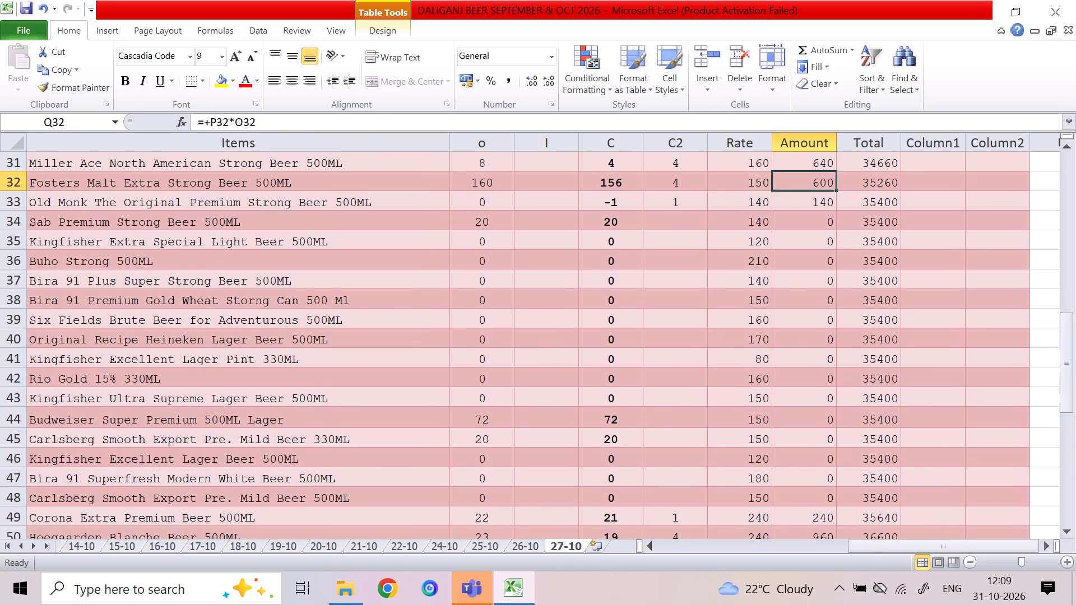
key(Down)
key(Up)
key(Up)
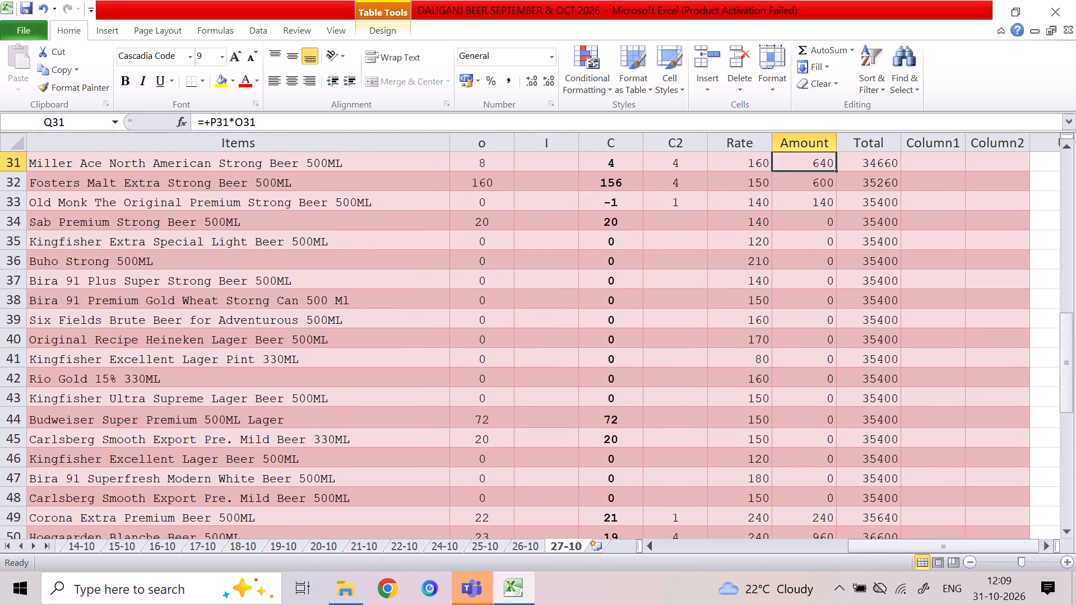
key(Up)
key(Up)
key(Up)
key(Up)
key(Up)
key(Down)
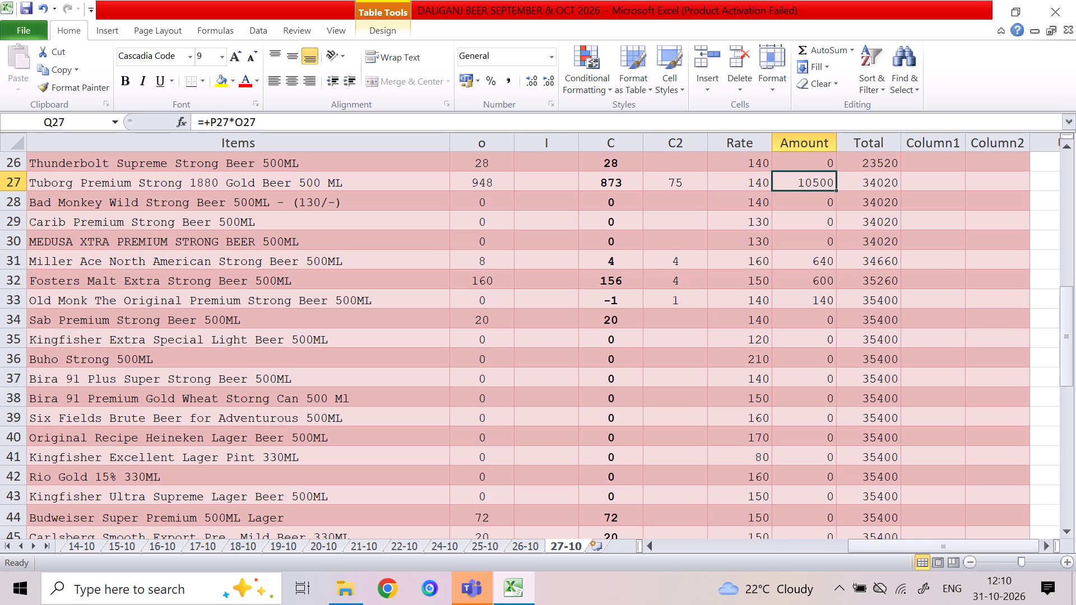
Continue checking the Amount formulas on the 27-10 sheet from row 26 up to row 17.
key(Up)
key(Up)
key(Up)
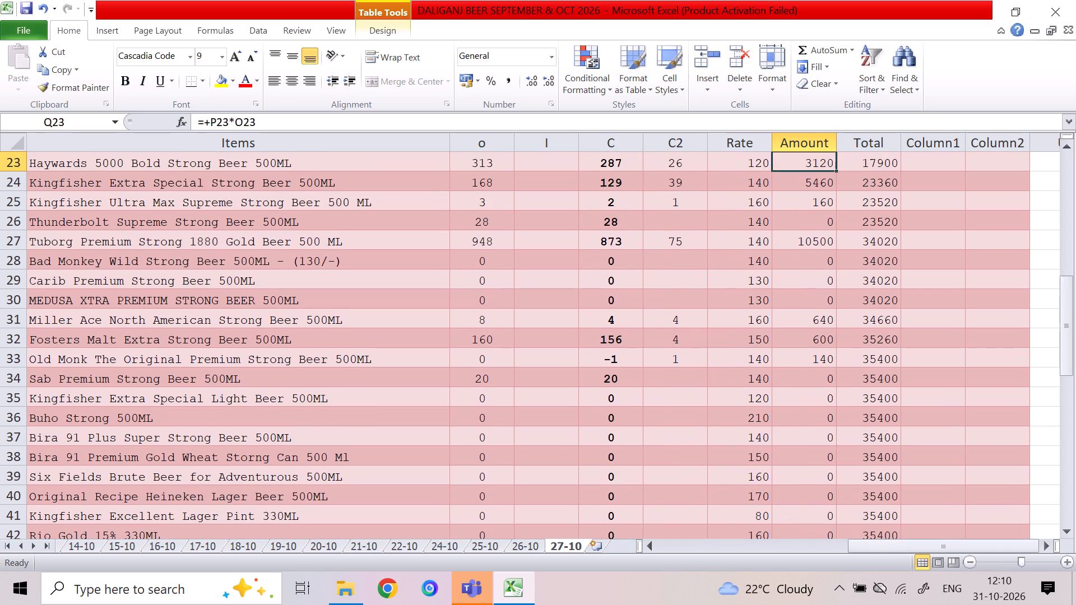
key(Down)
key(Down)
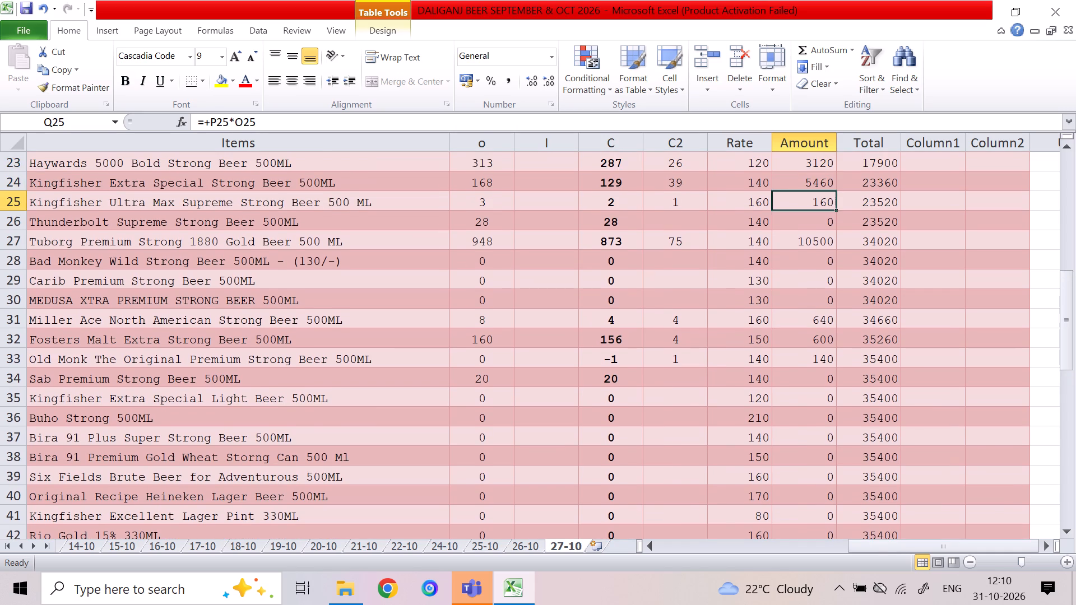
key(Up)
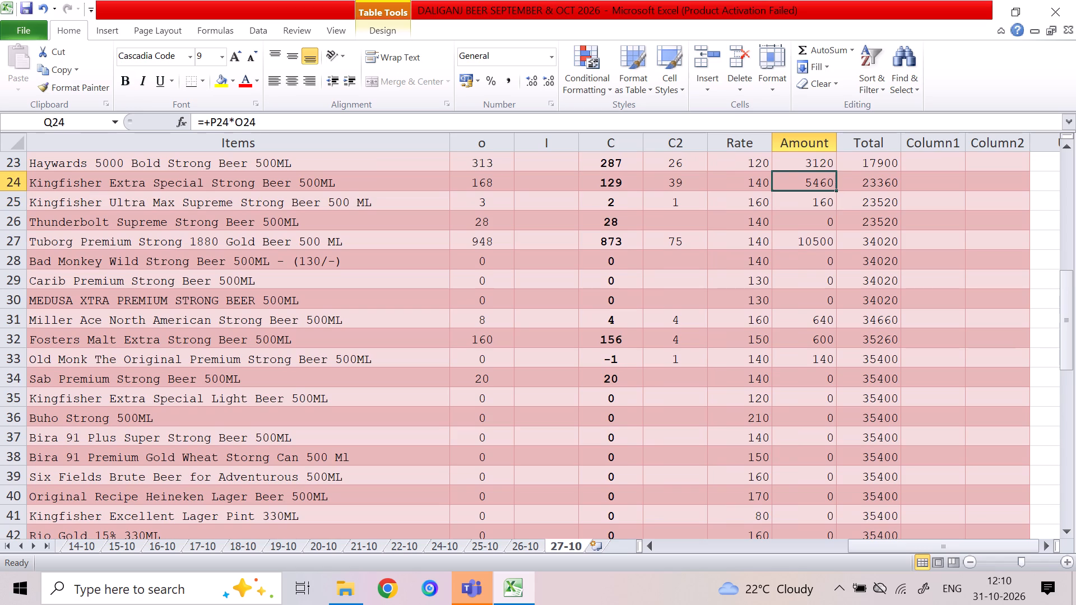
key(Up)
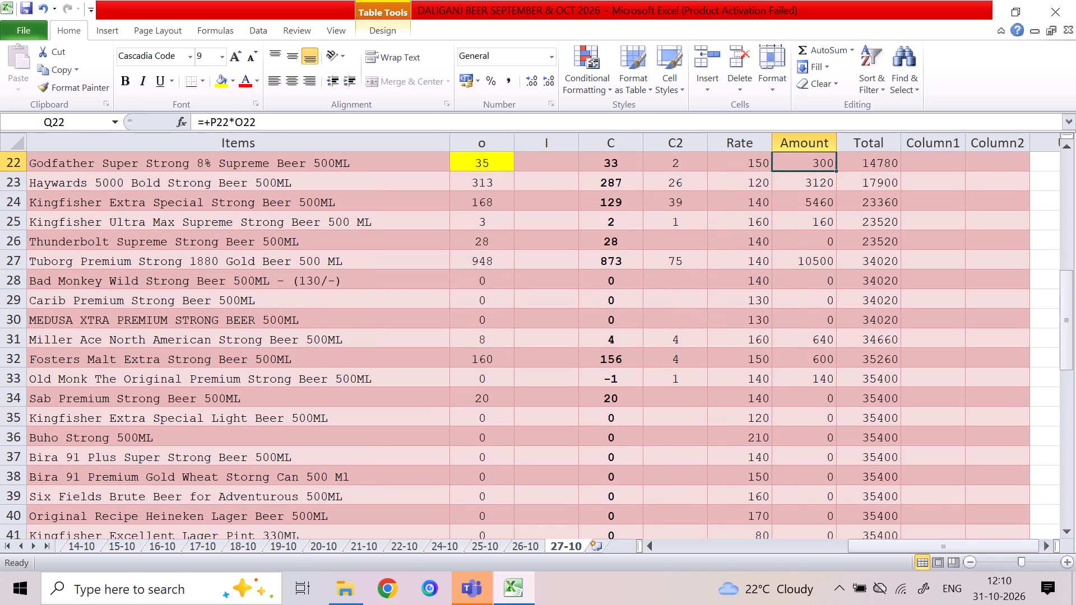
key(Up)
key(Up)
key(Up)
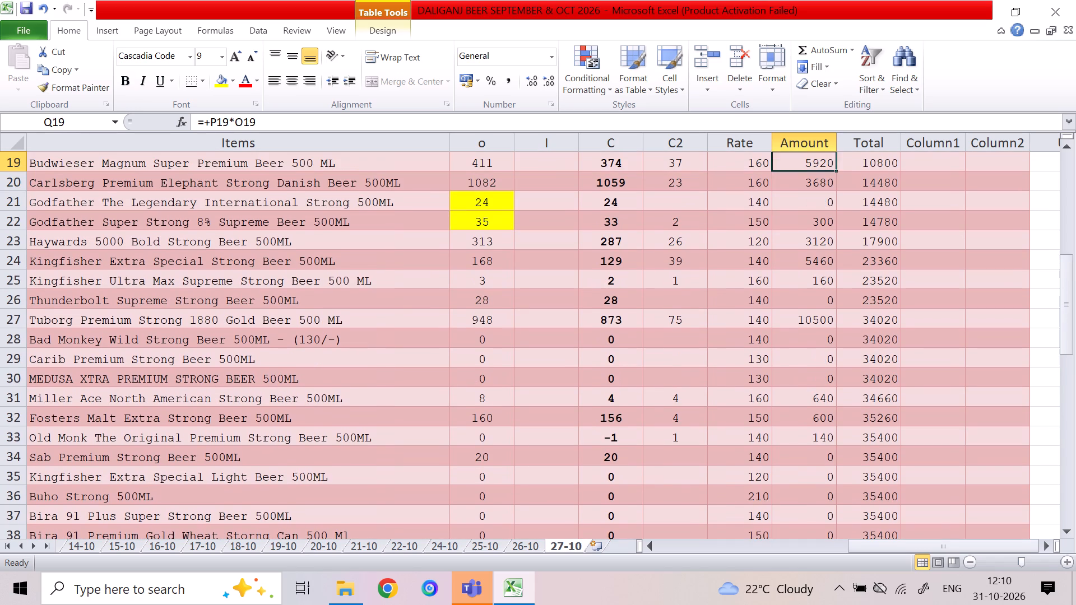
key(Down)
key(Up)
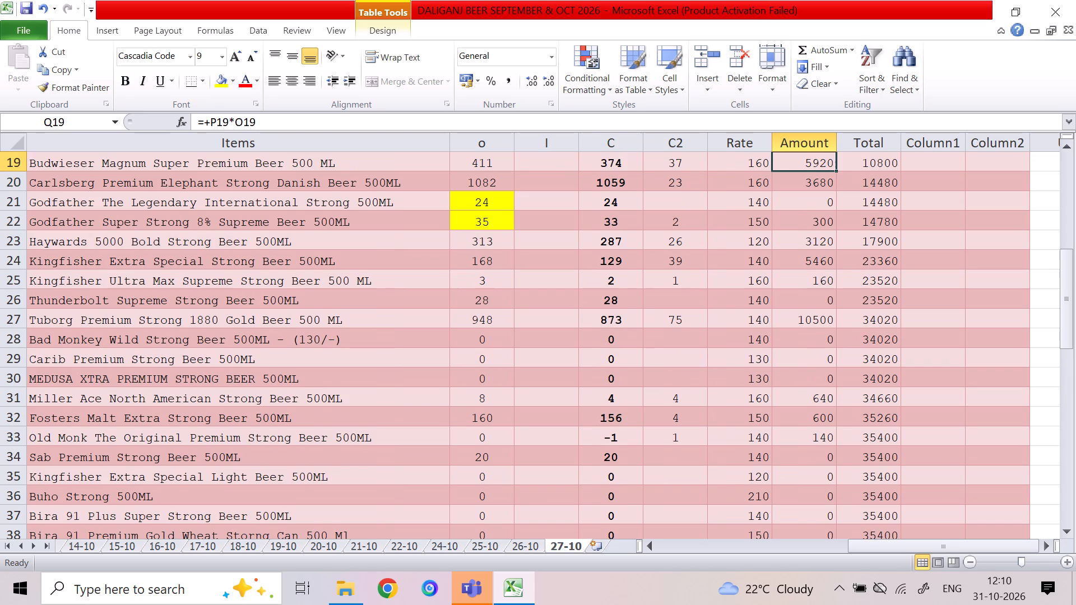
key(Up)
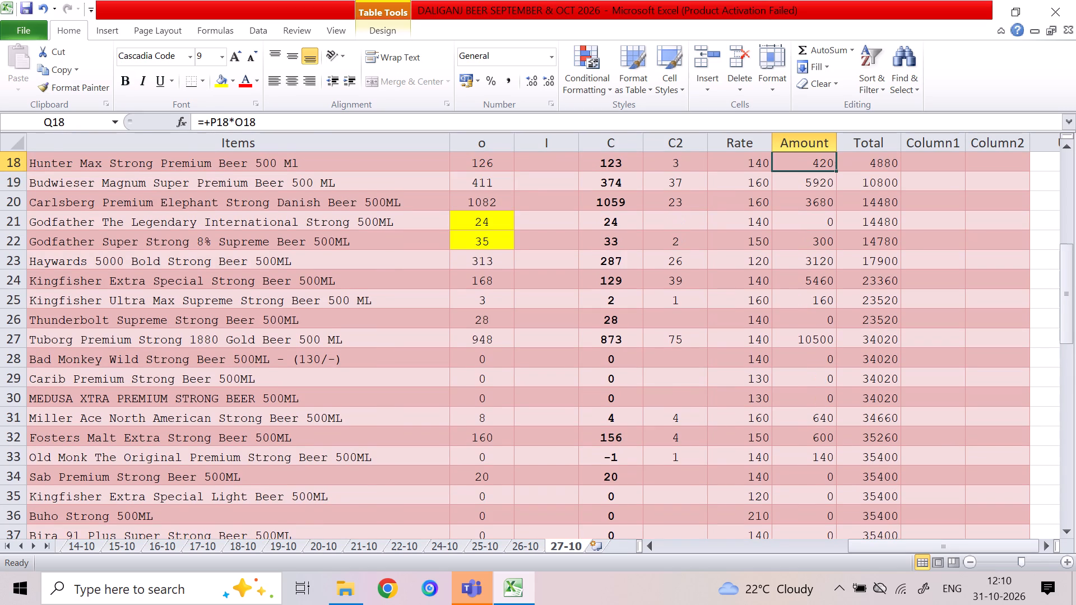
key(Up)
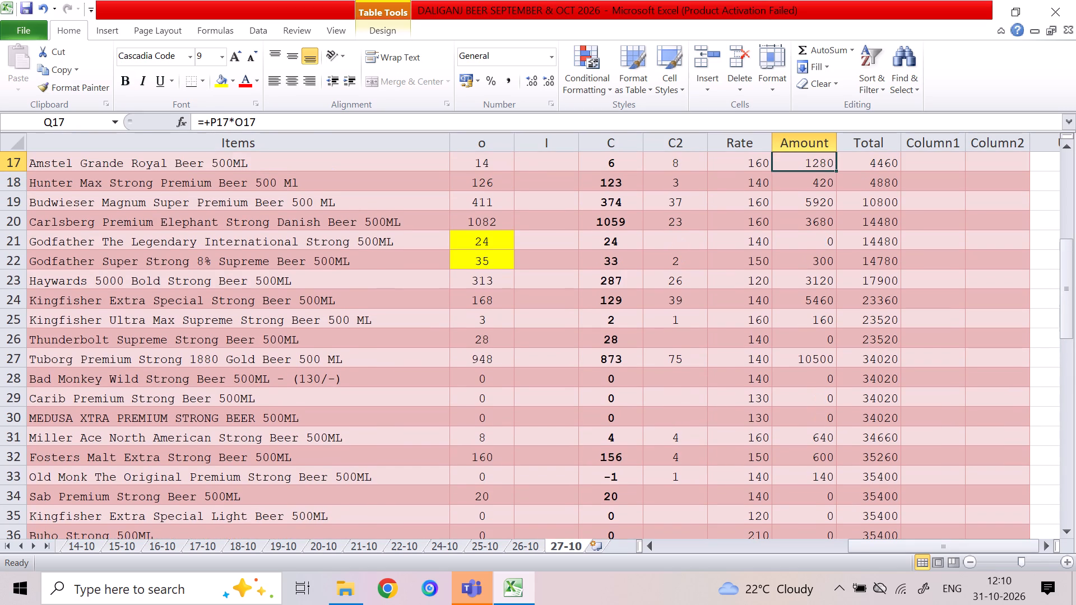
Check the remaining Amount formulas on the 27-10 sheet from row 16 up to the first item in row 7.
key(Up)
key(Up)
key(Up)
key(Up)
key(Up)
key(Up)
key(Up)
key(Down)
key(Down)
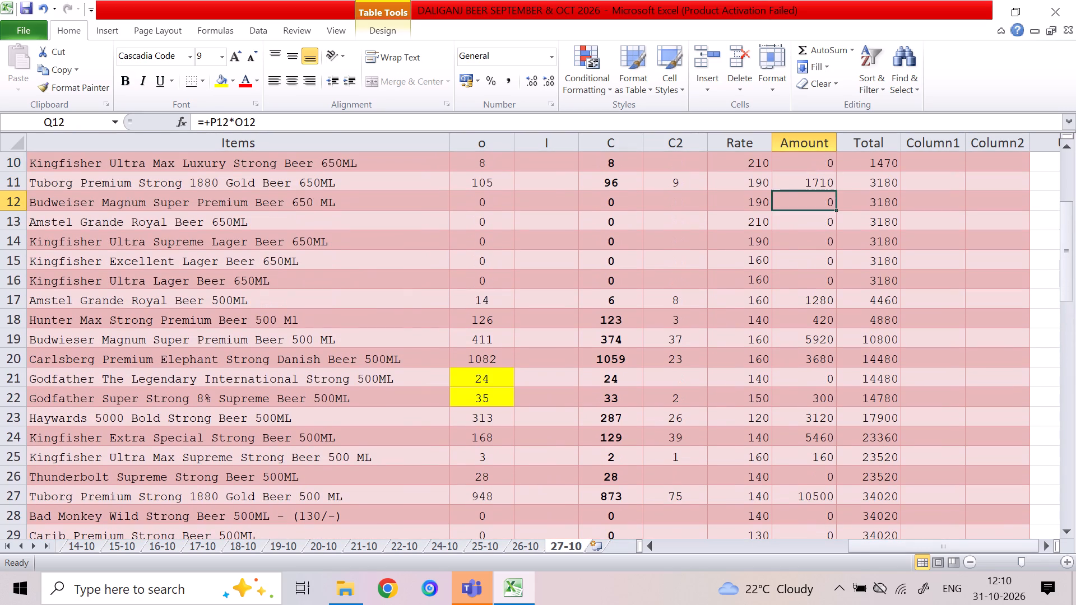
key(Up)
key(Up)
key(Up)
key(Up)
key(Up)
key(Up)
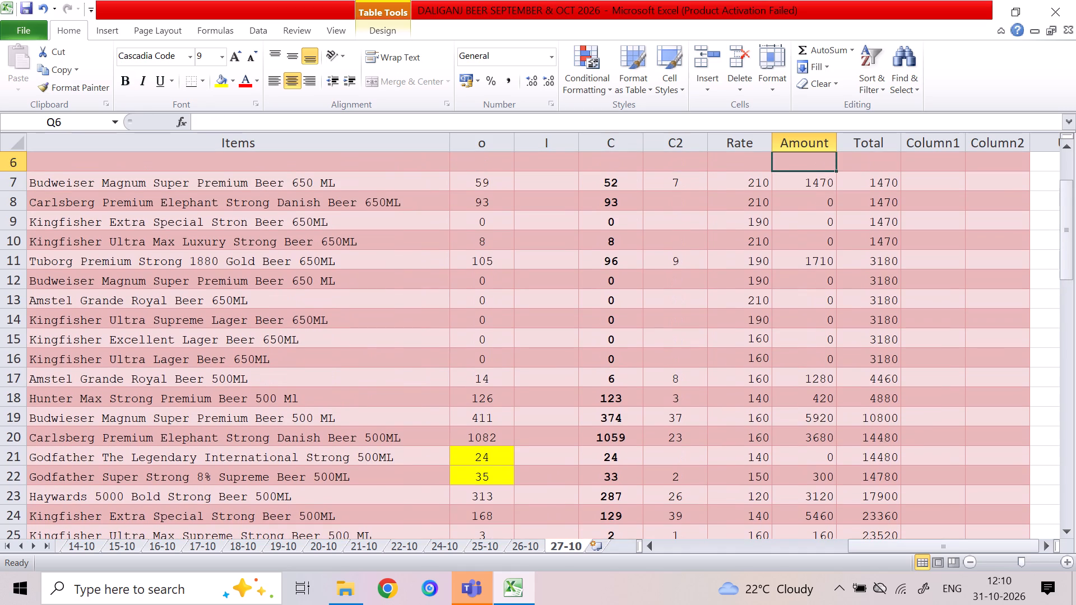
Run back down the 27-10 sheet's Amount column from row 7 to past the end of the item list.
key(Down)
key(Down)
key(Down)
key(Down)
key(Down)
key(Down)
key(Down)
key(Down)
key(Down)
key(Down)
key(Down)
key(Down)
key(Down)
key(Down)
key(Down)
key(Down)
key(Down)
key(Down)
key(Down)
key(Down)
key(Down)
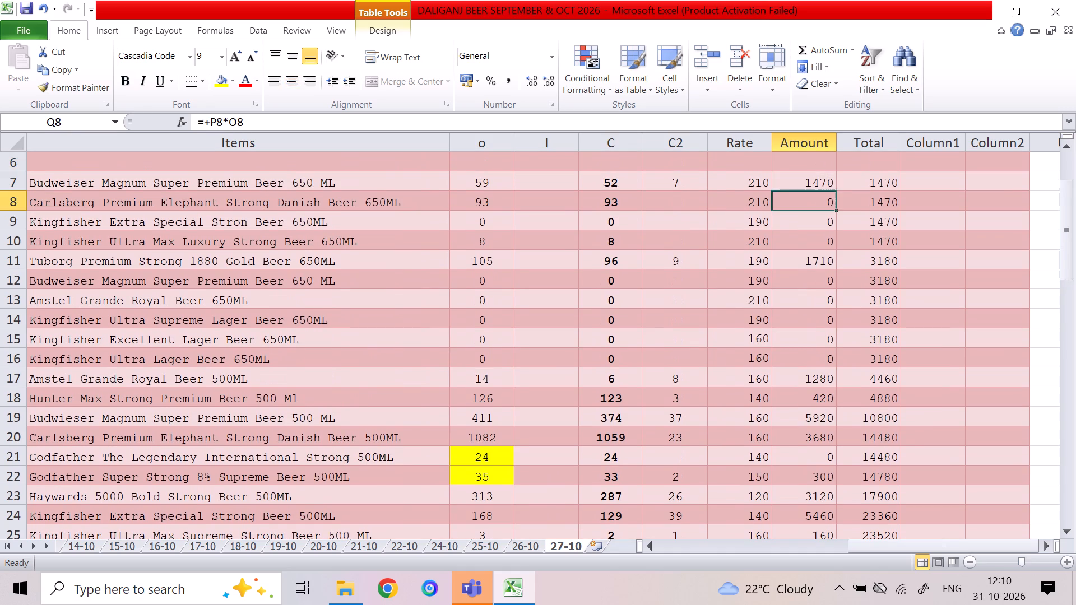
key(Down)
key(Down)
key(Down)
key(Down)
key(Down)
key(Down)
key(Down)
key(Down)
key(Down)
key(Down)
key(Down)
key(Down)
key(Down)
key(Down)
key(Down)
key(Down)
key(Down)
key(Down)
key(Down)
key(Down)
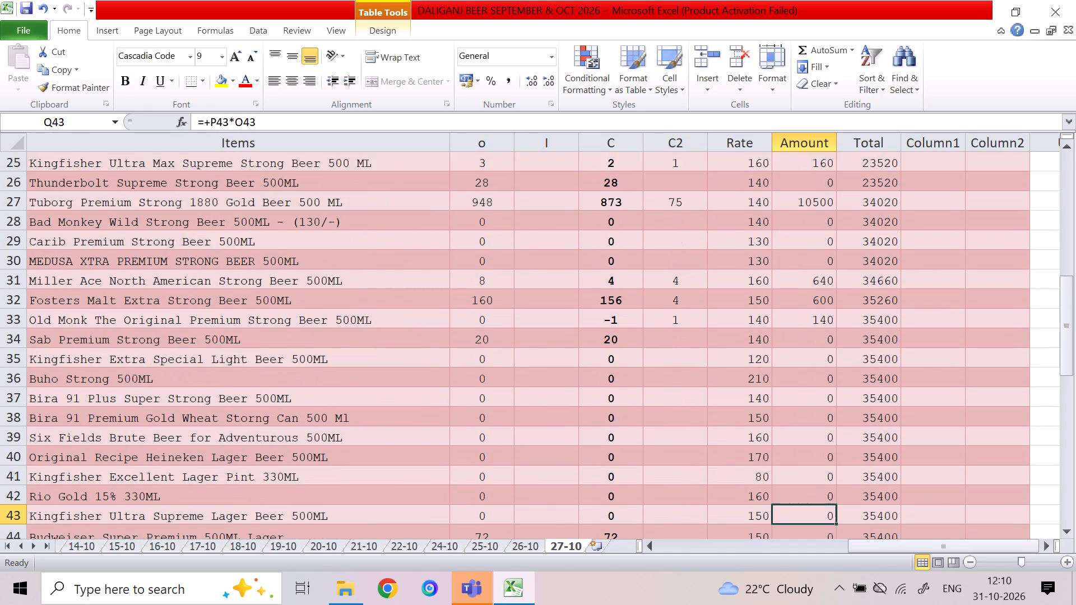
key(Up)
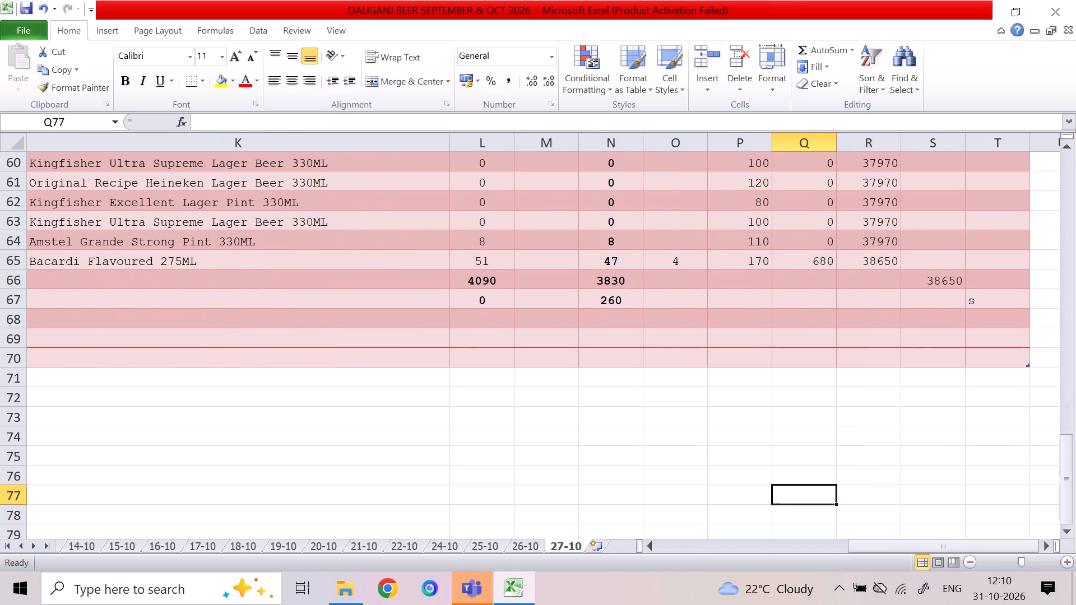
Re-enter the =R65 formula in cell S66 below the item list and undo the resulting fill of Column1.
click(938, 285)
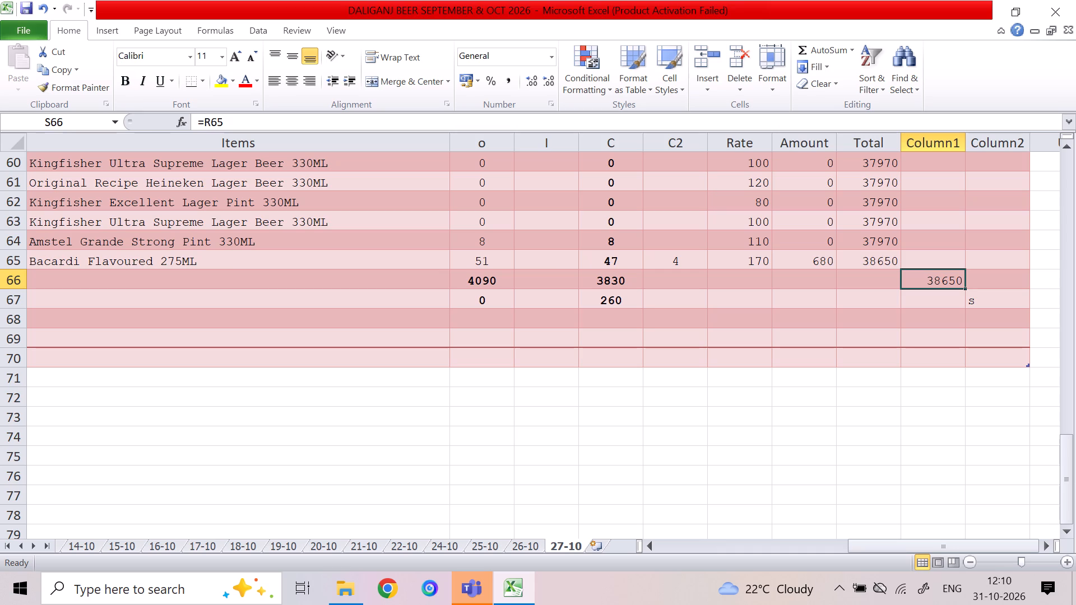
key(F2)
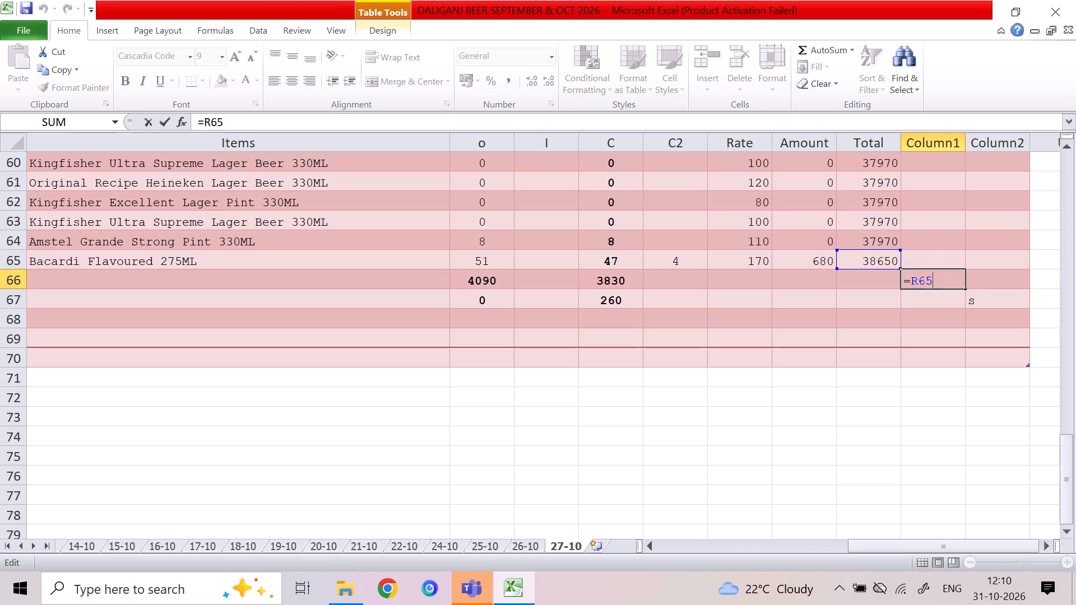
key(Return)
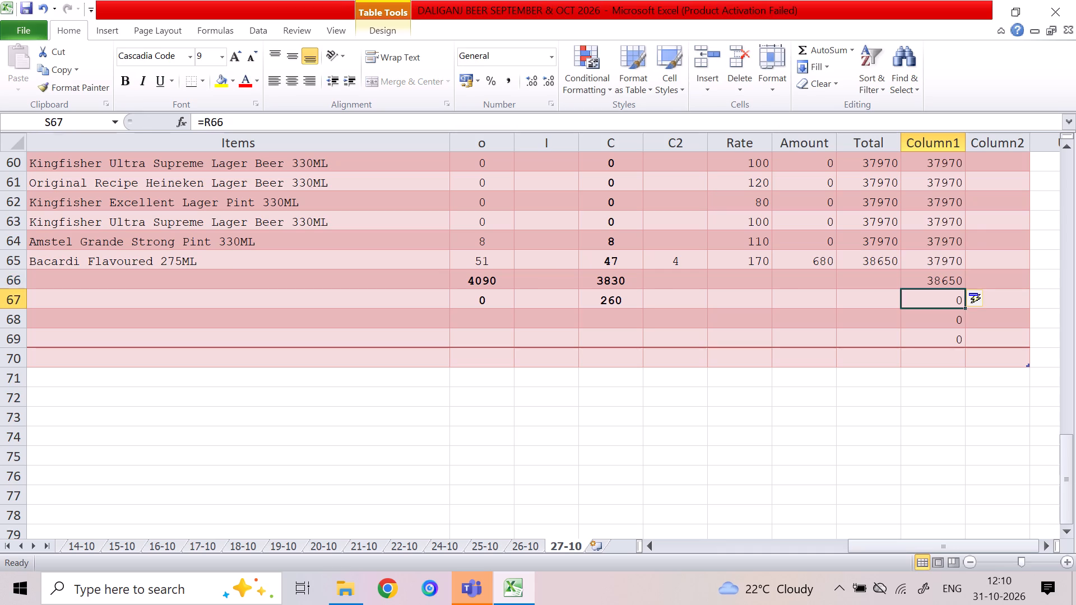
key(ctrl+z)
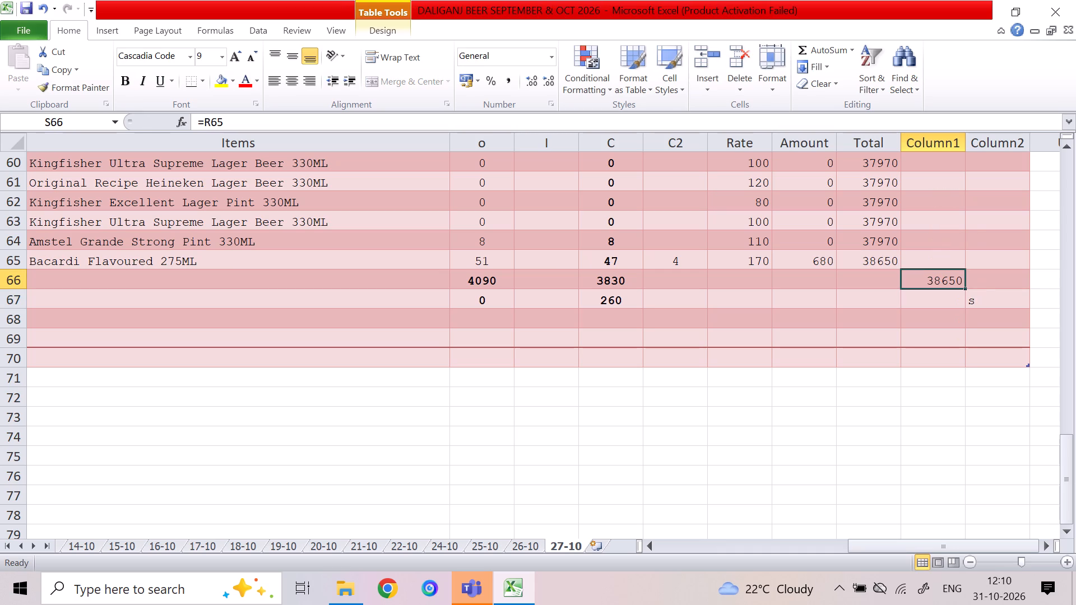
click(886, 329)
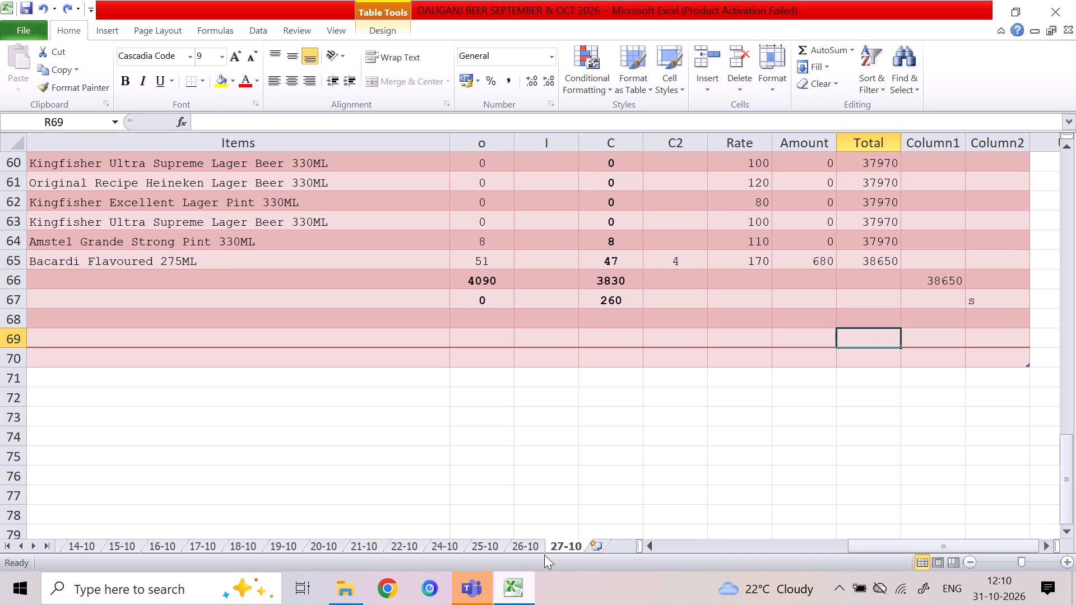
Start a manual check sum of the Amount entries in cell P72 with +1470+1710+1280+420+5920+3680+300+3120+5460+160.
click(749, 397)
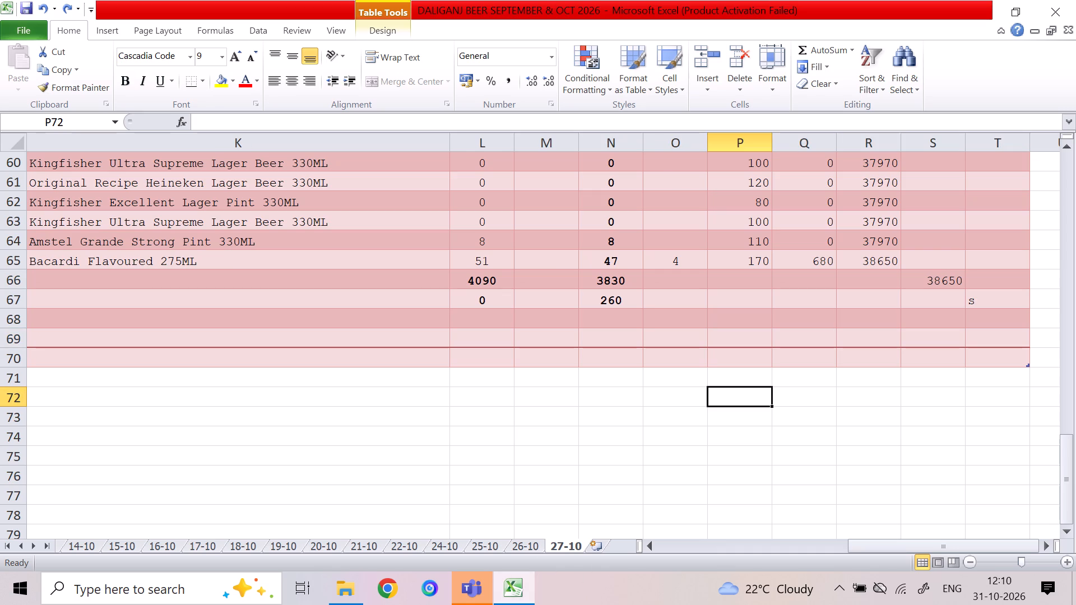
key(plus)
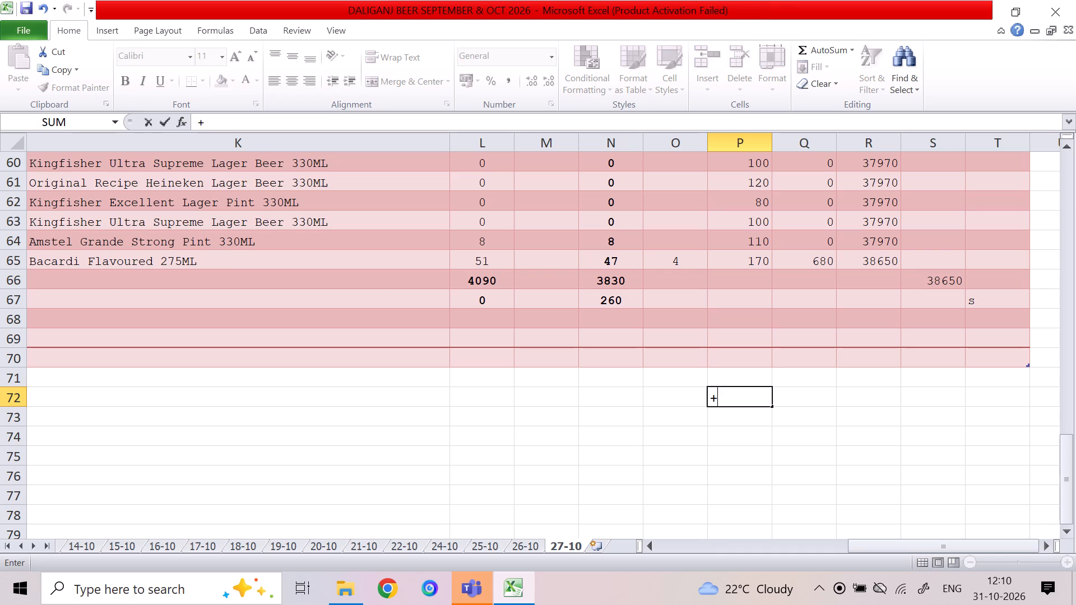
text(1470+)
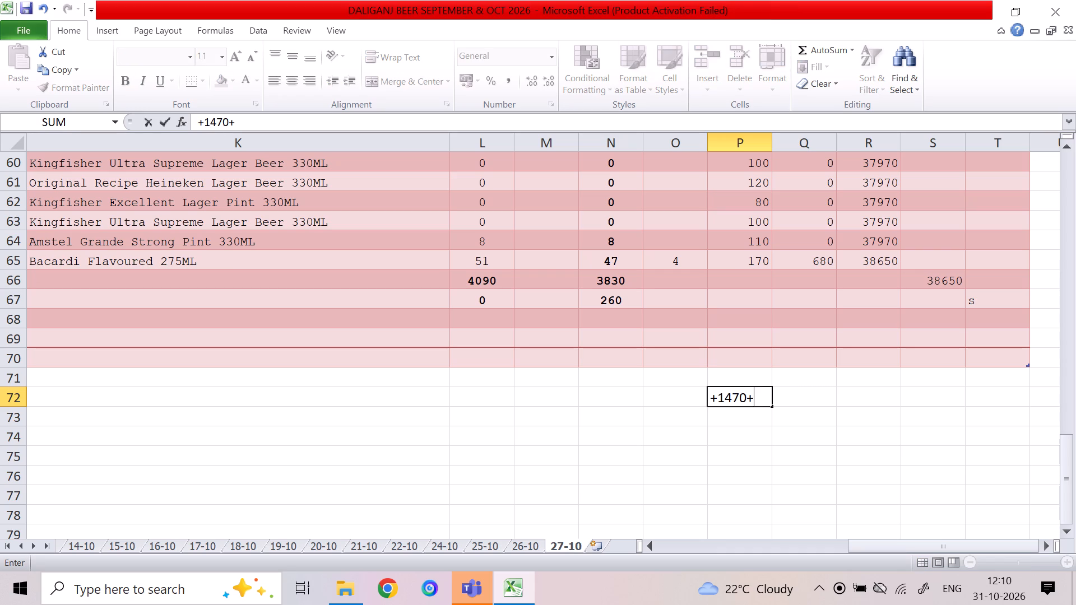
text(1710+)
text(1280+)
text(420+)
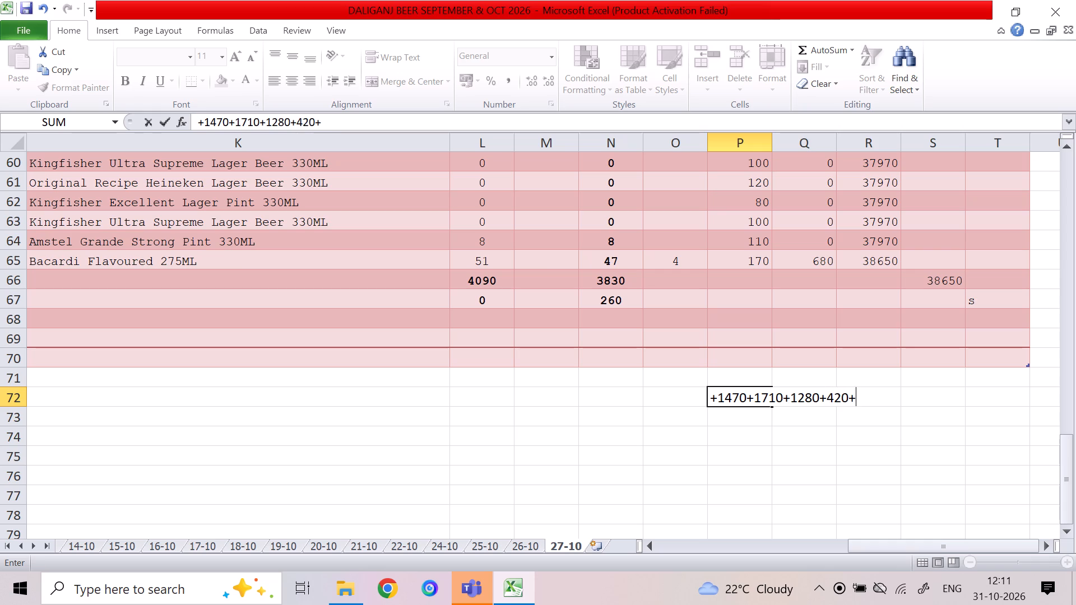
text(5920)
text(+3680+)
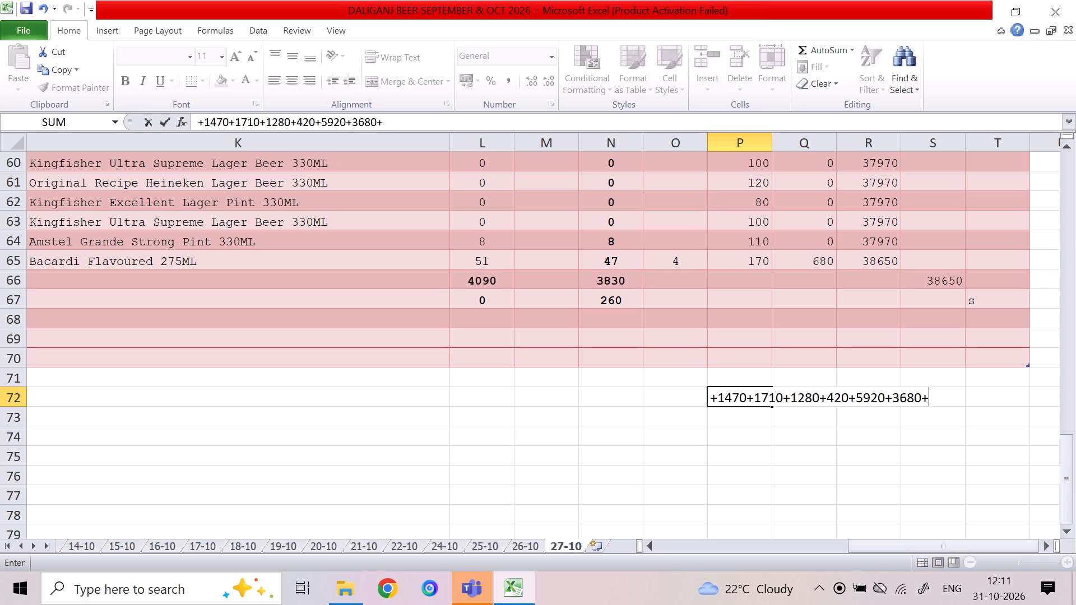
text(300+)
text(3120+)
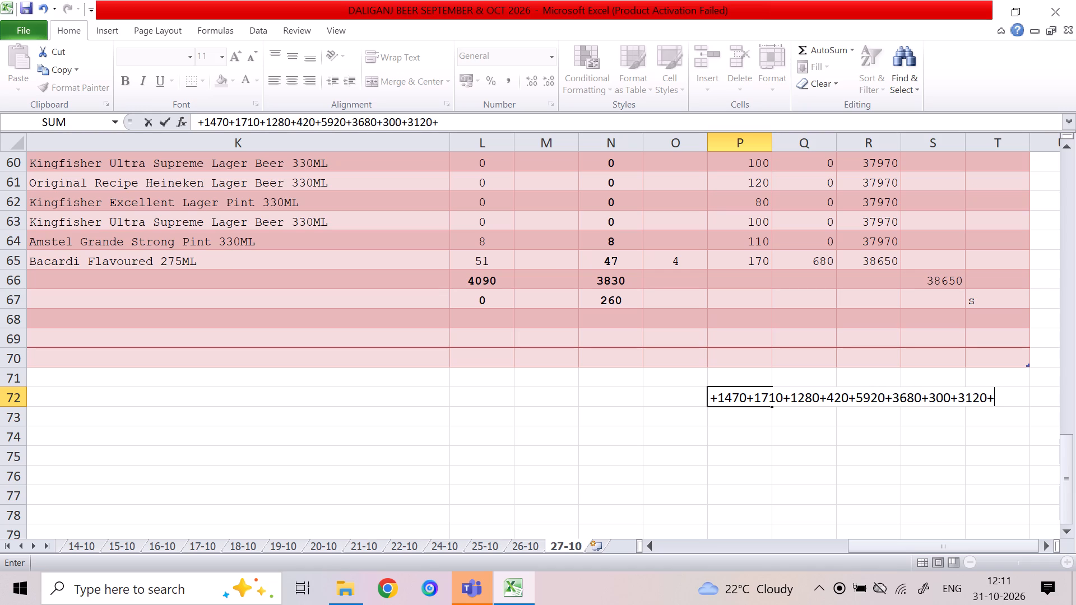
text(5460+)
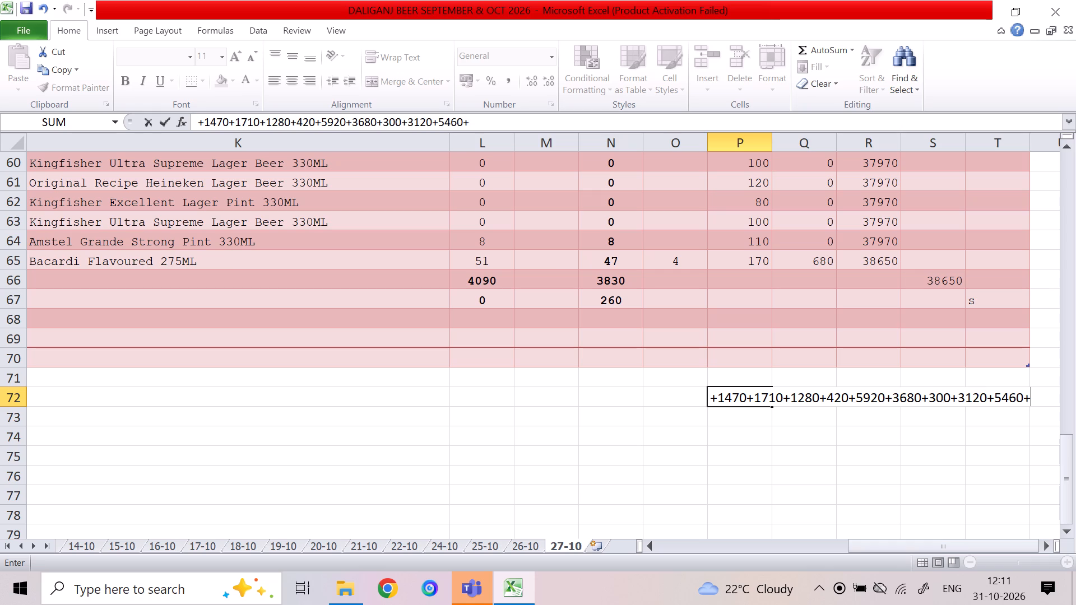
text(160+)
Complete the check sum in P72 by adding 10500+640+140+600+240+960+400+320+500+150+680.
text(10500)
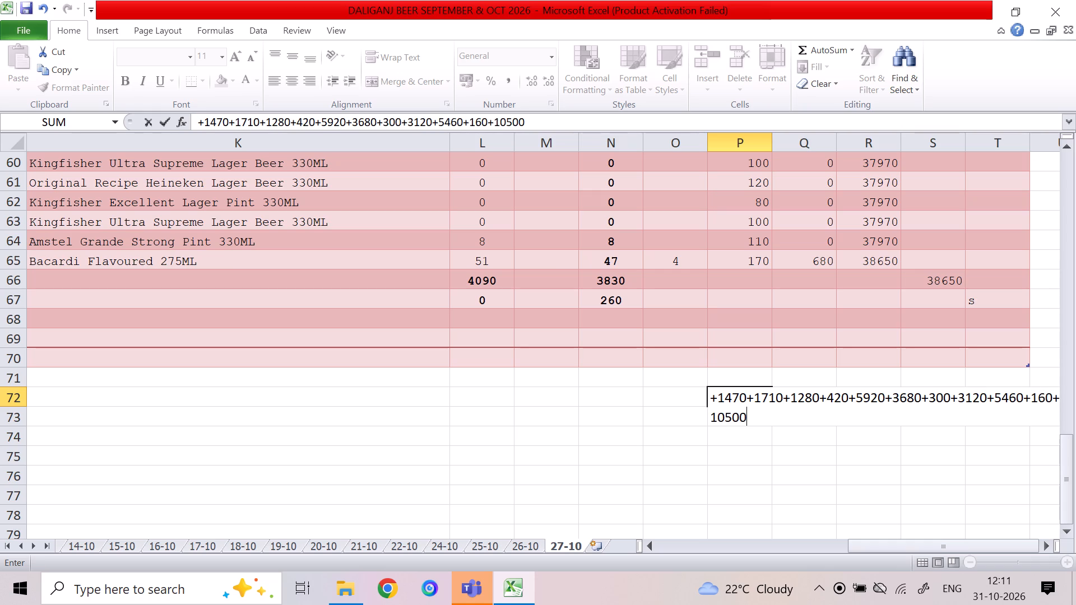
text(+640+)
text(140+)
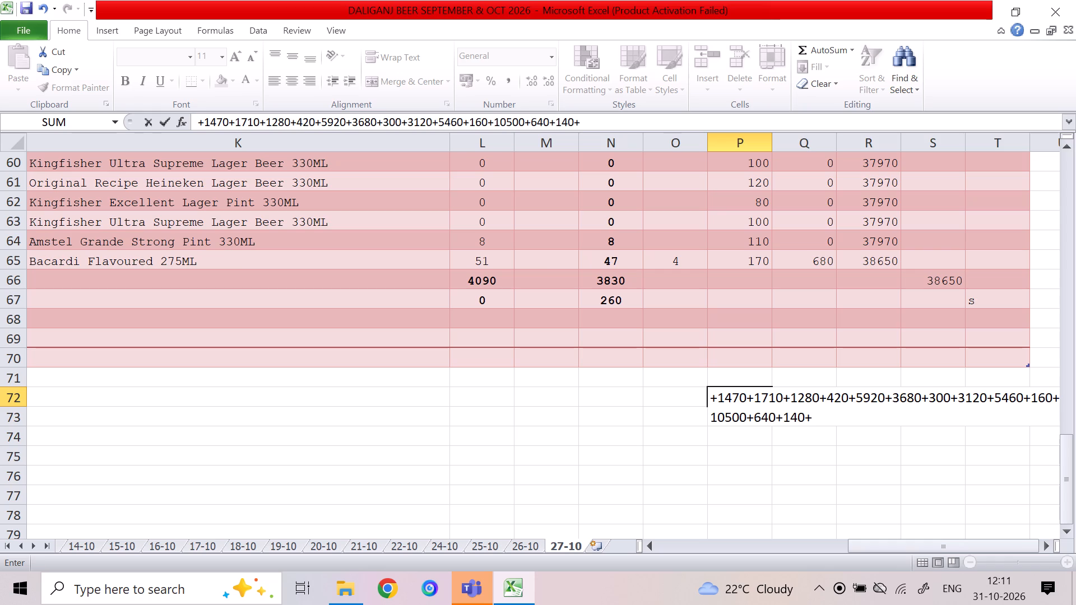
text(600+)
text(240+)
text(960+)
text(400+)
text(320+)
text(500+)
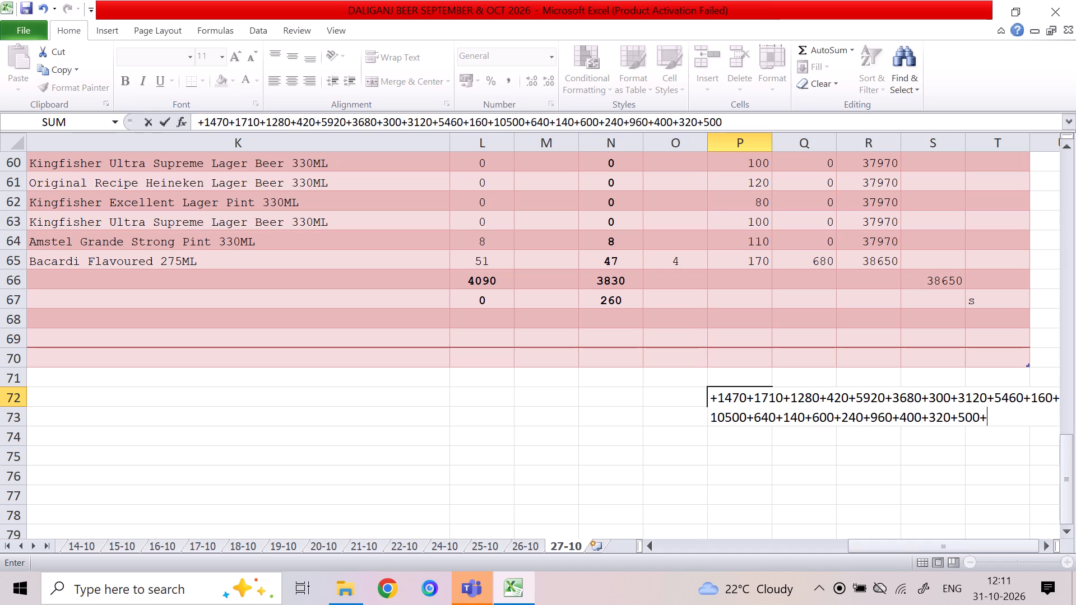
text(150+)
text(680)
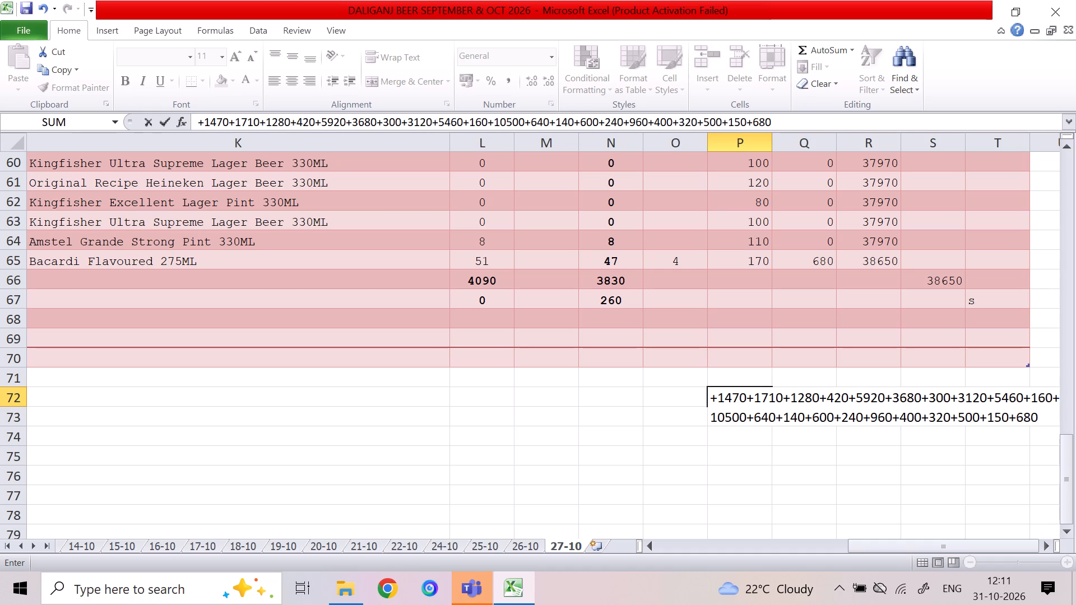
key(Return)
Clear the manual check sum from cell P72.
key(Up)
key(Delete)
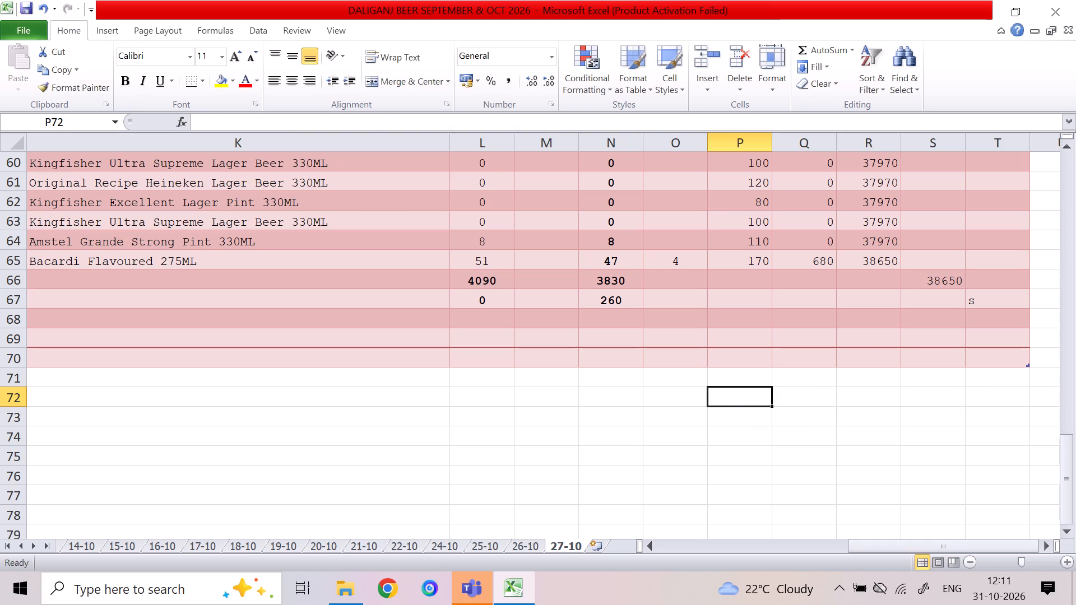
Save the workbook.
key(ctrl+s)
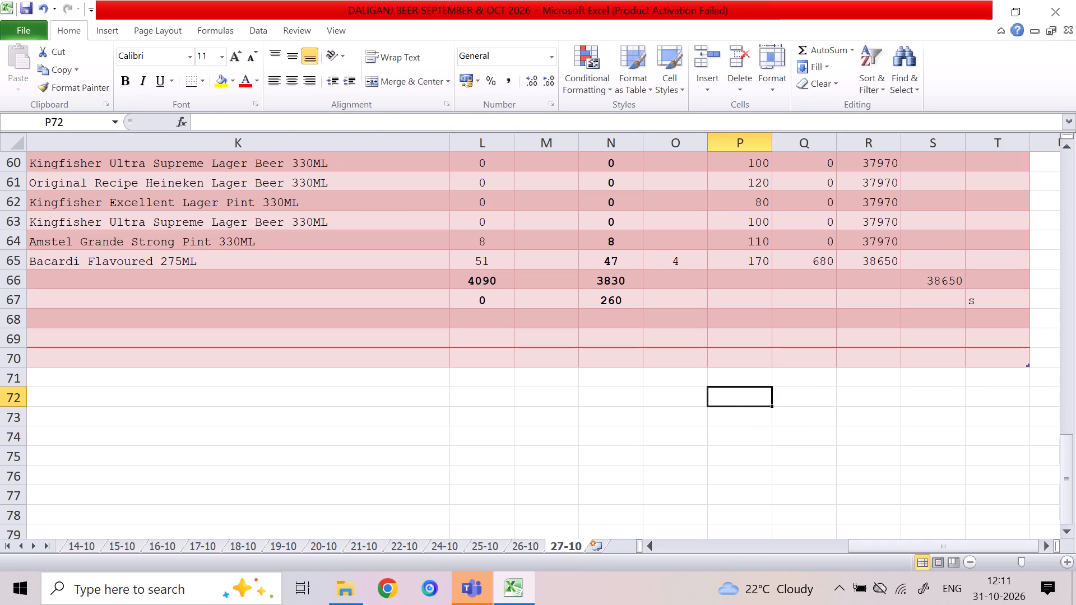
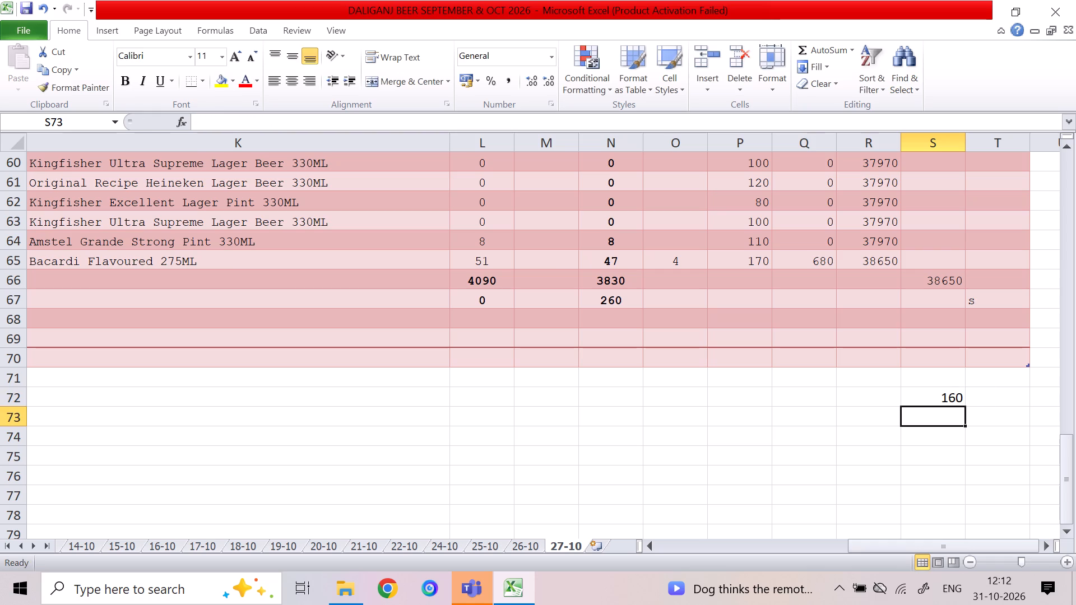
Clear the leftover check value from cell S72 on the 27-10 sheet and save the workbook.
key(Delete)
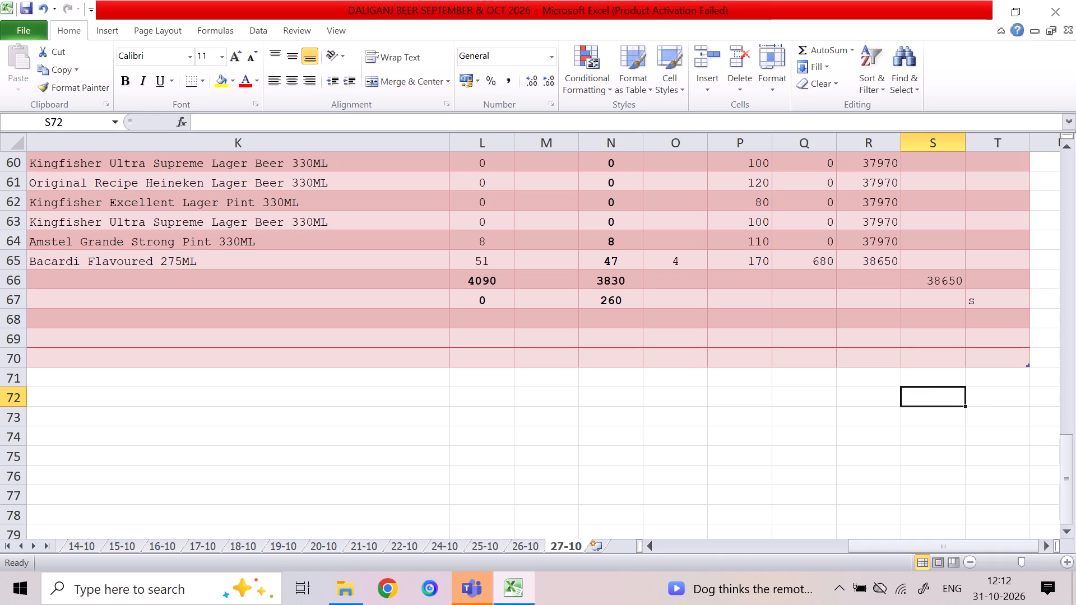
key(ctrl+s)
Close the Daliganj workbook and open PATRAKARPURAM BEER SEPTEMBER & OCT 2026 from the PATRKARPURAM BEER folder, dismissing the activation wizard.
click(816, 422)
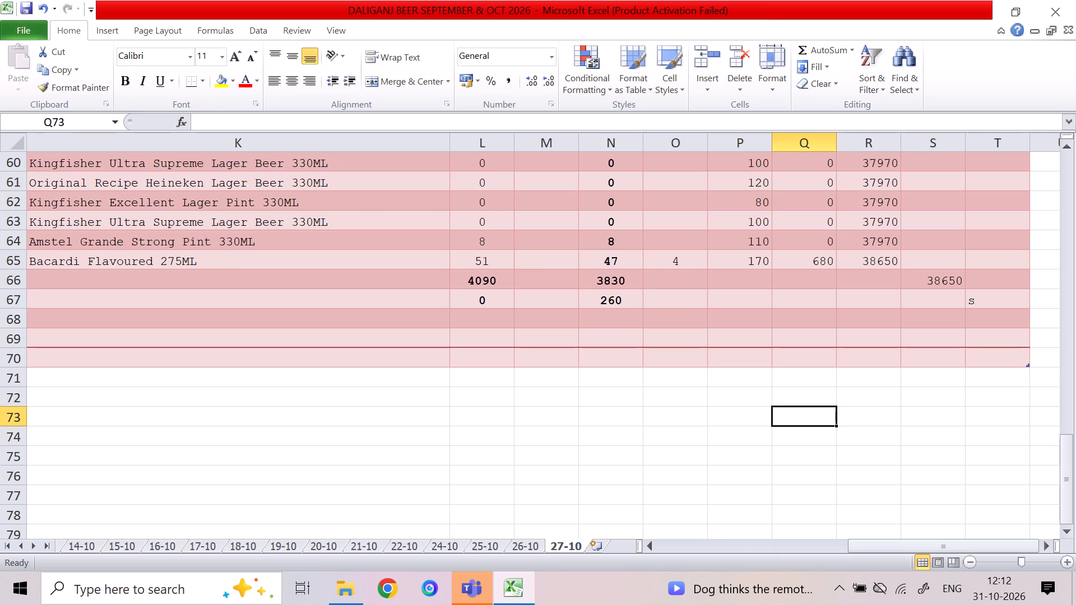
click(1075, 0)
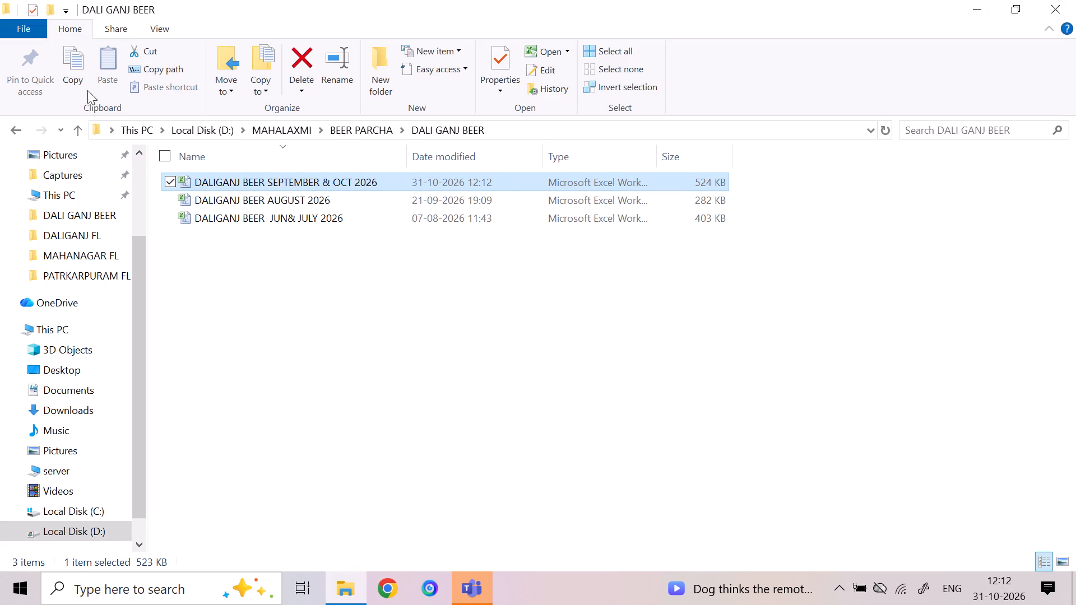
click(15, 125)
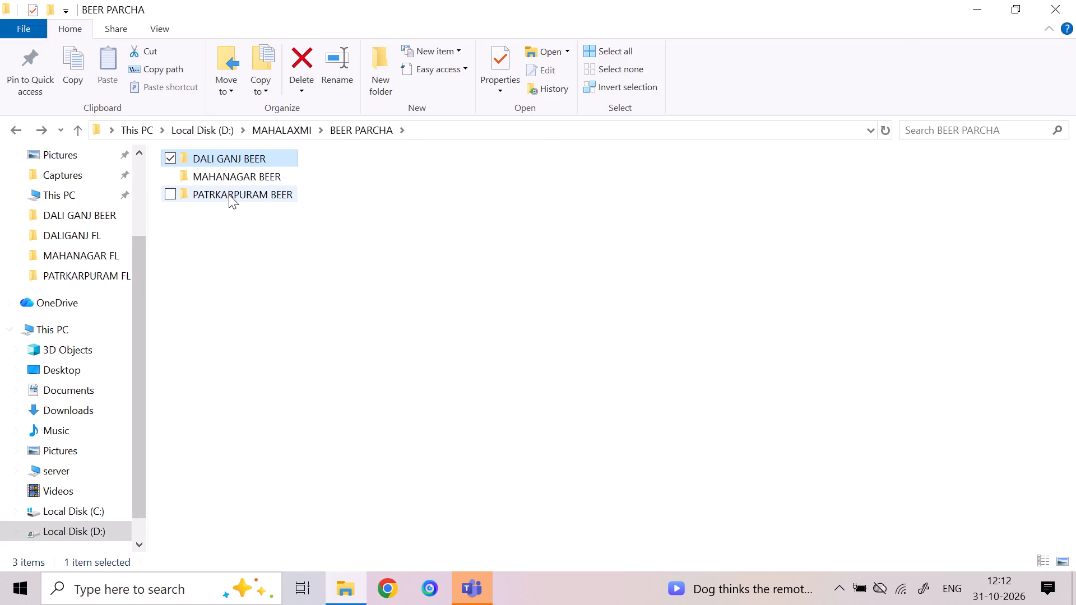
click(233, 183)
double_click(235, 193)
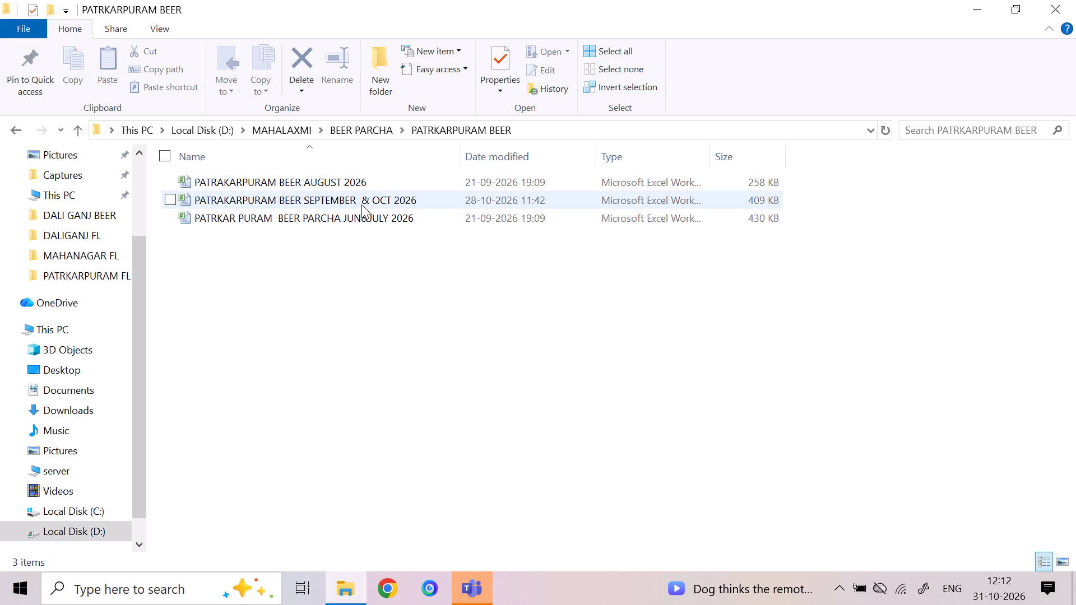
click(361, 204)
double_click(359, 201)
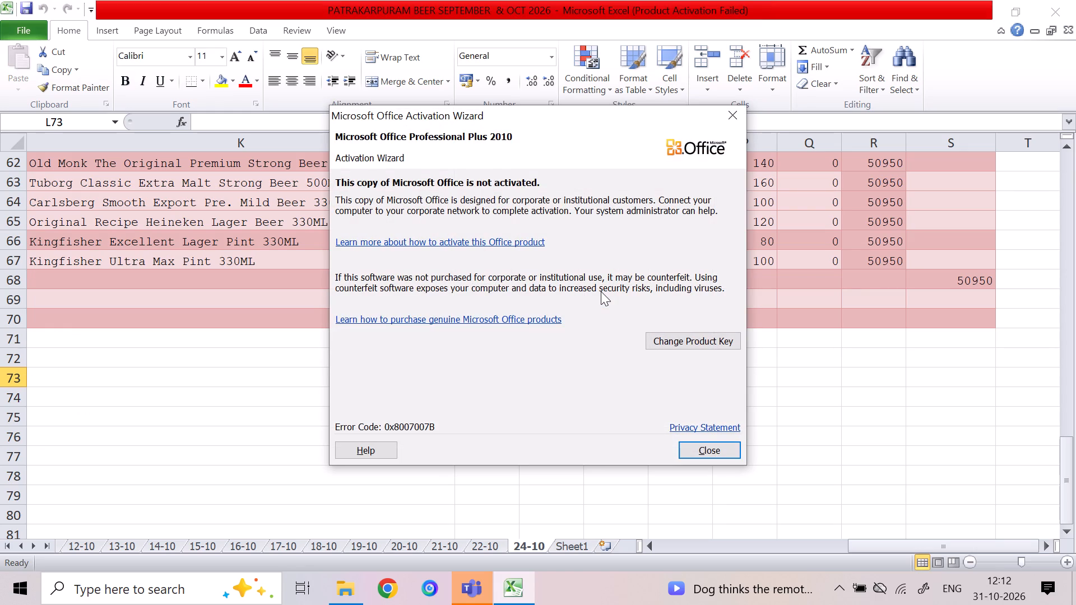
click(710, 448)
click(720, 432)
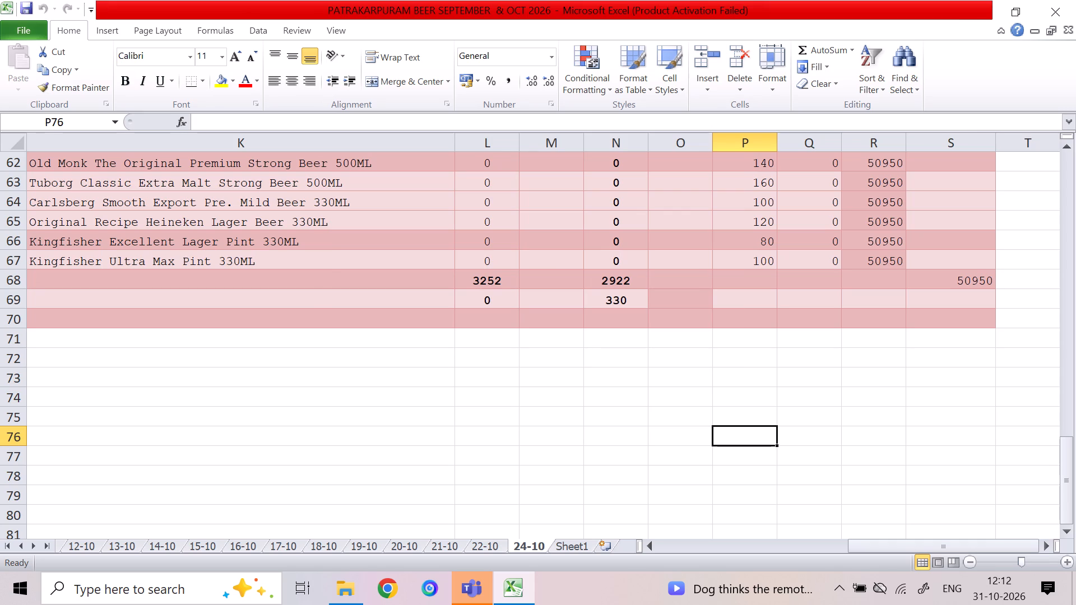
Review the 24-10 sheet's item rows, checking the stock quantities, amounts and running totals down to the summary rows.
drag(1070, 464, 1064, 308)
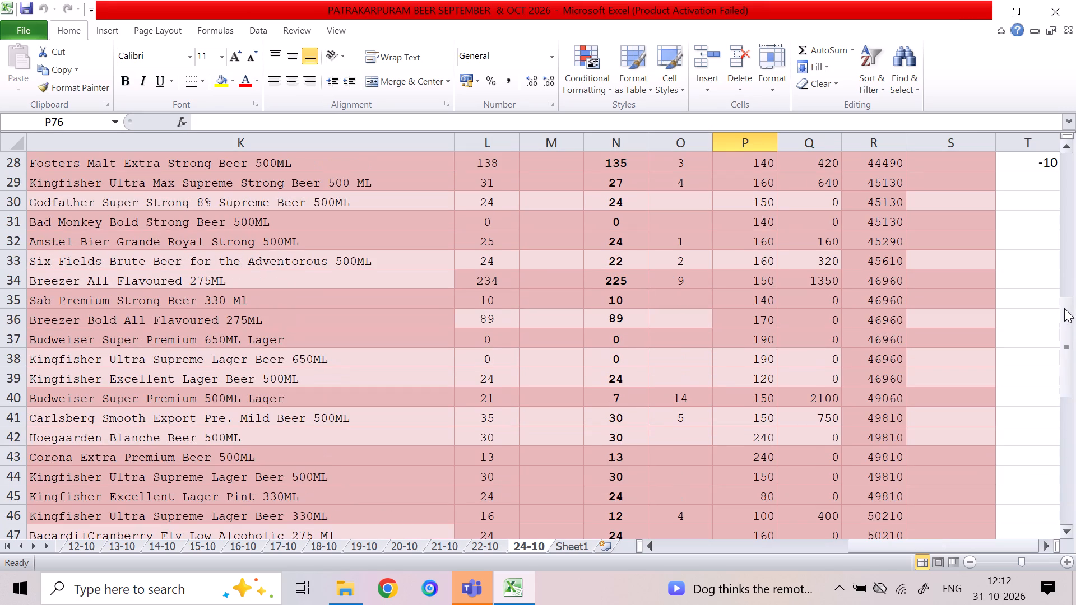
drag(1064, 308, 1054, 248)
drag(1073, 265, 1072, 260)
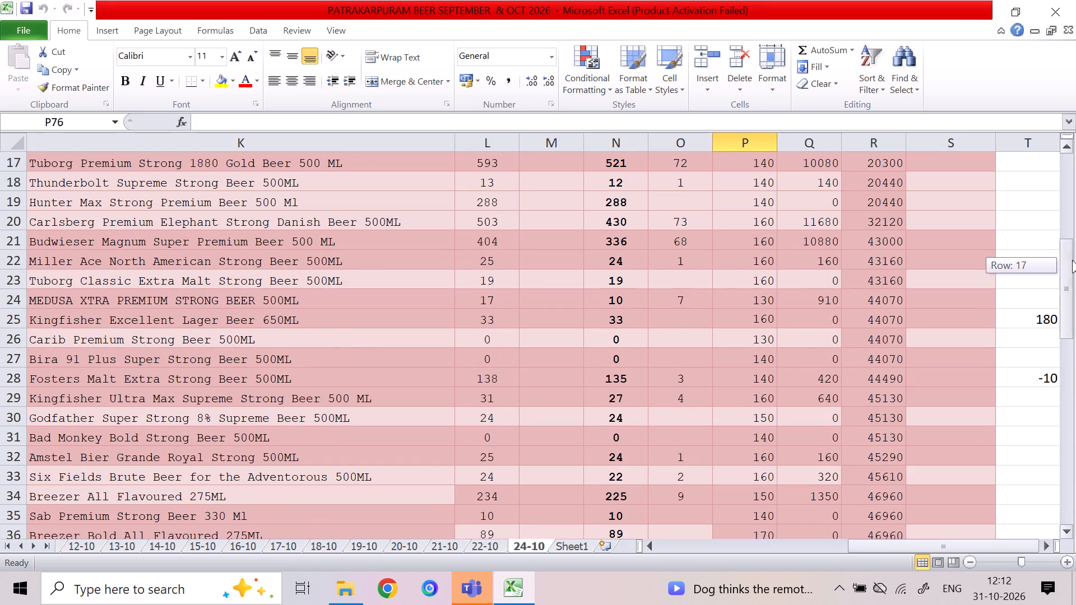
drag(1072, 260, 1062, 217)
drag(1070, 230, 1066, 204)
drag(1066, 198, 1075, 318)
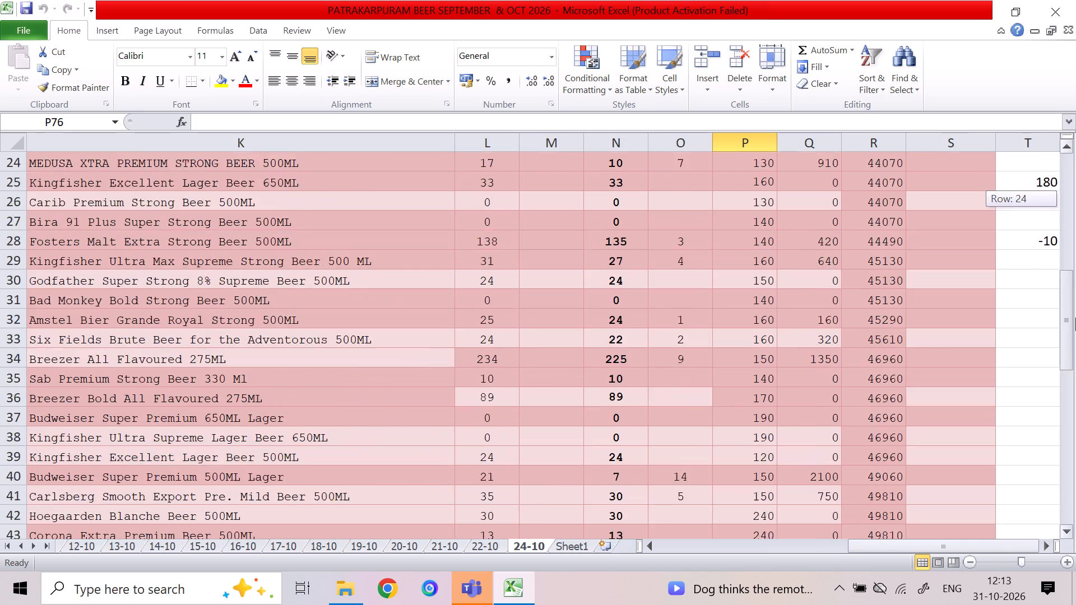
drag(1075, 318, 1075, 360)
click(1075, 364)
drag(1065, 369, 1073, 437)
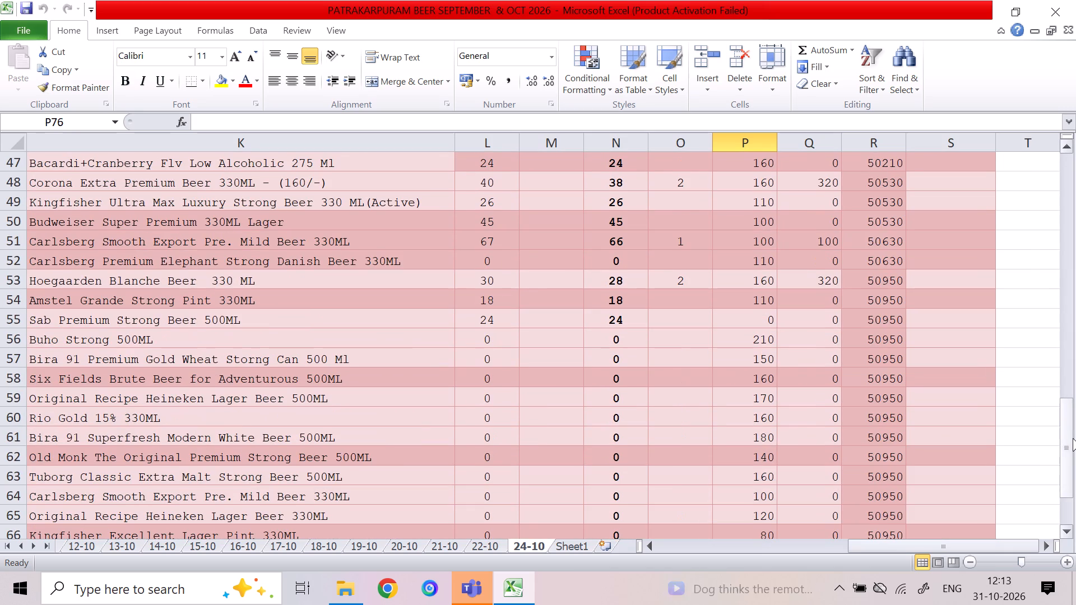
drag(1072, 436, 1073, 495)
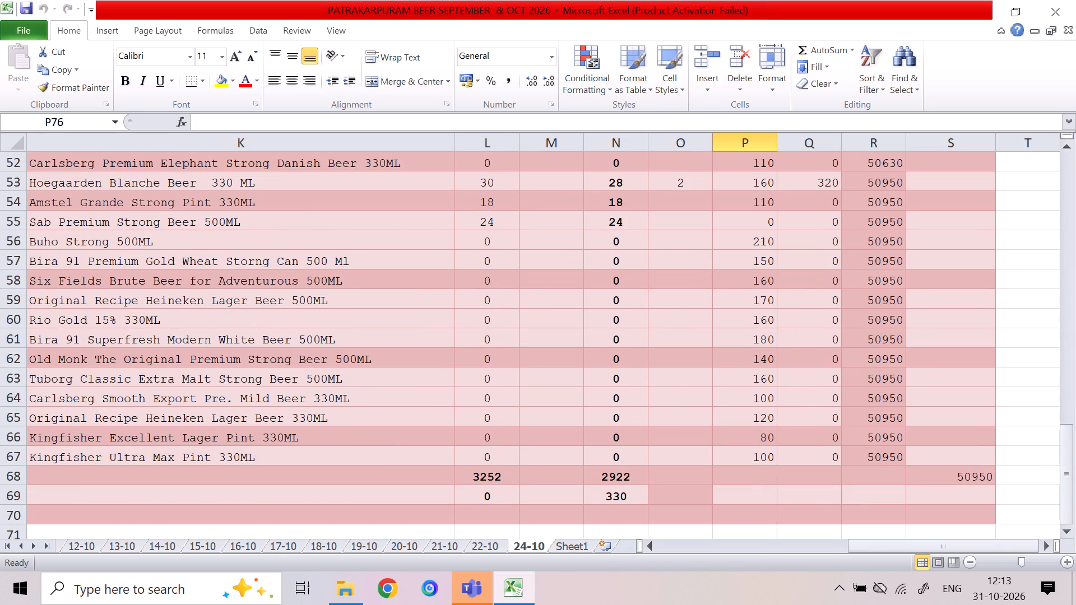
drag(1067, 485, 1073, 504)
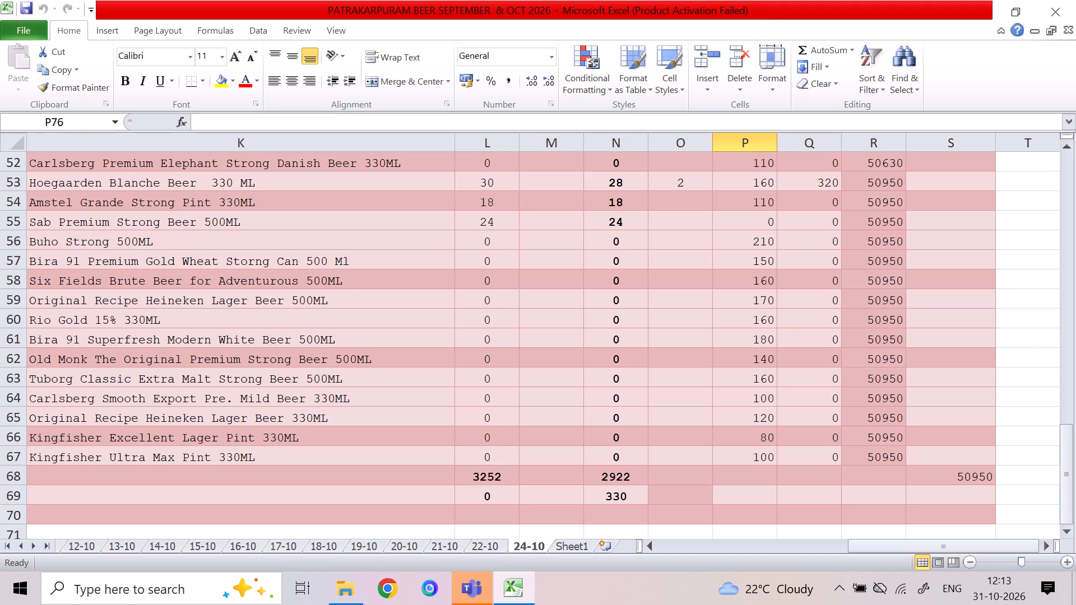
Create a copy of the 24-10 sheet at the end of the workbook.
right_click(534, 545)
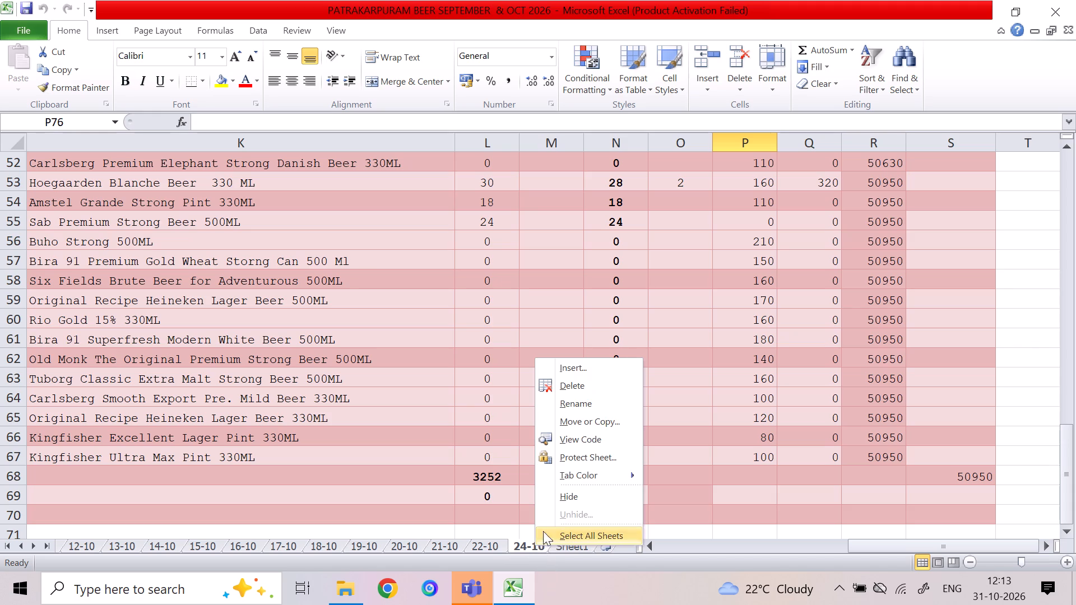
click(576, 419)
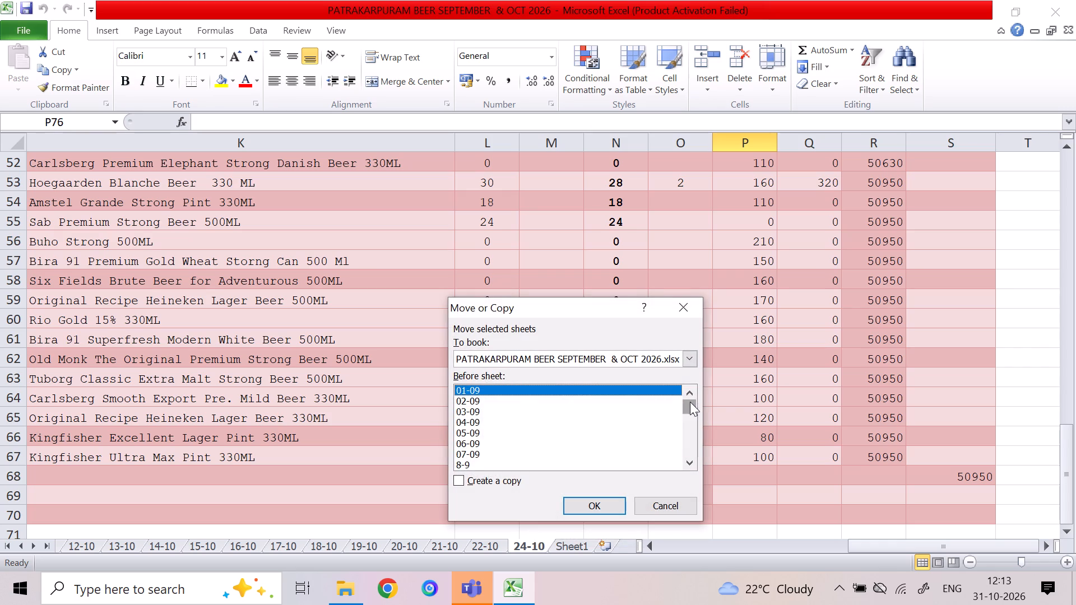
drag(690, 402, 688, 490)
click(509, 464)
click(494, 483)
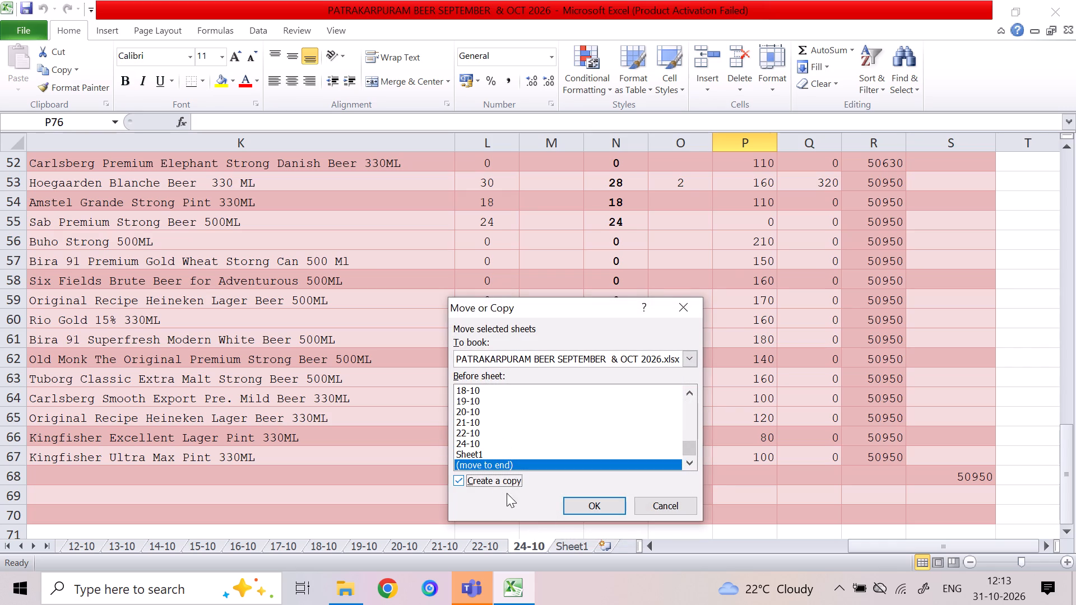
click(593, 504)
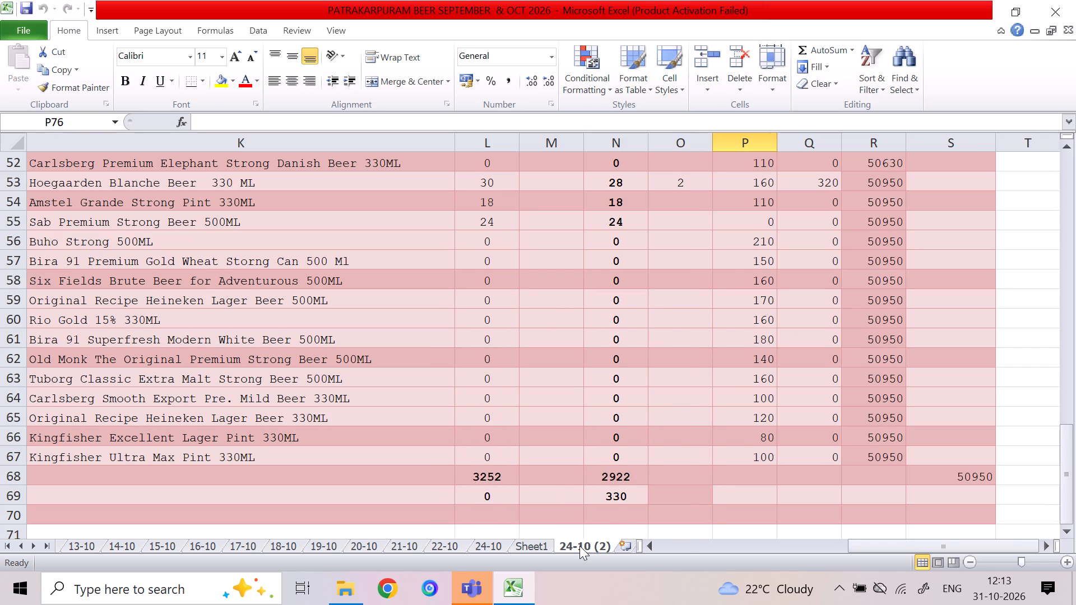
Rename the copied sheet as 25-10.
right_click(579, 547)
click(614, 410)
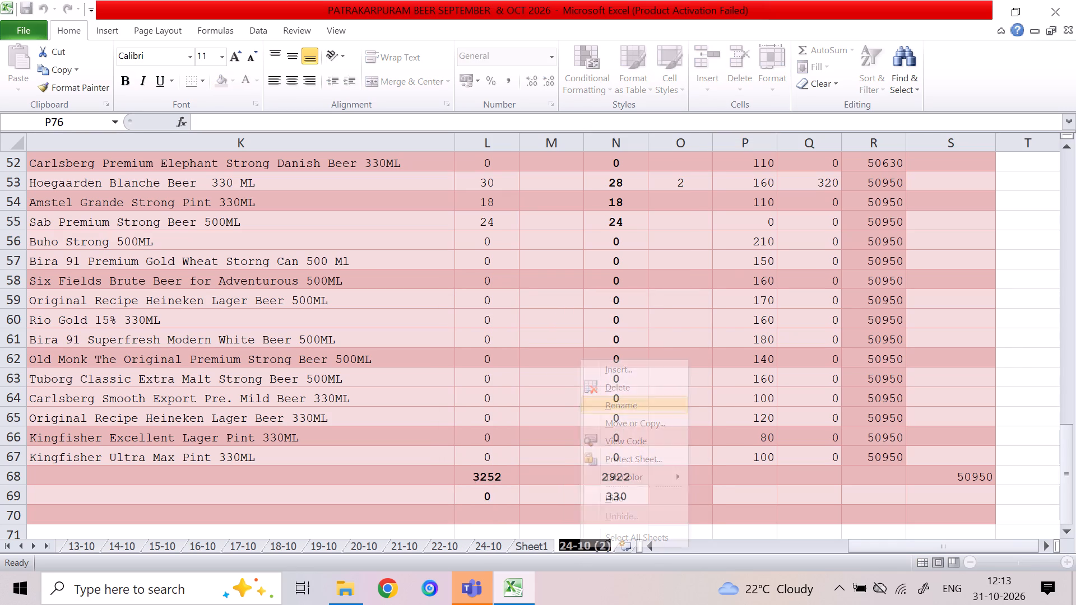
text(25-10)
key(Return)
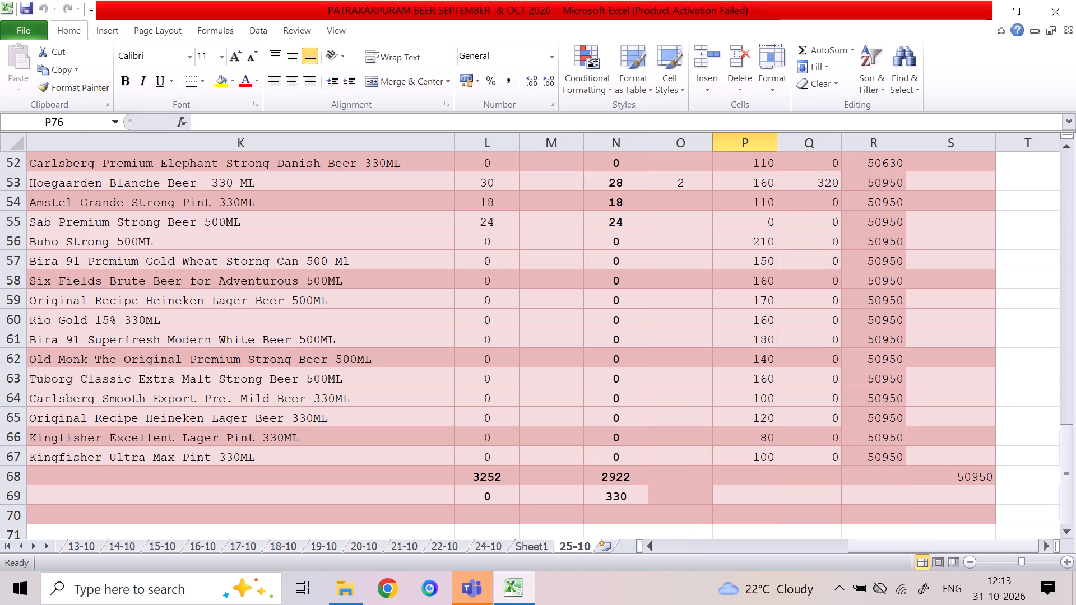
Set the first voucher date in cell A2 of the 25-10 sheet to 25-10-2026.
click(832, 547)
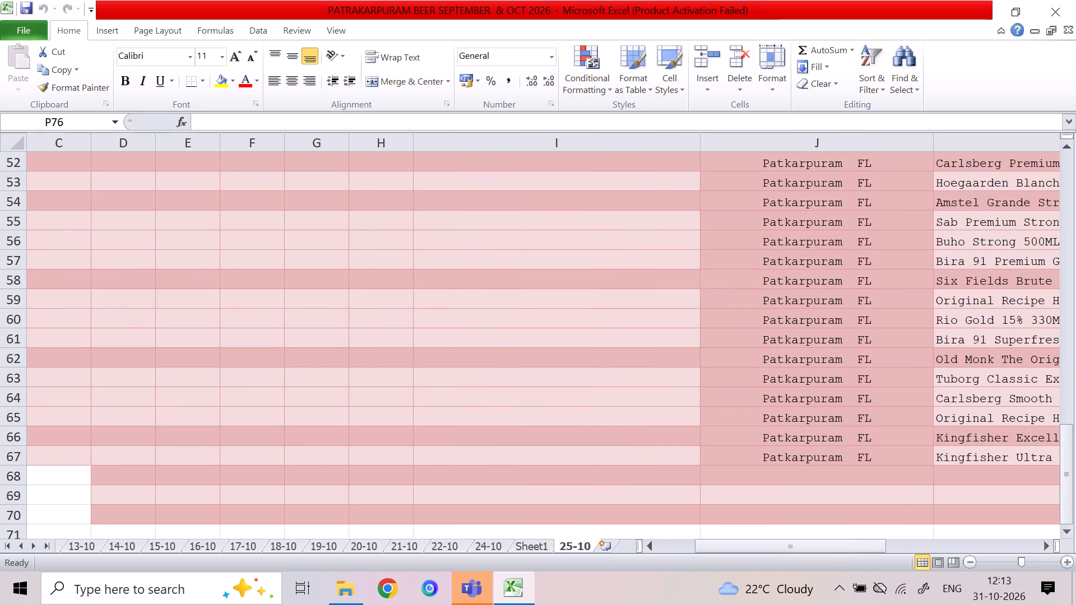
drag(855, 541, 792, 542)
drag(1070, 455, 1069, 447)
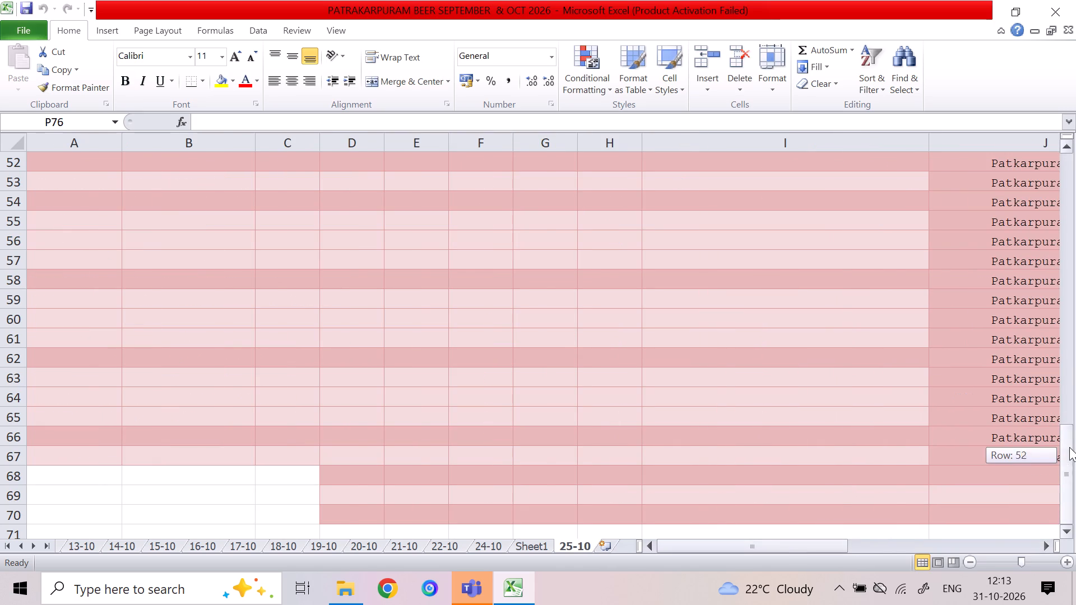
drag(1069, 447, 1068, 176)
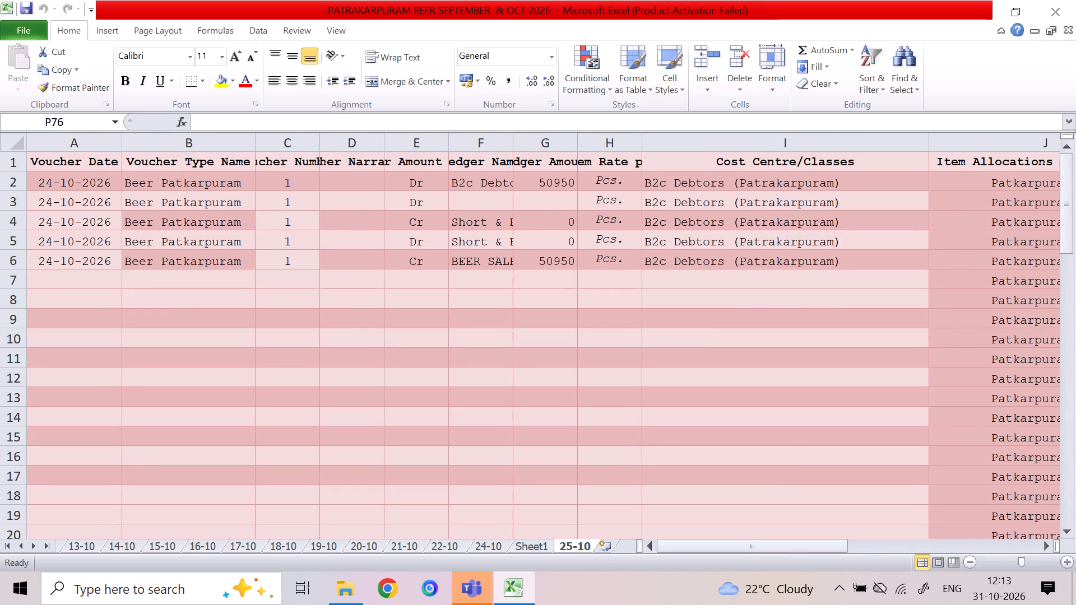
double_click(52, 183)
key(BackSpace)
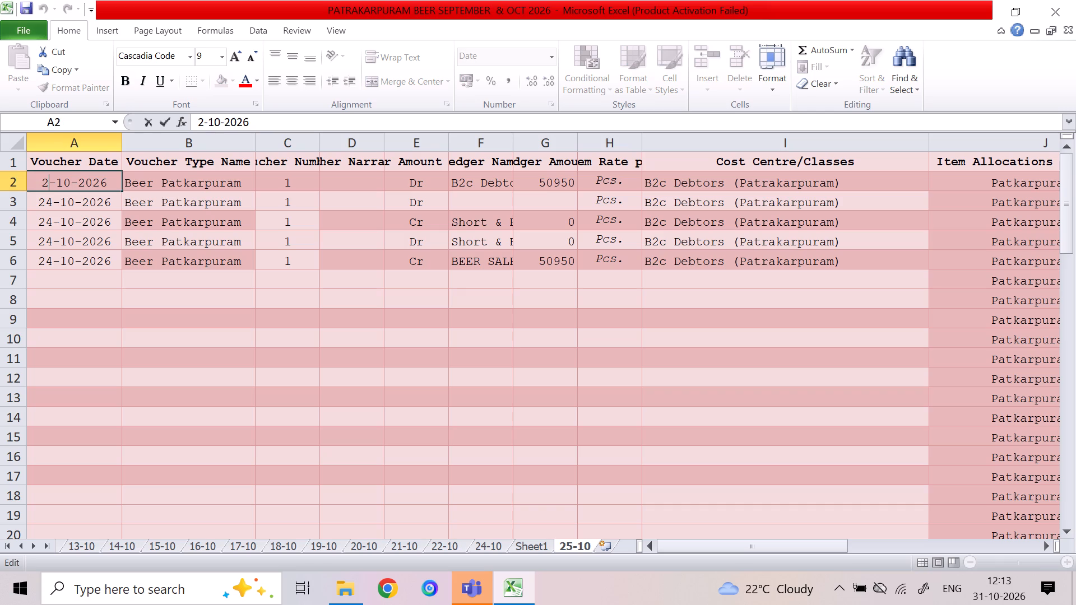
key(5)
key(Return)
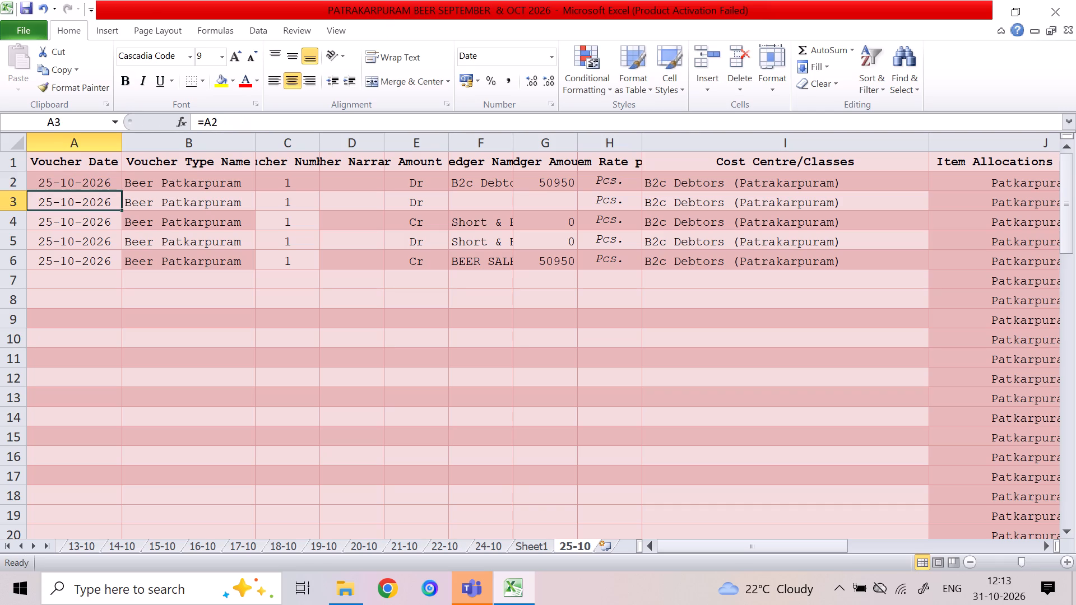
Move the 25-10 sheet so that it sits directly before Sheet1.
drag(699, 542, 795, 551)
click(543, 544)
drag(543, 544, 616, 544)
click(544, 544)
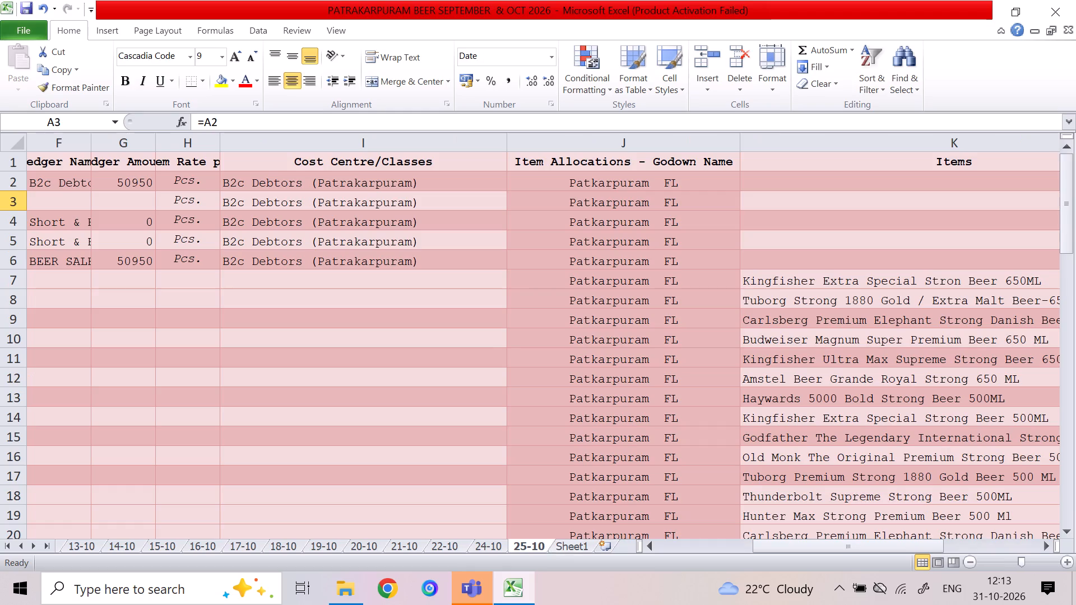
Copy the closing stock in N7:N67 and paste it as values only into the opening stock column starting at L7.
drag(896, 543, 985, 522)
click(635, 273)
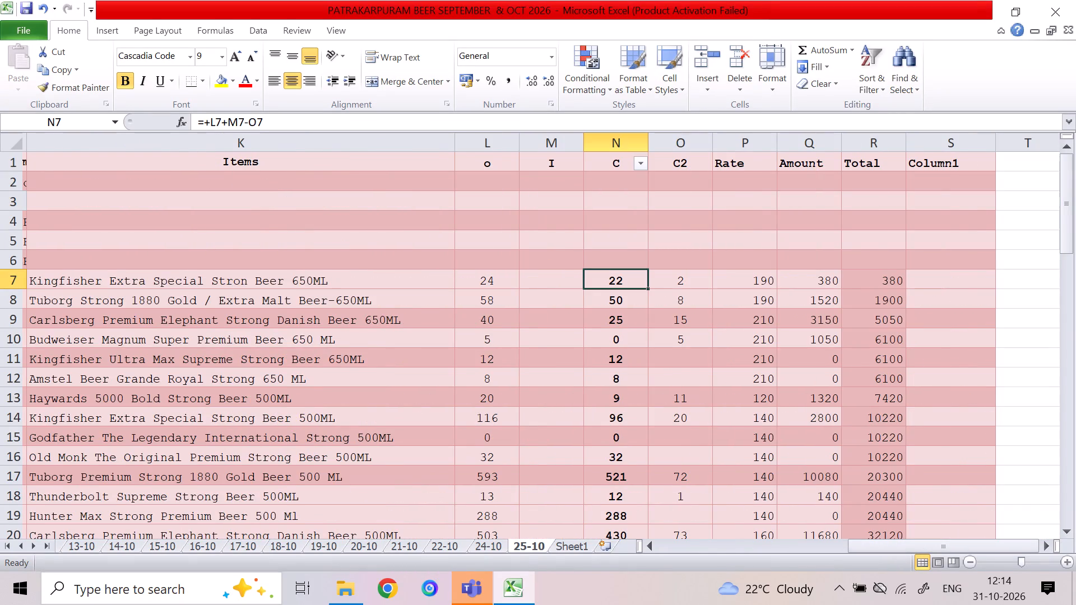
key(shift+Down)
key(shift+Down)
key(shift+Down)
key(shift+Down)
key(shift+Down)
key(shift+Down)
key(shift+Down)
key(shift+Down)
key(shift+Down)
key(shift+Down)
key(shift+Down)
key(shift+Down)
key(shift+Down)
key(shift+Down)
key(shift+Down)
key(shift+Down)
key(shift+Down)
key(shift+Down)
key(shift+Down)
key(shift+Down)
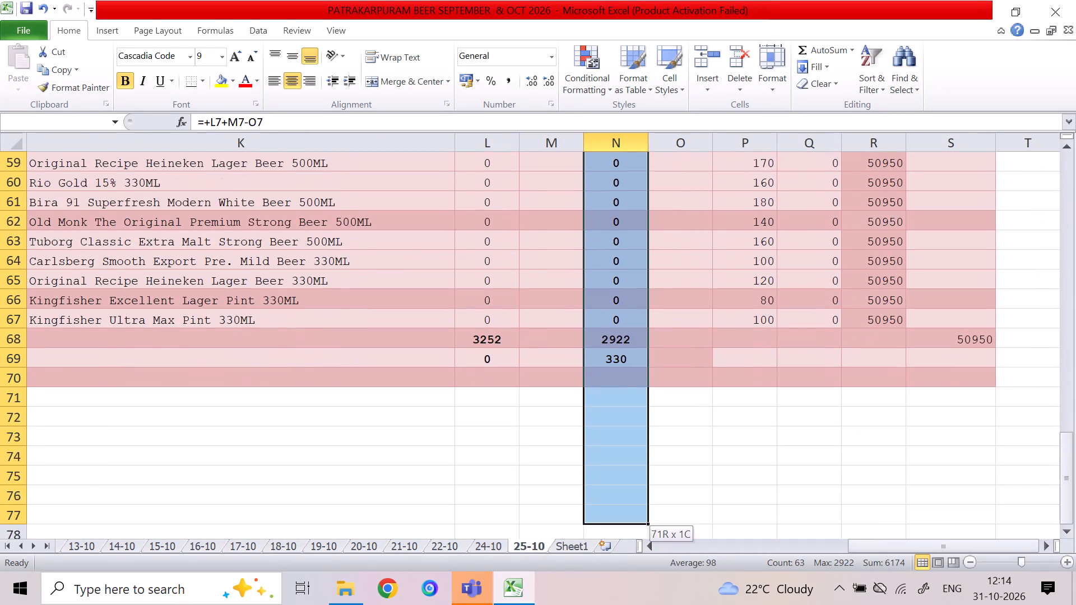
key(shift+Up)
key(shift+Up)
key(shift+Up)
key(shift+Up)
key(shift+Up)
key(shift+Up)
key(shift+Up)
key(shift+Up)
key(shift+Up)
key(shift+Up)
key(shift+Up)
key(shift+Up)
key(shift+Up)
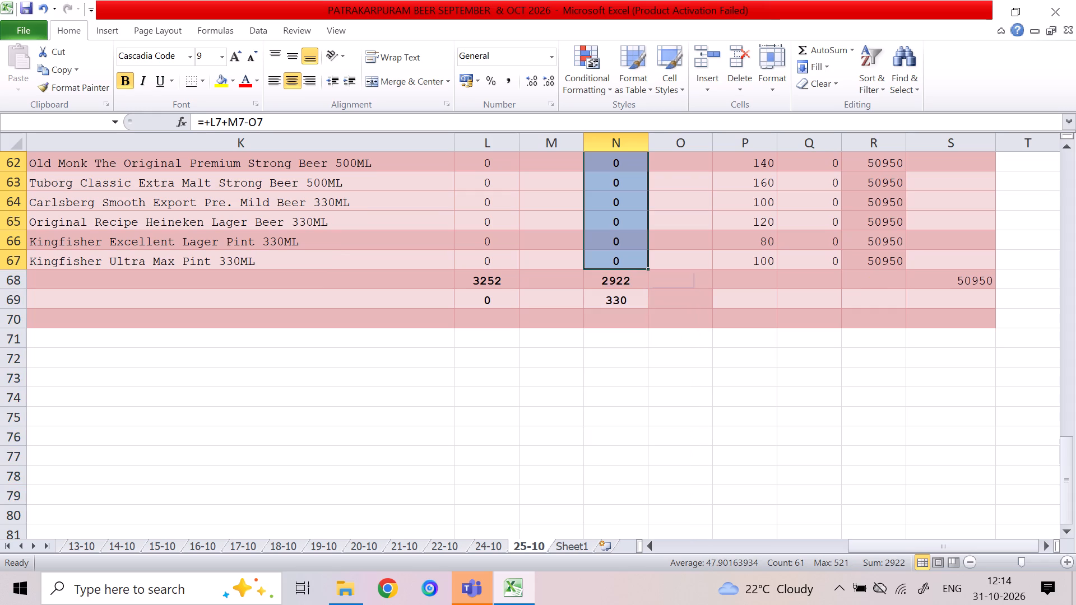
key(ctrl+c)
key(Up)
key(Left)
key(Left)
key(Down)
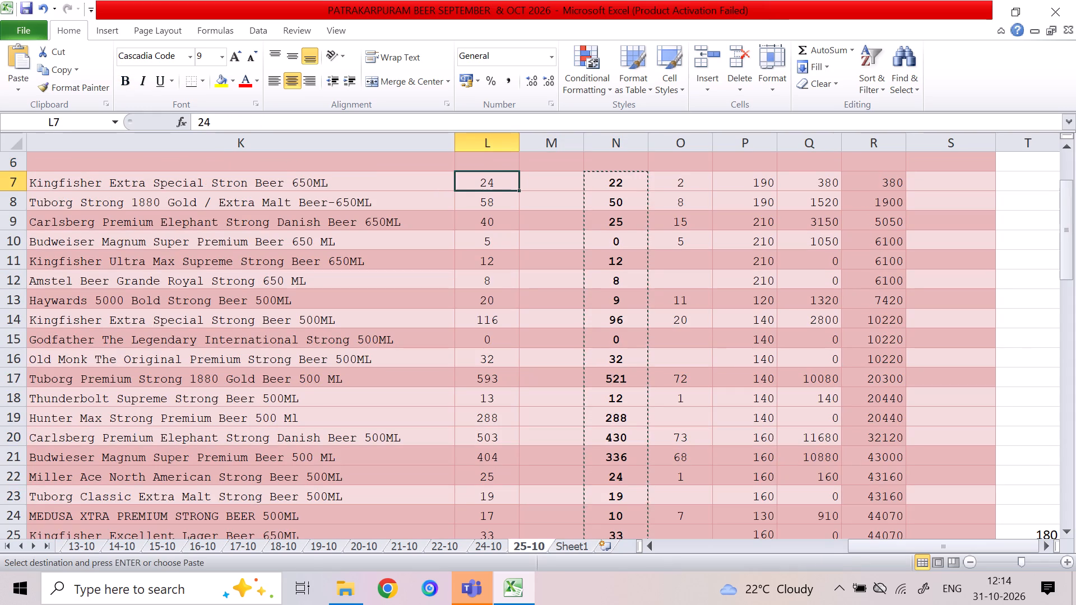
right_click(495, 186)
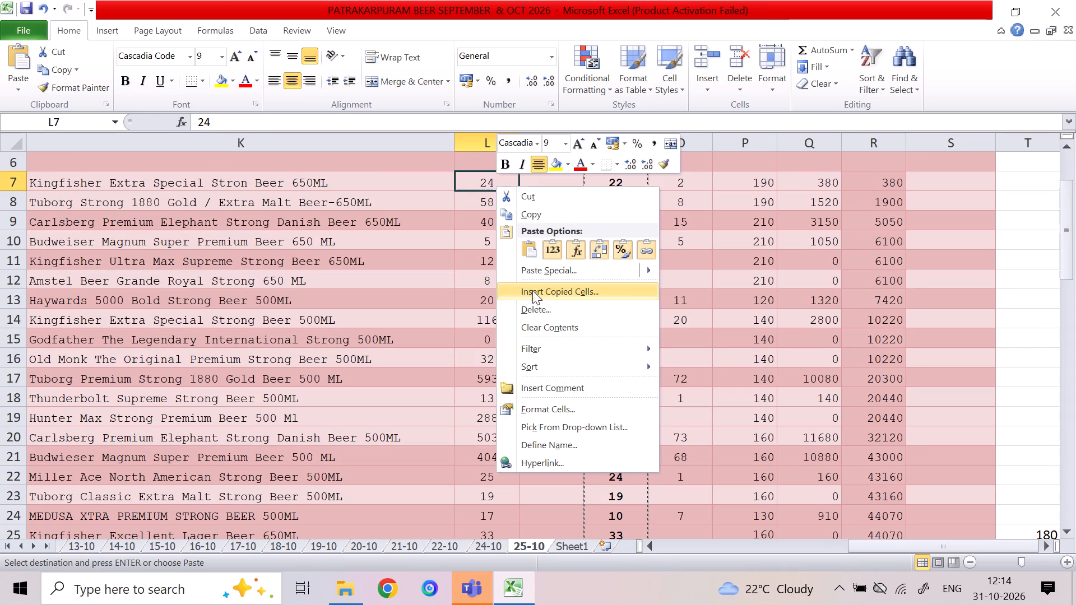
click(539, 274)
click(432, 212)
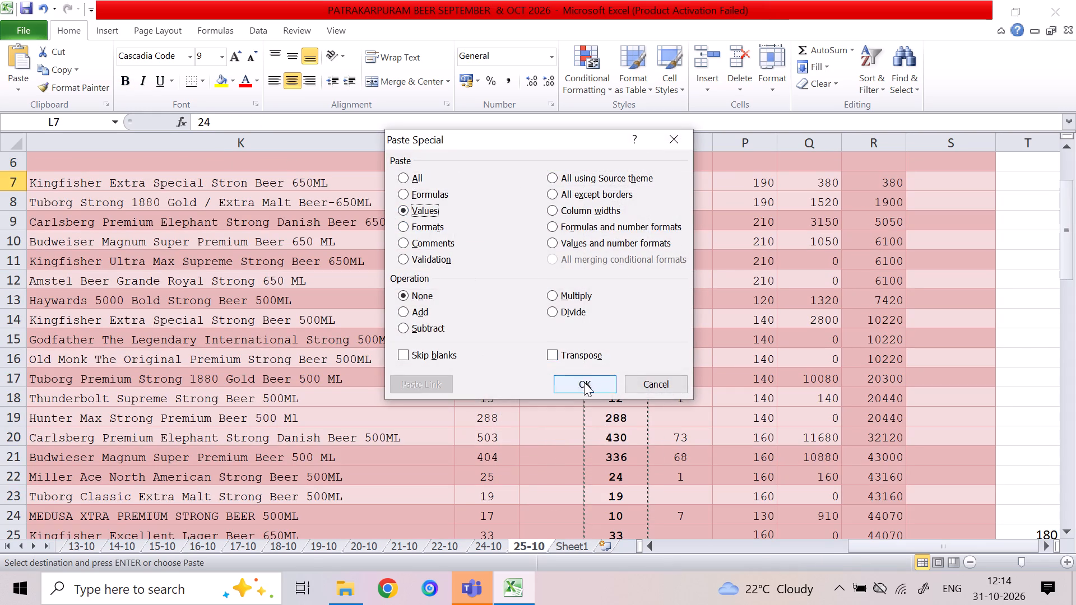
click(584, 382)
Clear the previous day's C2 quantities from O7 down past the last item row and save the workbook.
click(694, 346)
click(672, 162)
click(686, 183)
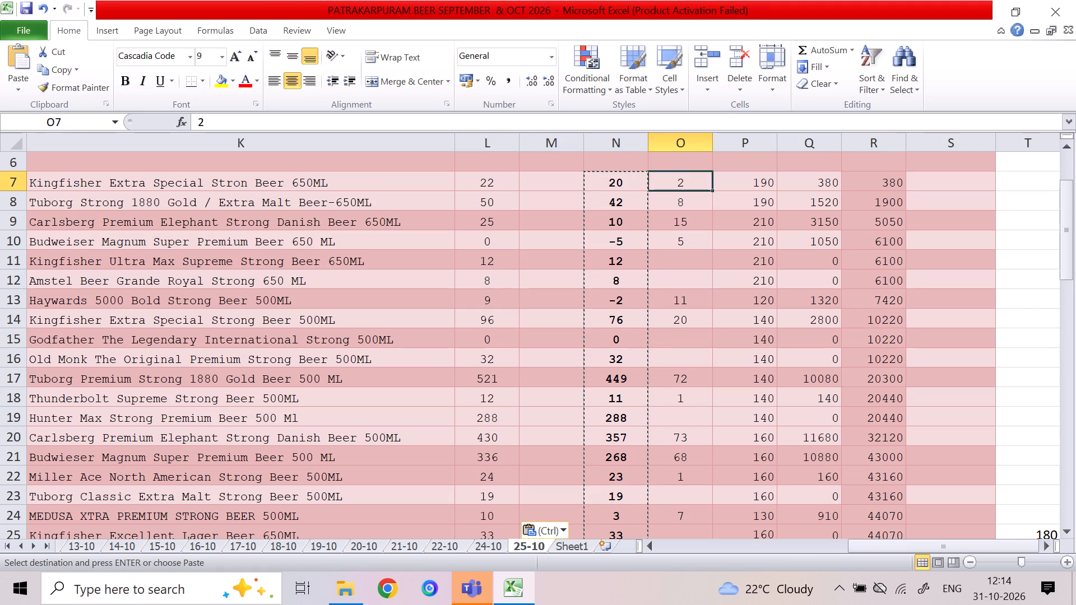
key(shift+Down)
key(shift+Down)
key(shift+Down)
key(shift+Down)
key(shift+Down)
key(shift+Down)
key(shift+Down)
key(shift+Down)
key(shift+Down)
key(shift+Down)
key(shift+Down)
key(shift+Down)
key(shift+Down)
key(shift+Down)
key(shift+Down)
key(shift+Down)
key(shift+Down)
key(shift+Down)
key(shift+Down)
key(shift+Down)
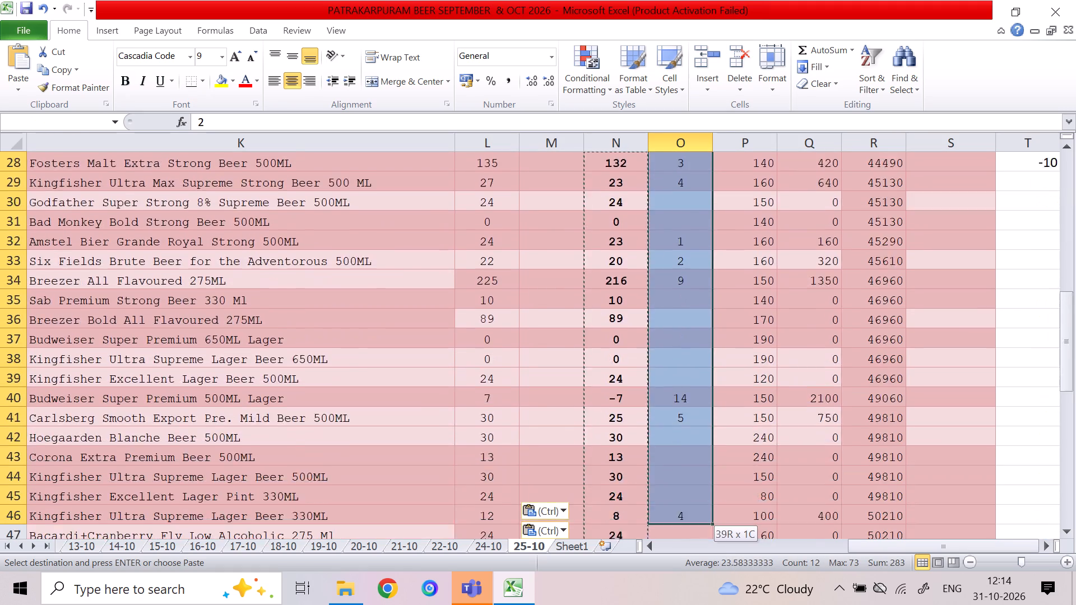
key(Delete)
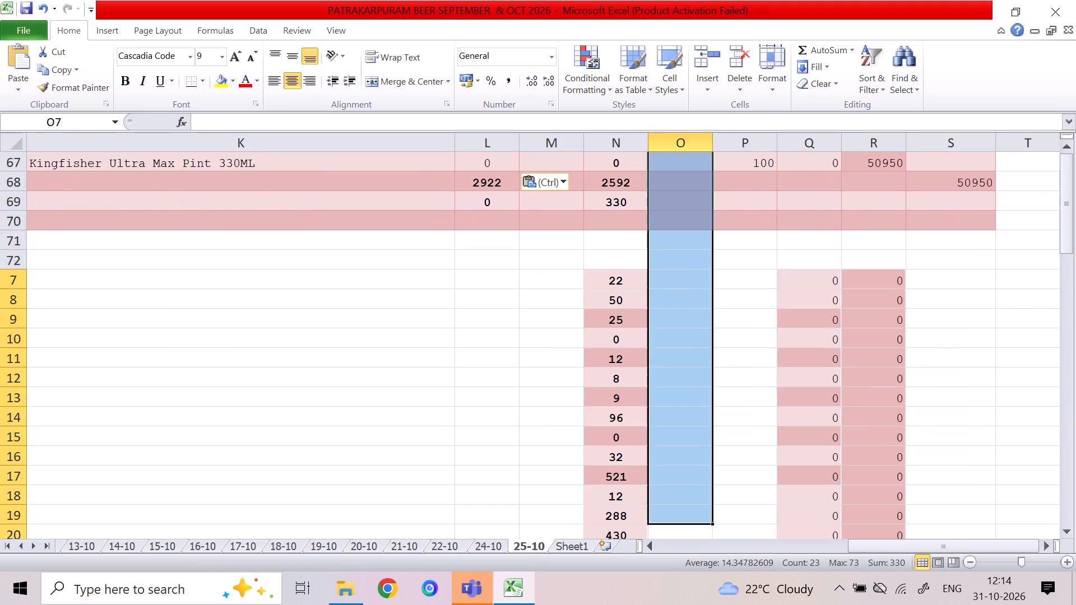
key(Up)
key(Left)
key(ctrl+s)
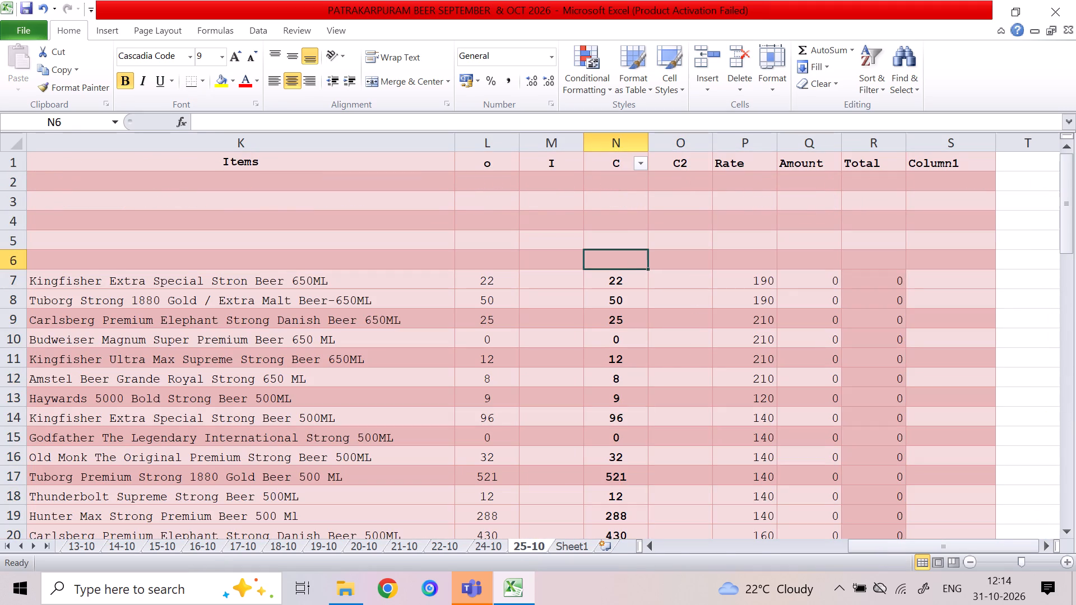
Enter C2 quantities 7 for Kingfisher Extra Special 650ML (O7) and 9 for Tuborg Strong 650ML (O8), plus I quantity 36 in M8.
key(Right)
key(Down)
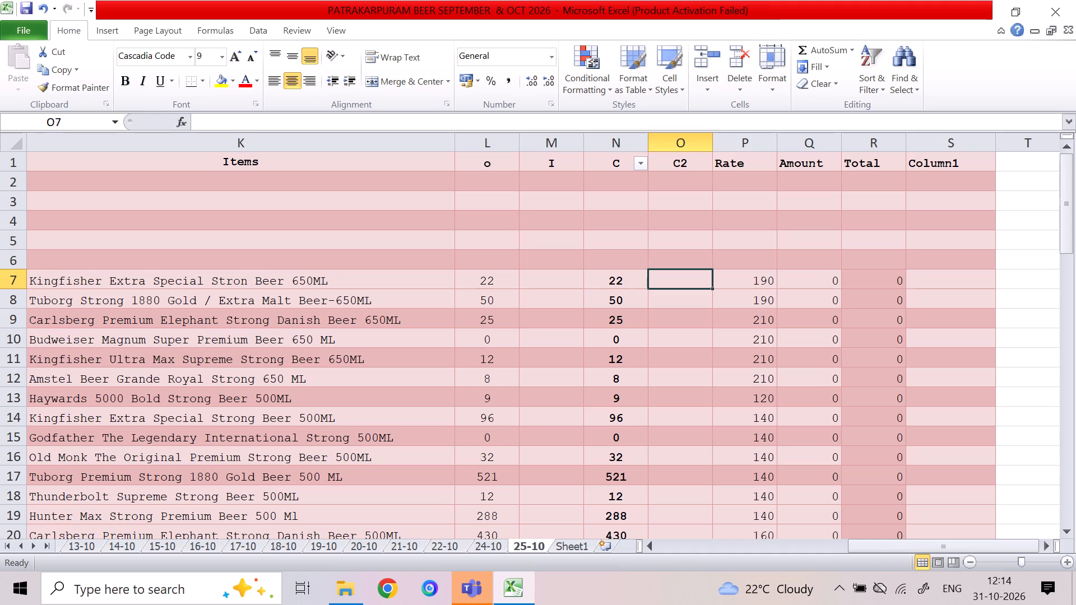
key(7)
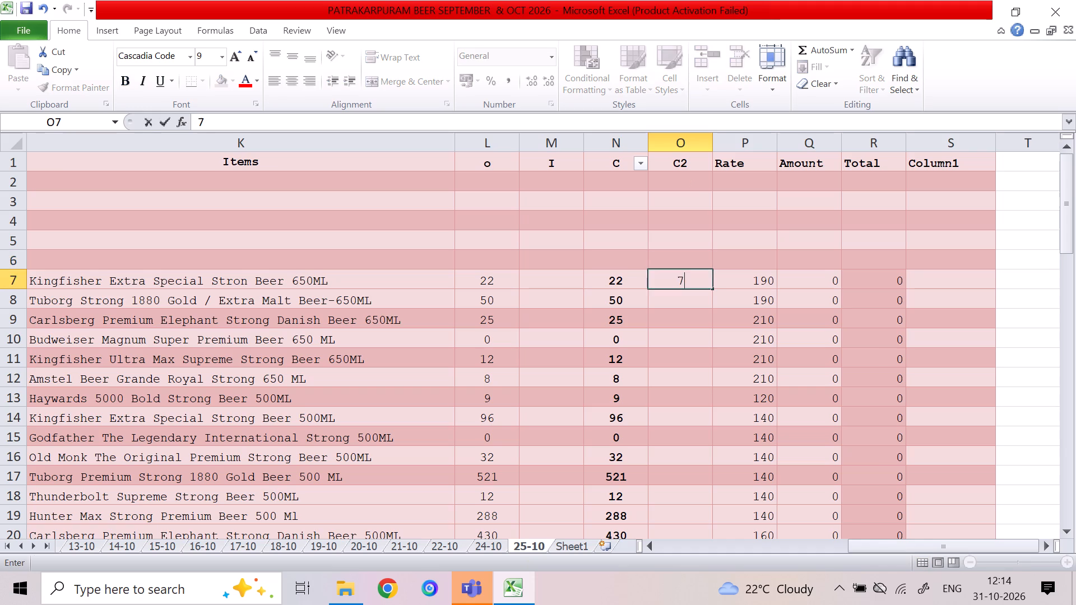
key(Down)
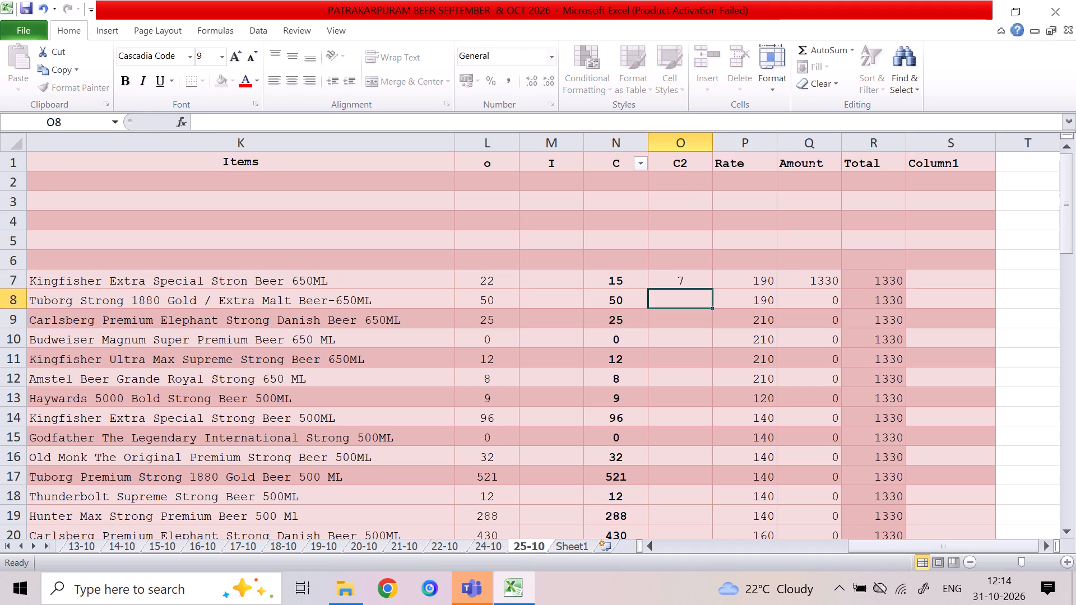
key(9)
key(Down)
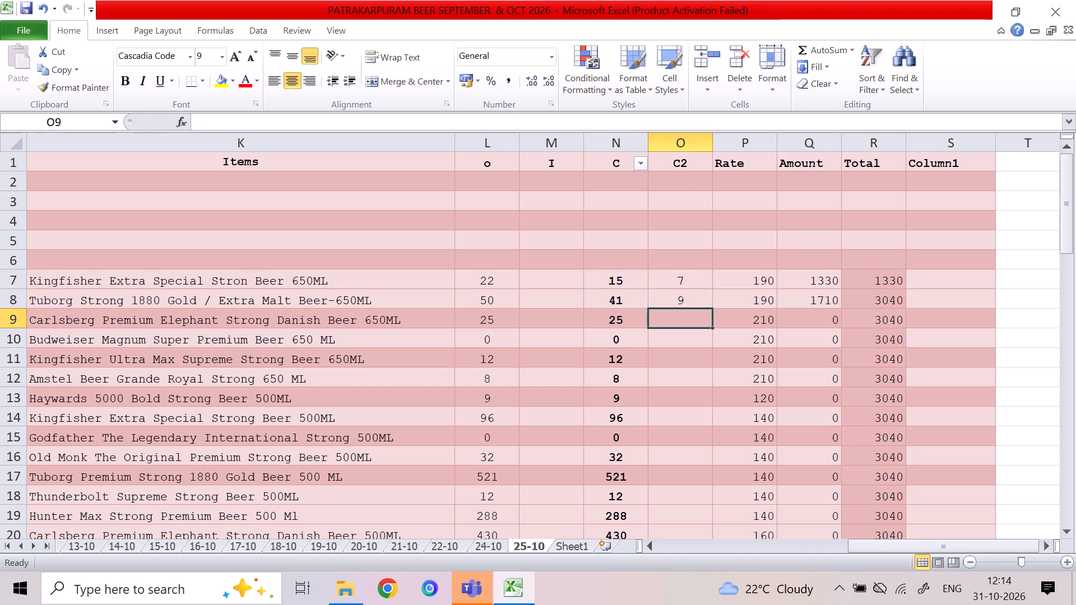
key(Up)
key(Left)
key(Left)
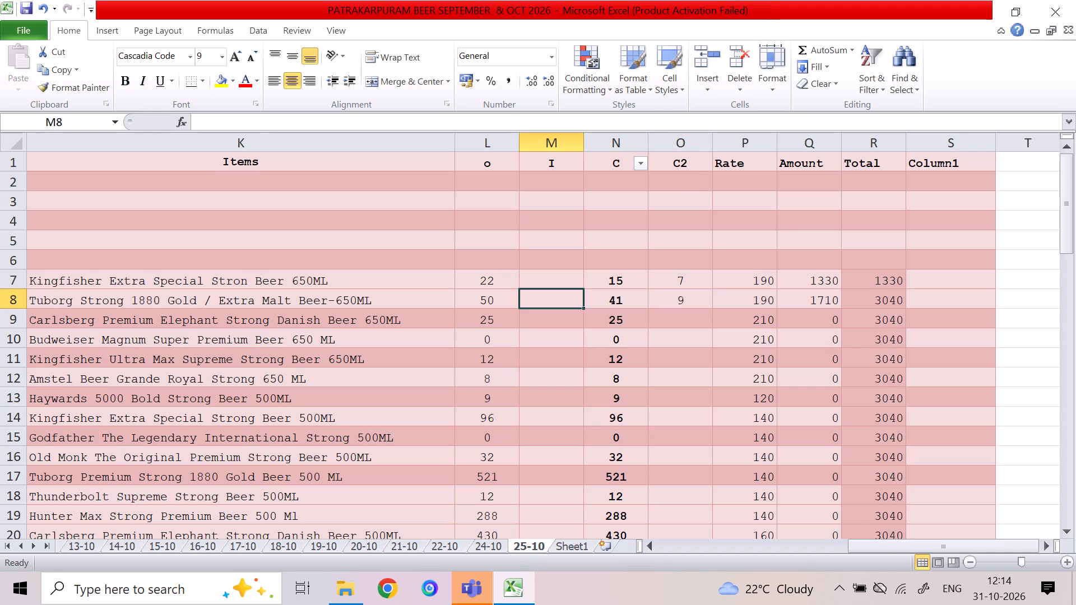
text(36)
key(Right)
key(Right)
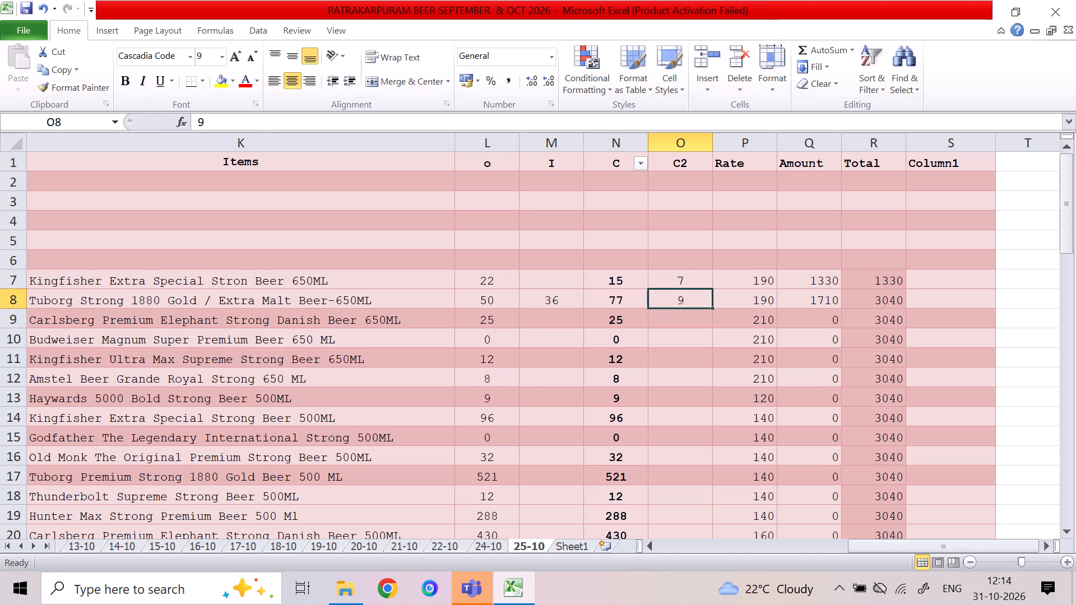
For Carlsberg Premium Elephant 650ML in row 9, enter 72 in the I column and 7 in the C2 column.
key(Down)
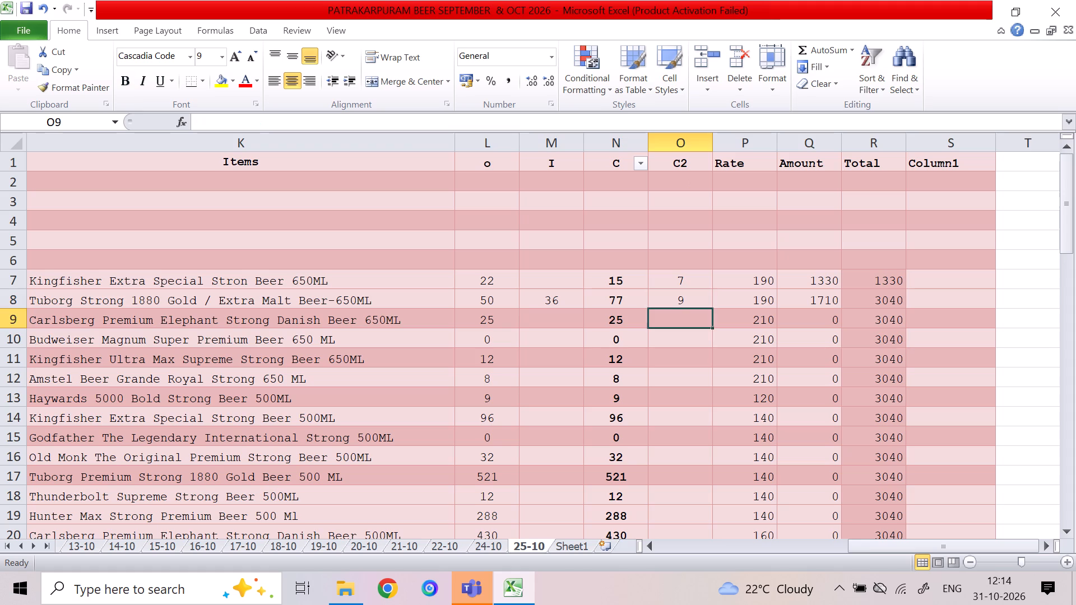
key(Down)
key(Down)
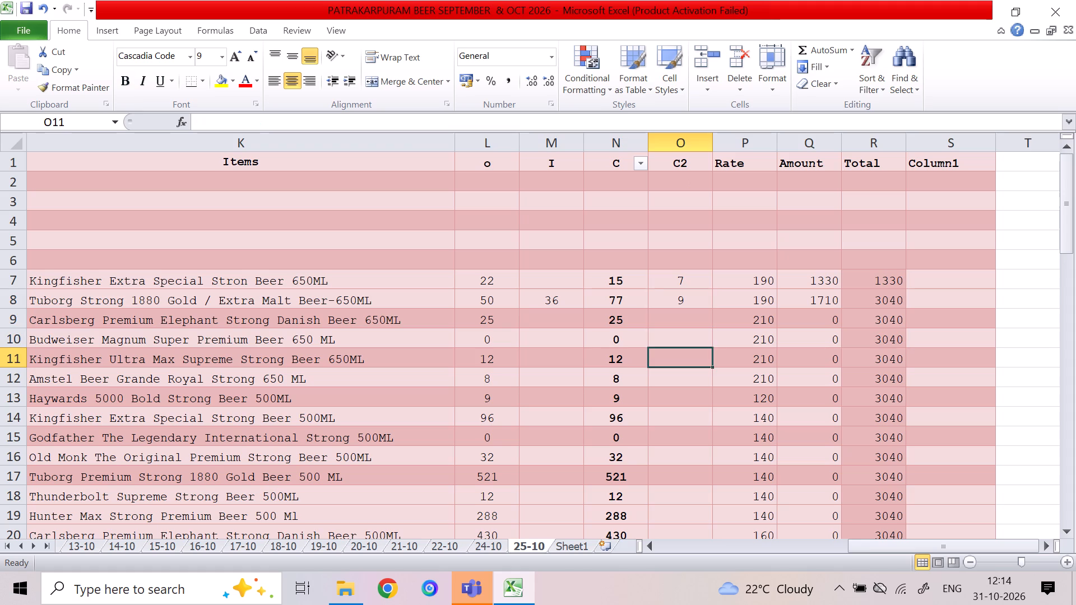
key(Up)
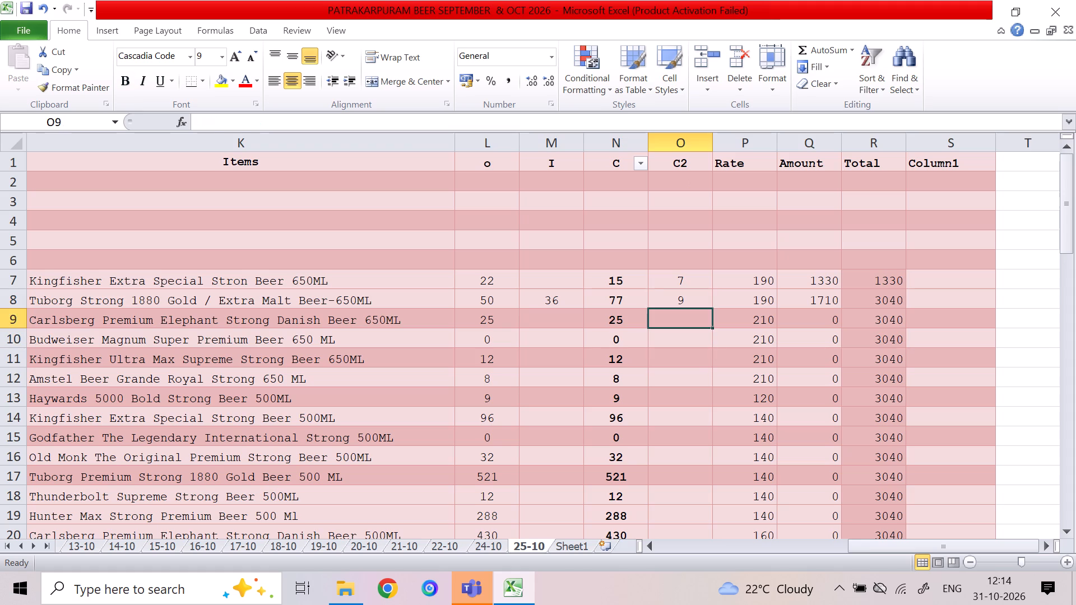
key(Left)
key(Left)
text(72)
key(Right)
key(Right)
key(7)
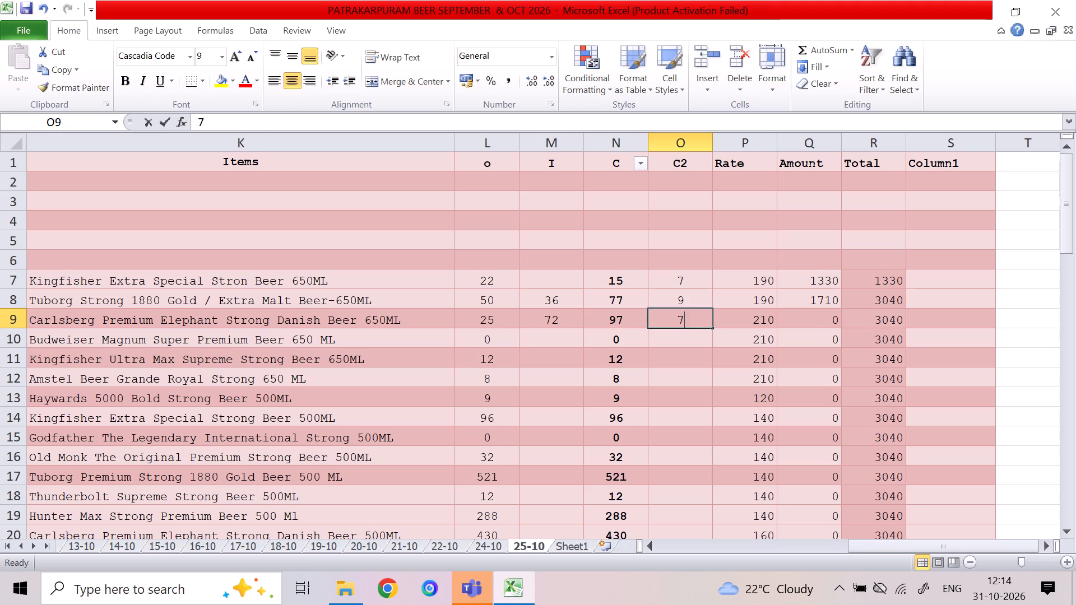
key(Down)
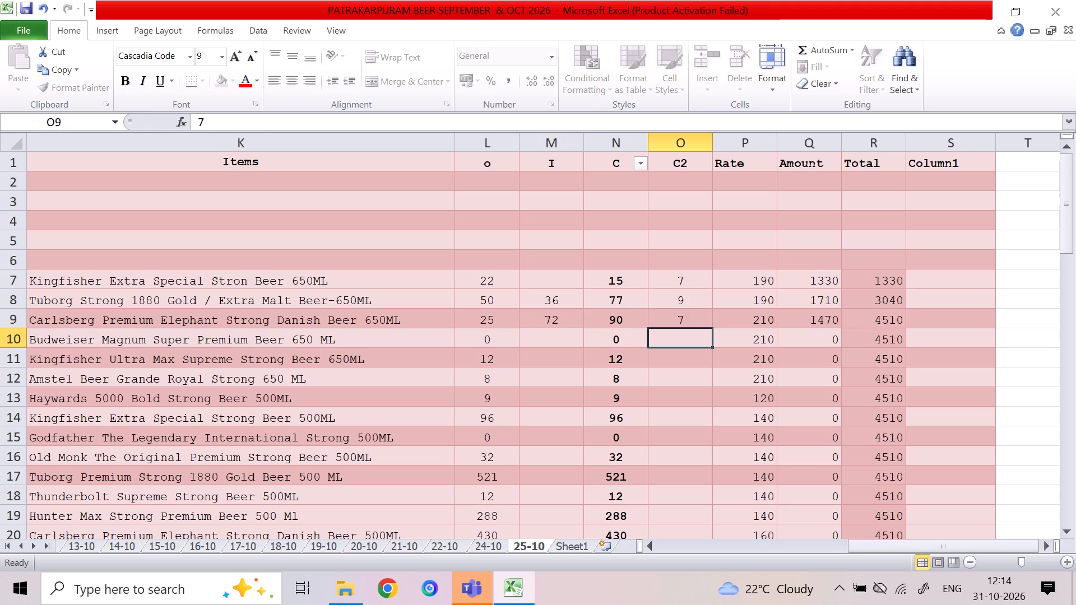
For Budweiser Magnum 650 ML in row 10, enter 60 in the I column and 7 in the C2 column.
key(Left)
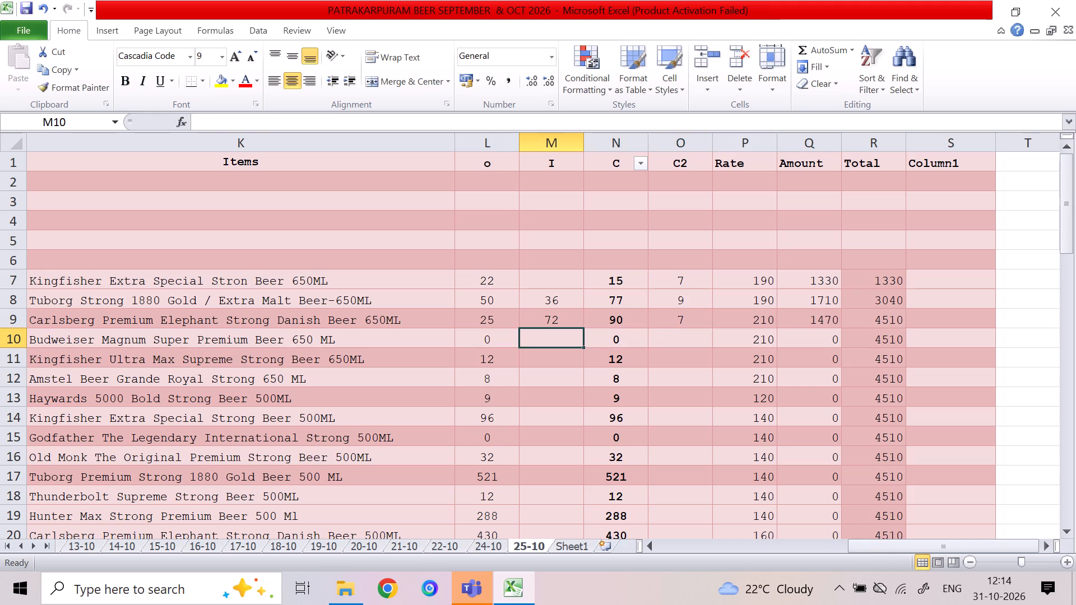
text(60)
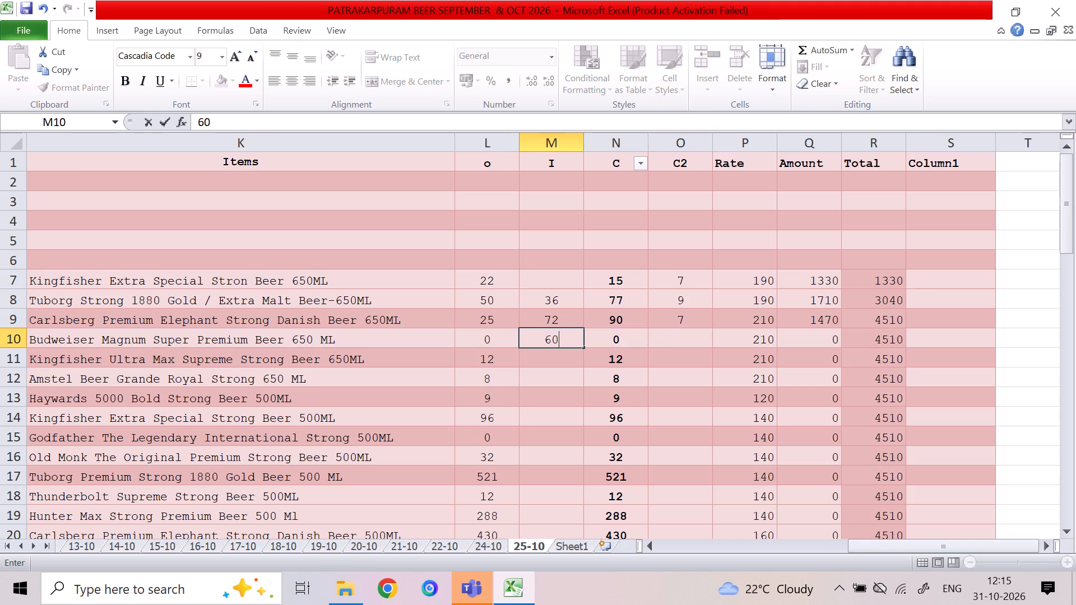
key(Right)
key(Right)
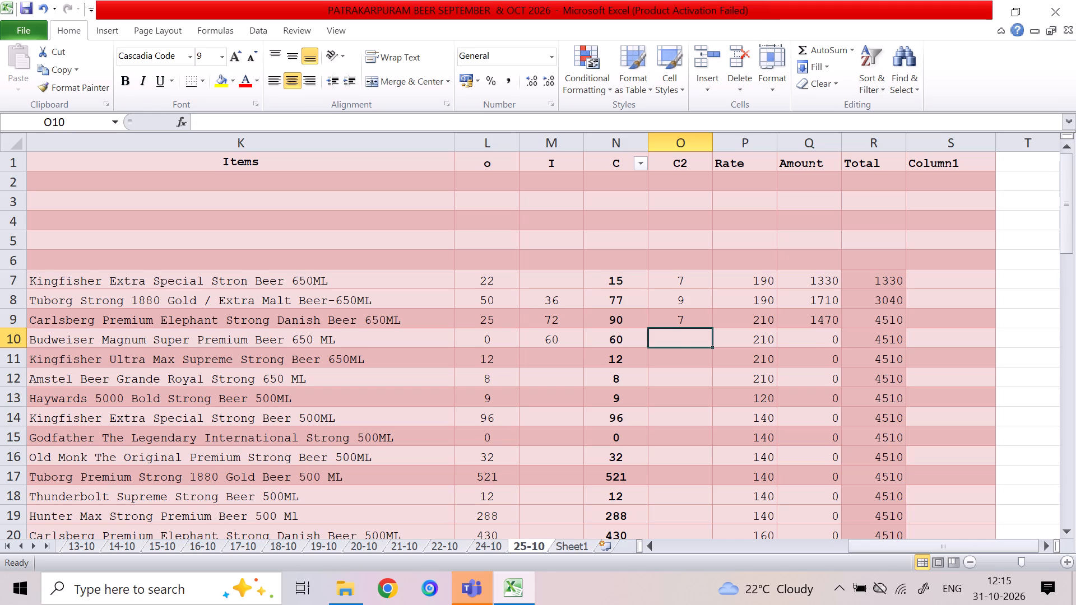
key(7)
key(Down)
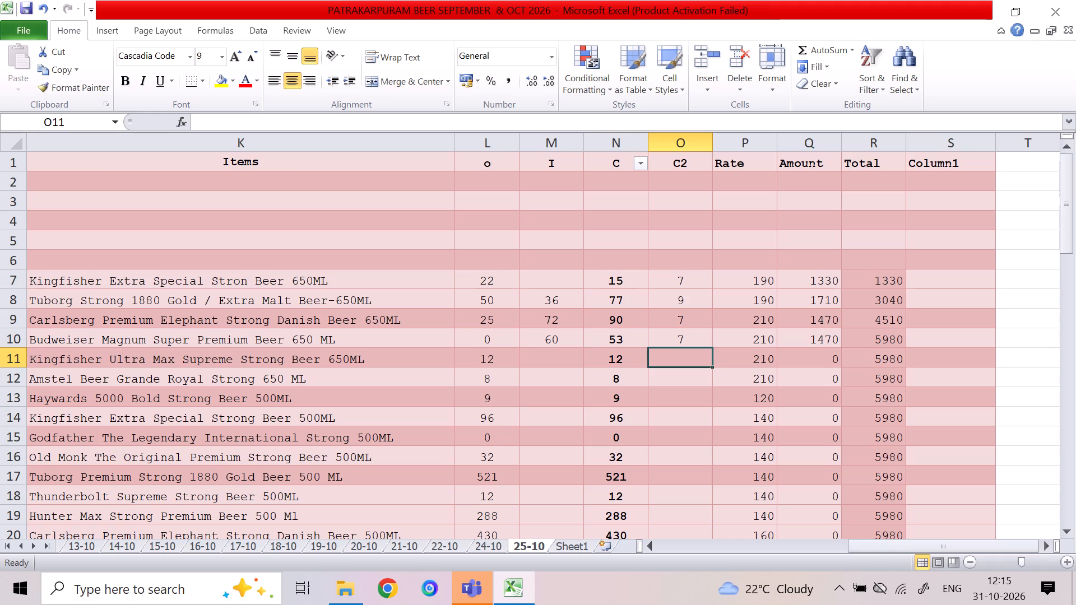
Enter C2 quantities 2 for Kingfisher Ultra Max 650ML (O11), 9 for Haywards 5000 500ML (O13) and 58 for Kingfisher Extra Special 500ML (O14).
text(10)
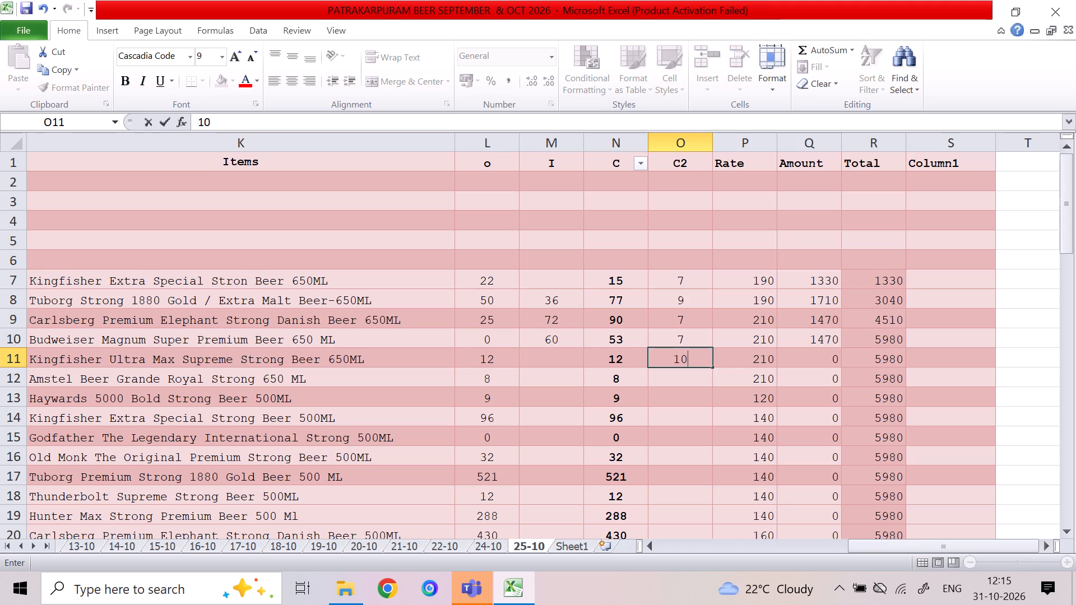
key(BackSpace)
key(BackSpace)
key(2)
key(Return)
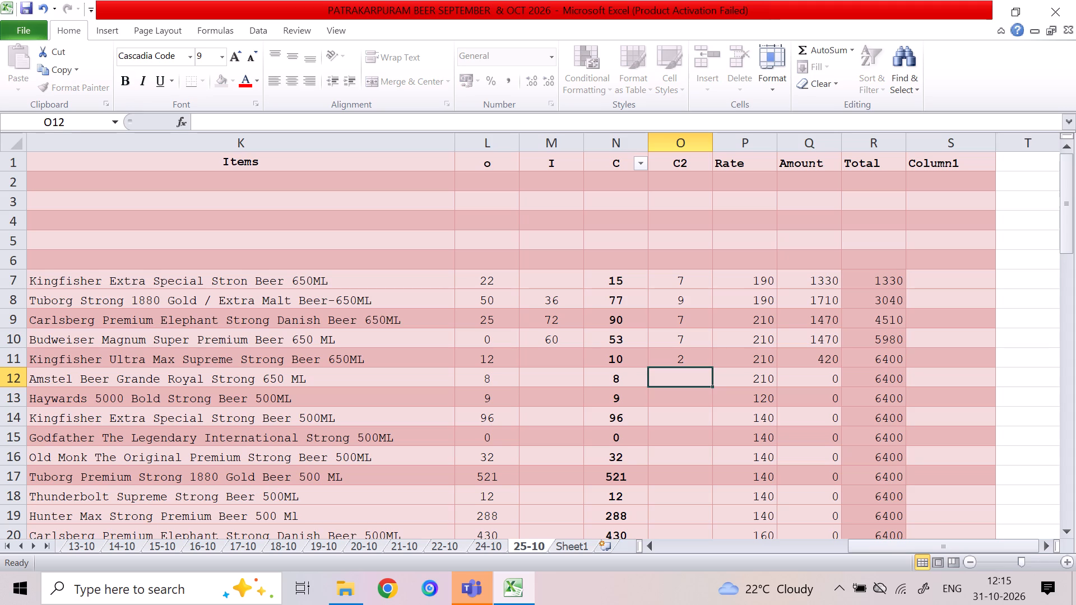
key(Down)
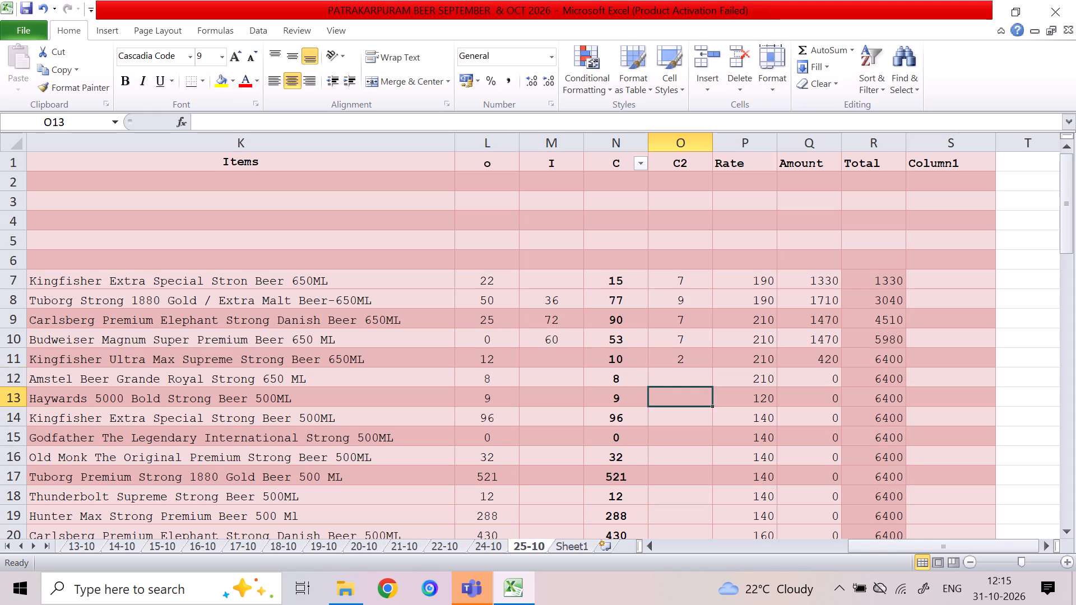
key(Up)
key(Left)
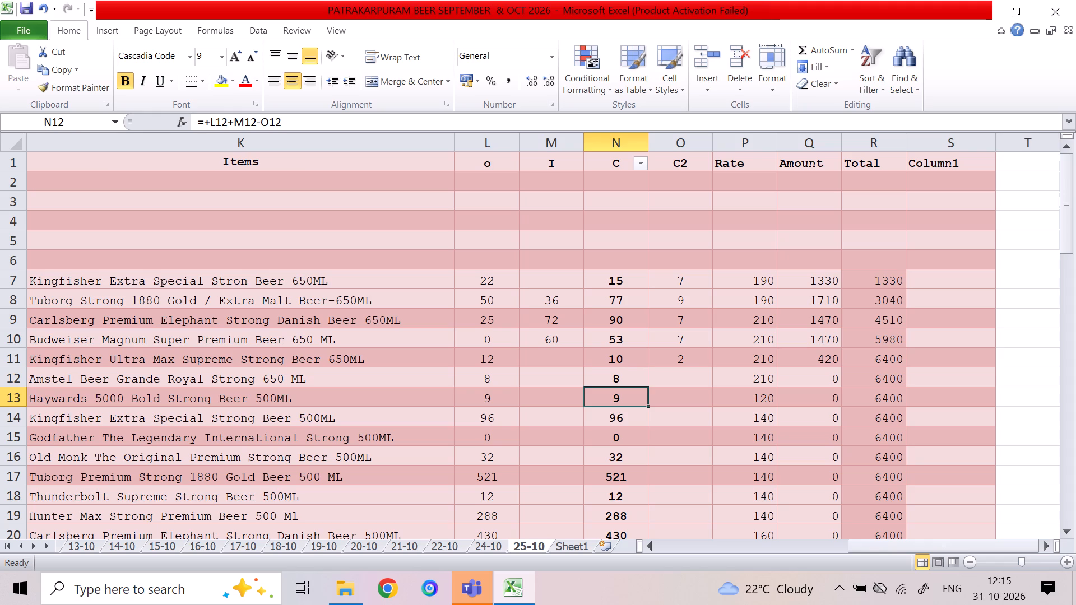
key(9)
key(Down)
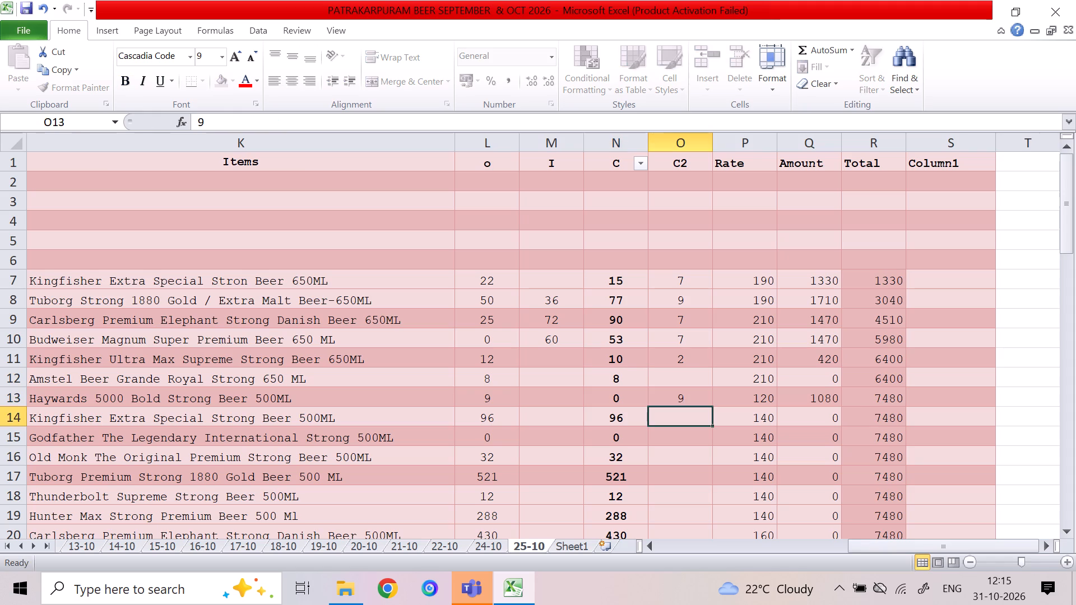
text(58)
key(Right)
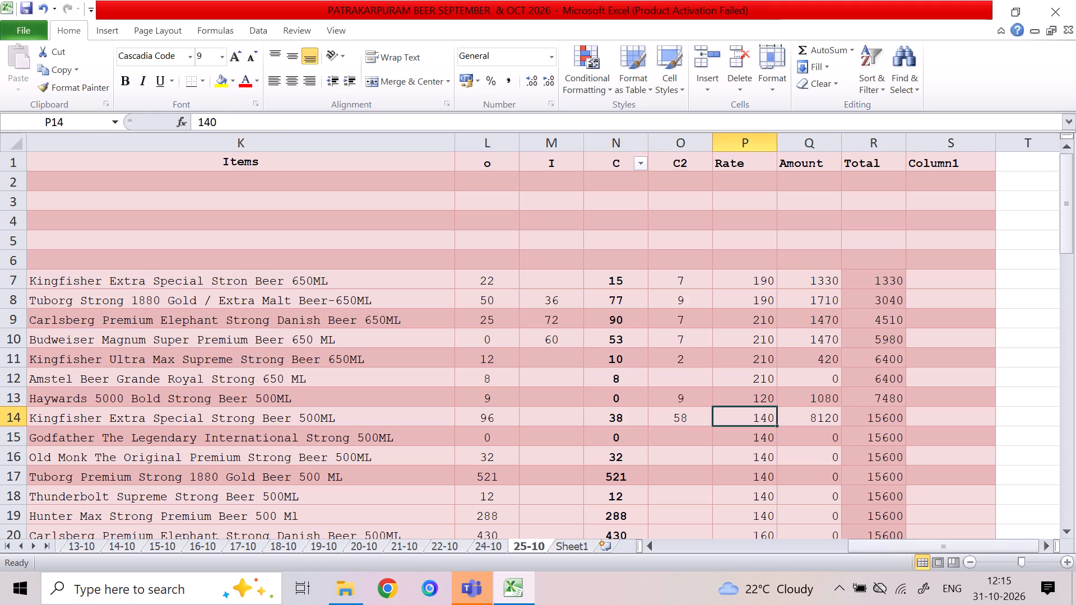
Enter 48 in the I column for Godfather The Legendary 500ML in row 15.
key(Left)
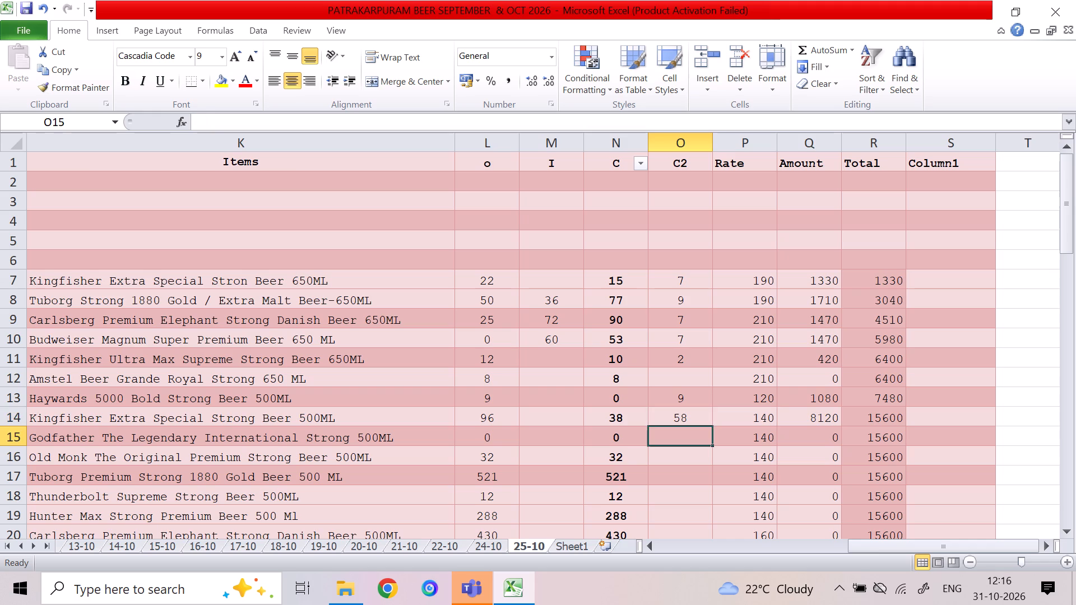
key(Left)
key(Left)
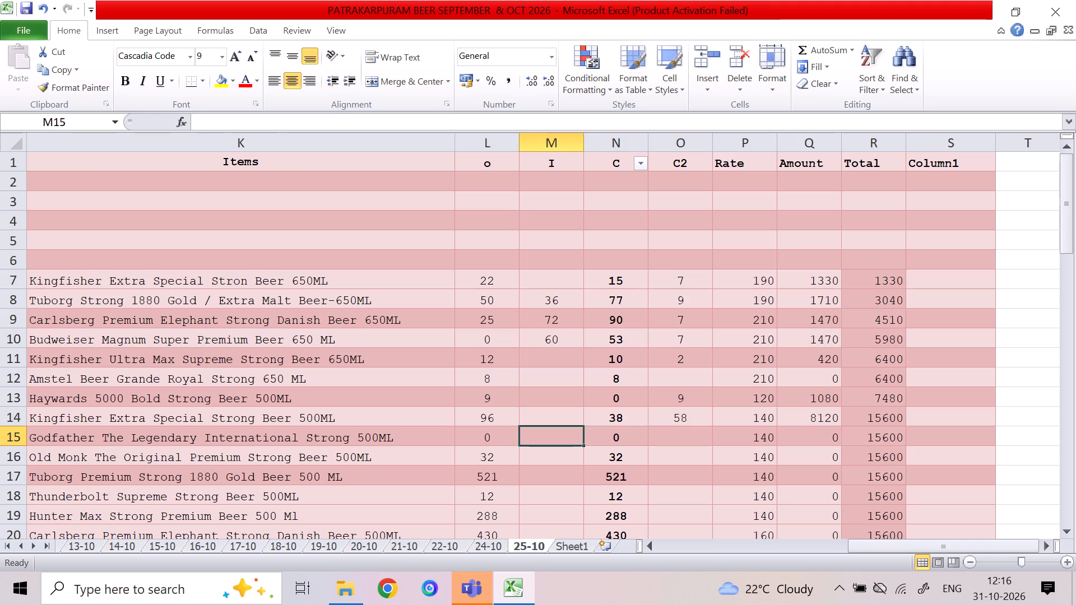
text(48)
key(Right)
key(Right)
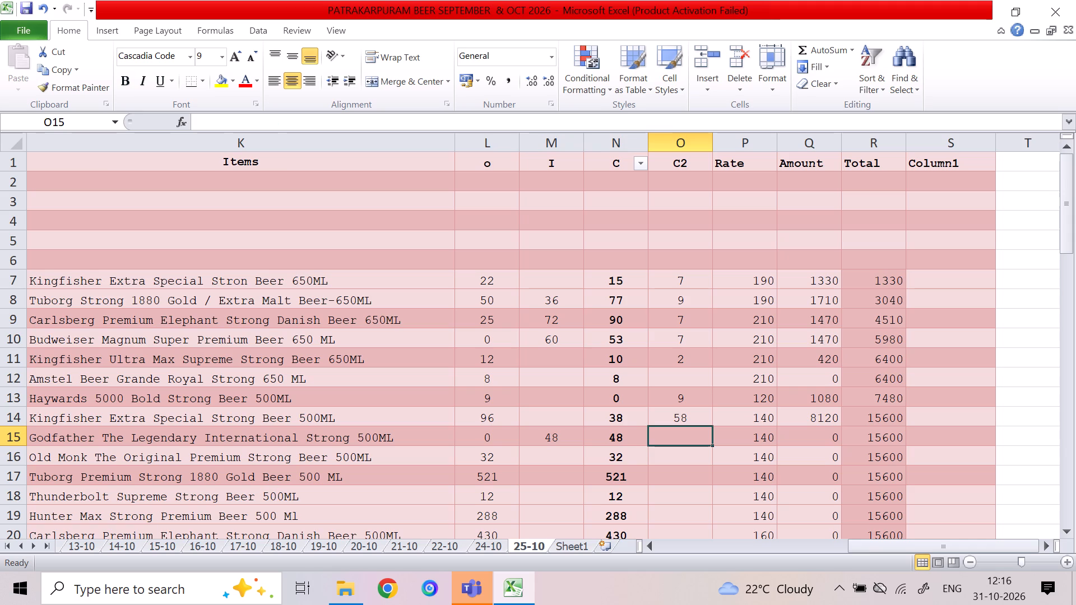
Enter 500ML C2 quantities: 63 for Tuborg Premium (O17), 61 for Carlsberg (O20), 65 for Budweiser Magnum (O21) and 2 for Miller Ace (O22).
key(Down)
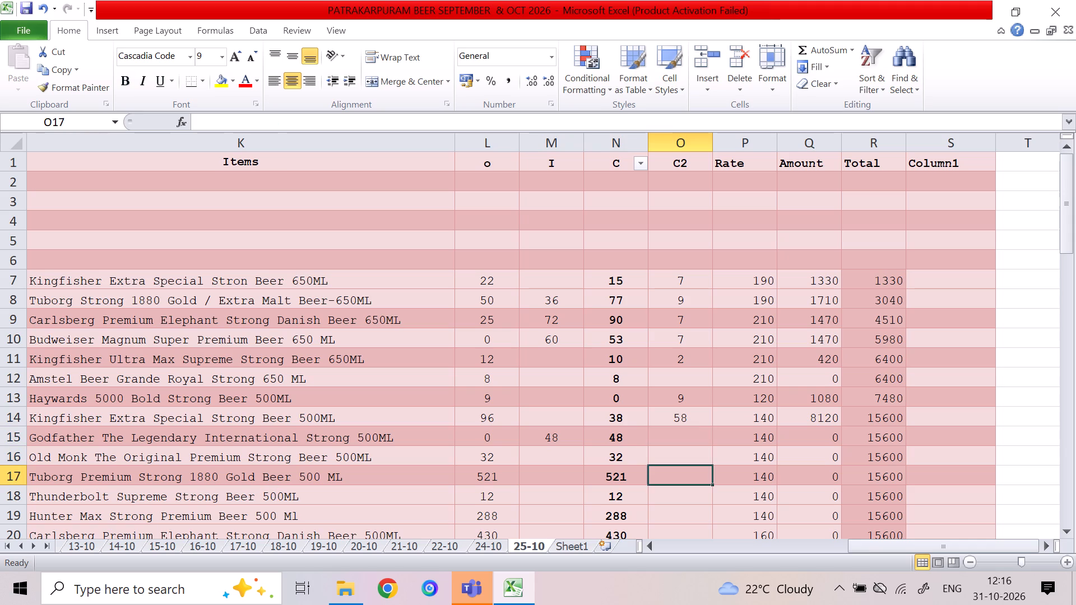
text(63)
key(Down)
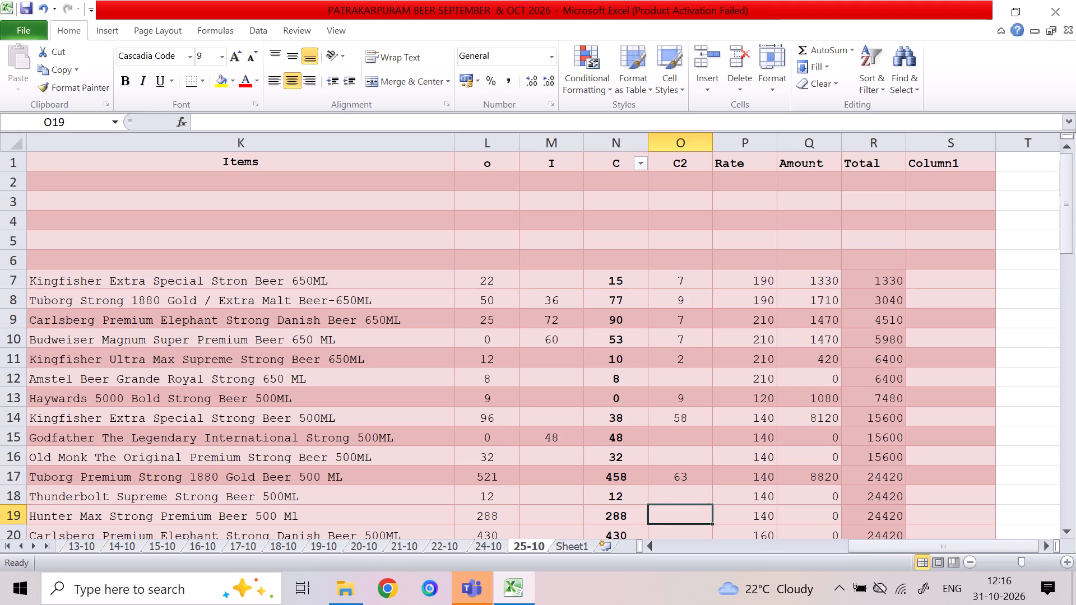
key(Down)
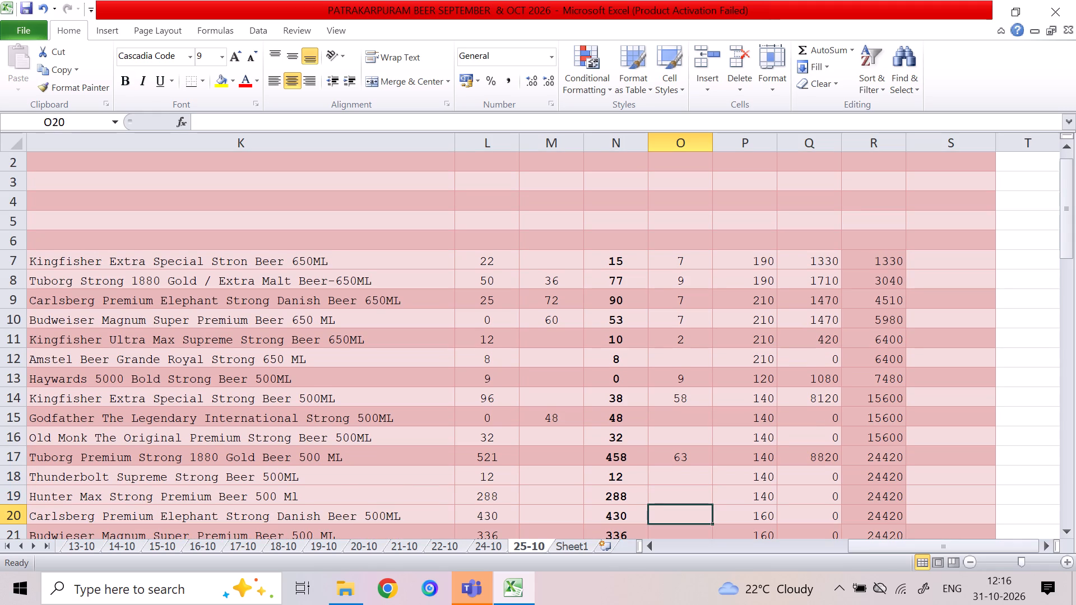
text(61)
key(Down)
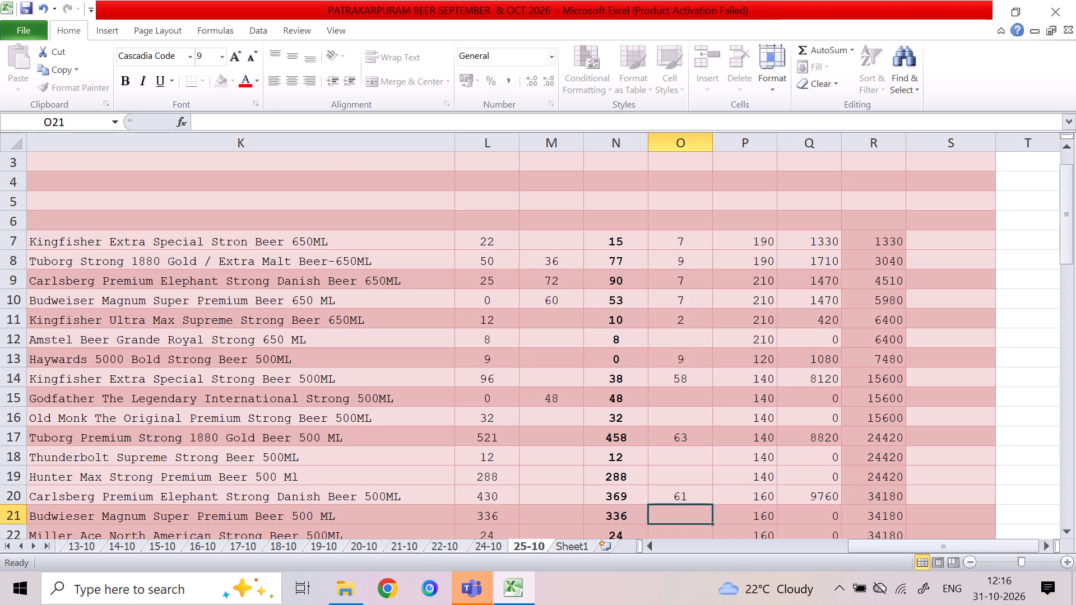
text(65)
key(Down)
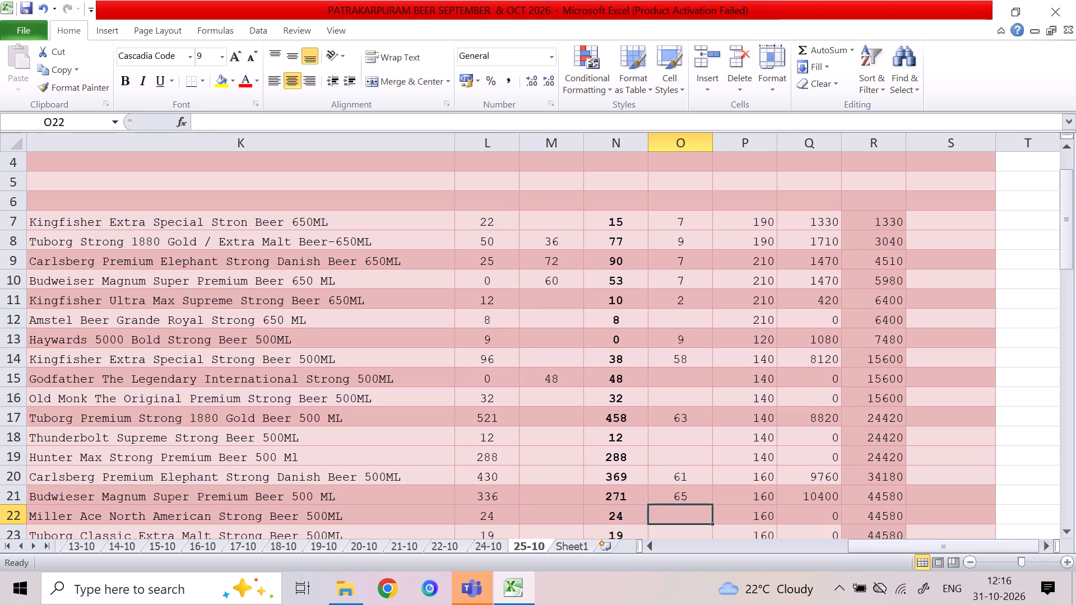
key(2)
key(Down)
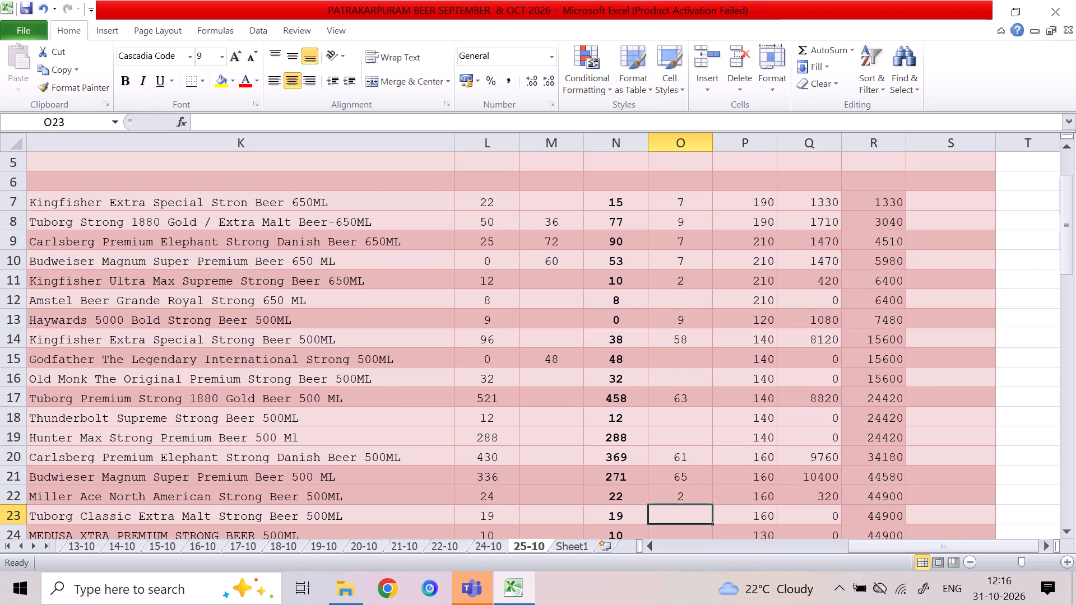
Enter 24 in the I column for both Tuborg Classic 500ML (M23) and Medusa Xtra Premium 500ML (M24).
key(Left)
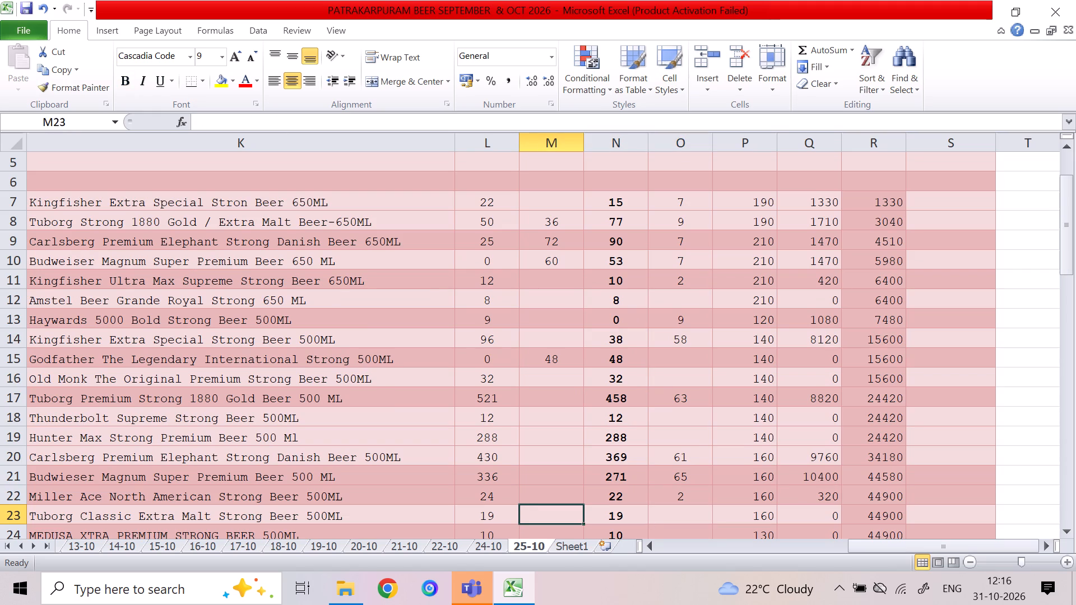
text(24)
key(Right)
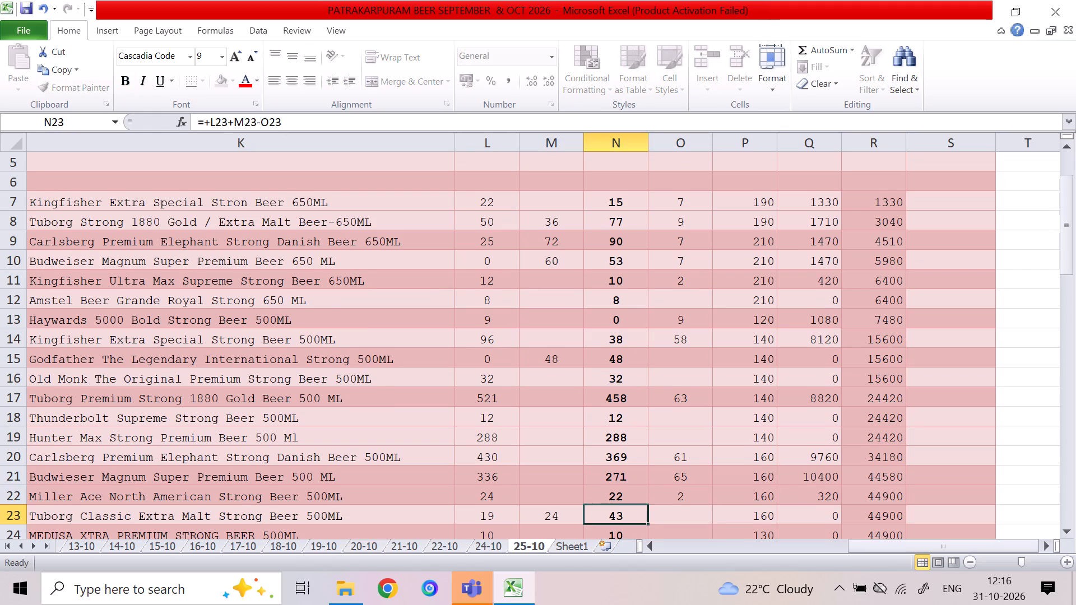
key(Left)
key(Down)
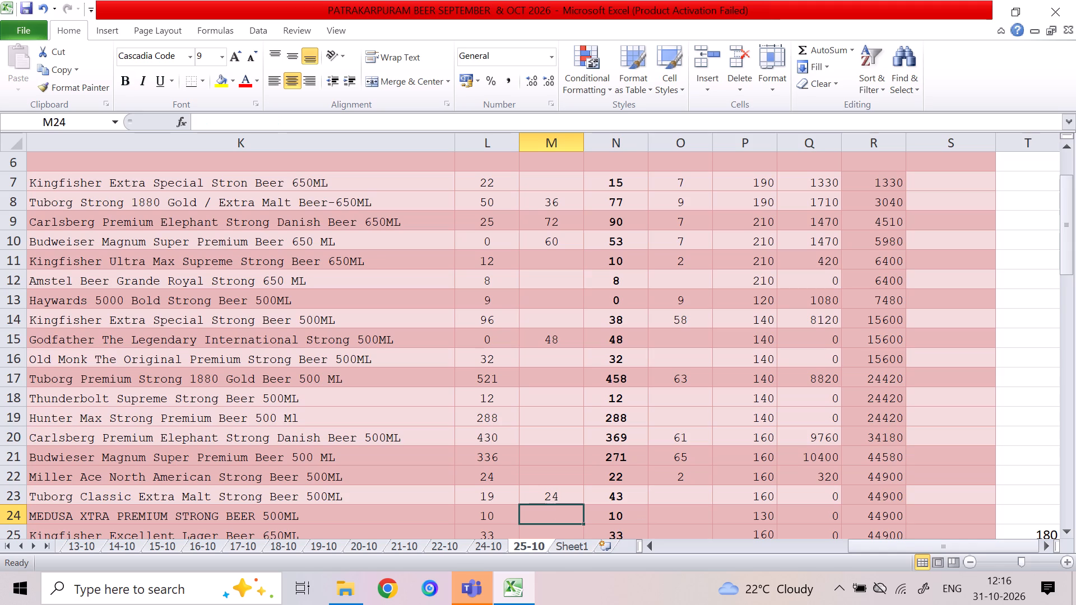
text(24)
key(Down)
key(Up)
key(Left)
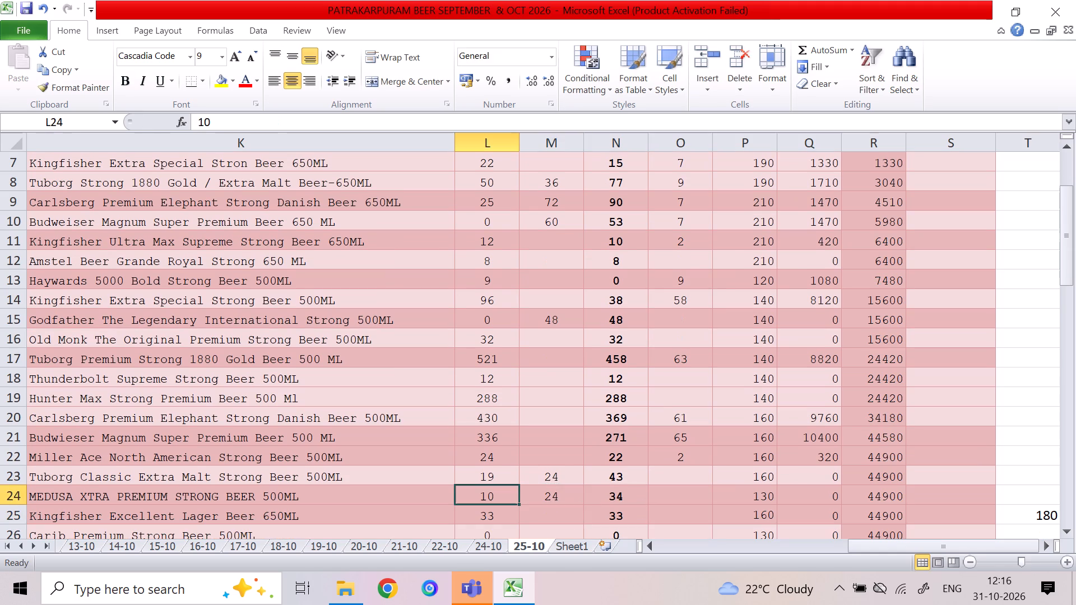
For Kingfisher Ultra Max 500 ML in row 29, enter 48 in the I column and 26 in the C2 column.
key(Right)
key(Right)
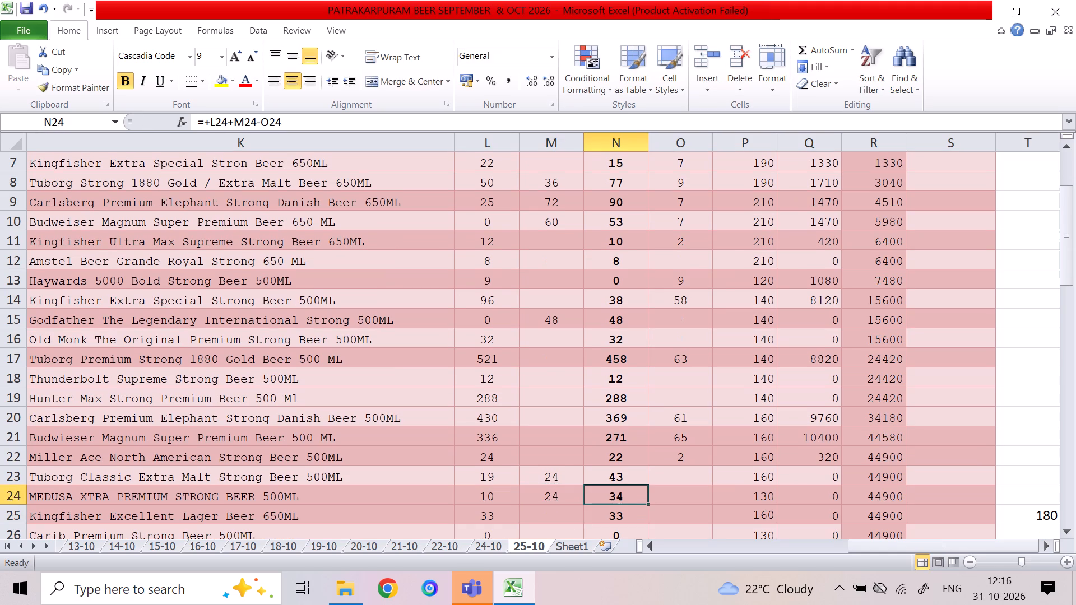
key(Right)
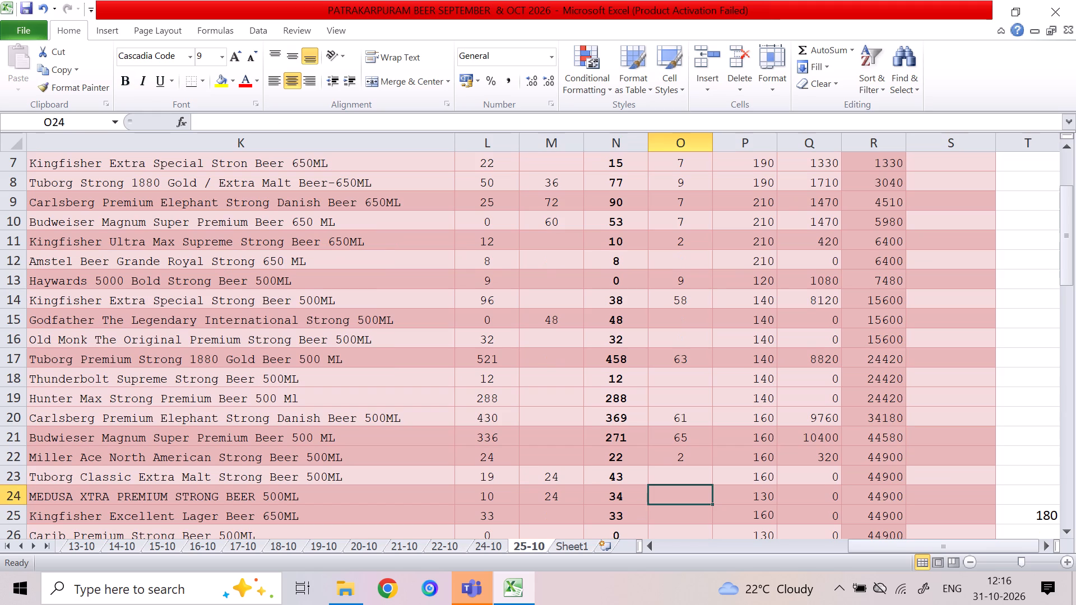
key(Down)
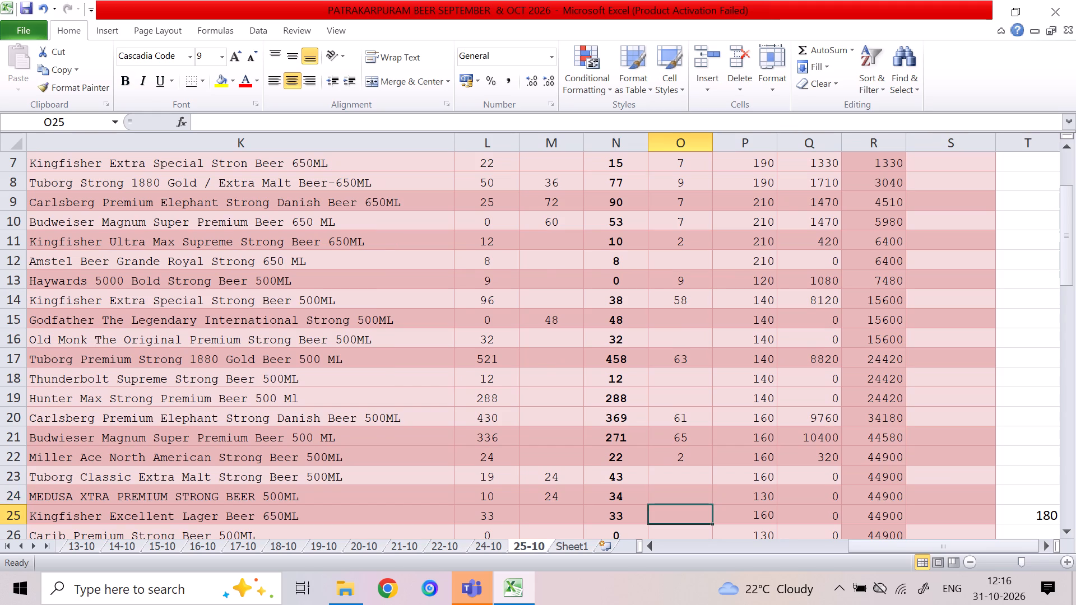
key(Down)
key(Down)
key(Down)
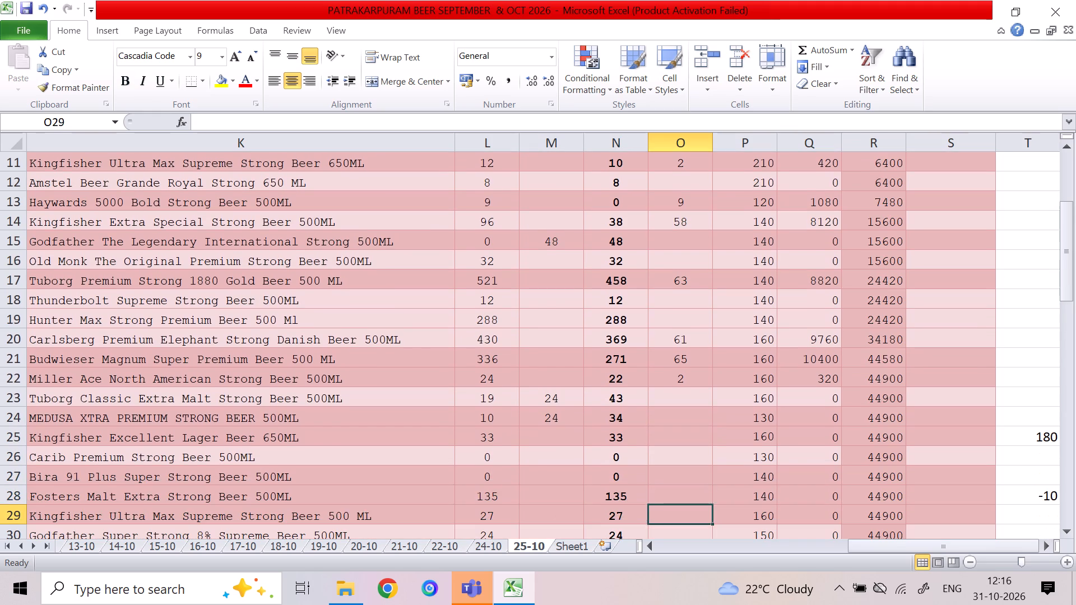
key(Up)
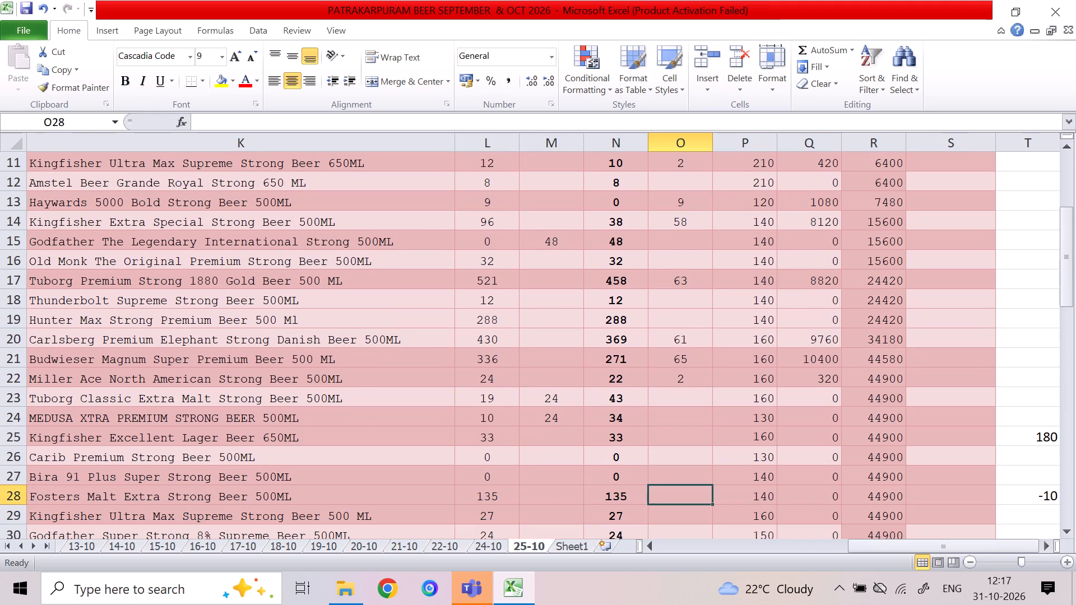
key(Down)
key(Left)
key(Left)
text(48)
key(Right)
key(Right)
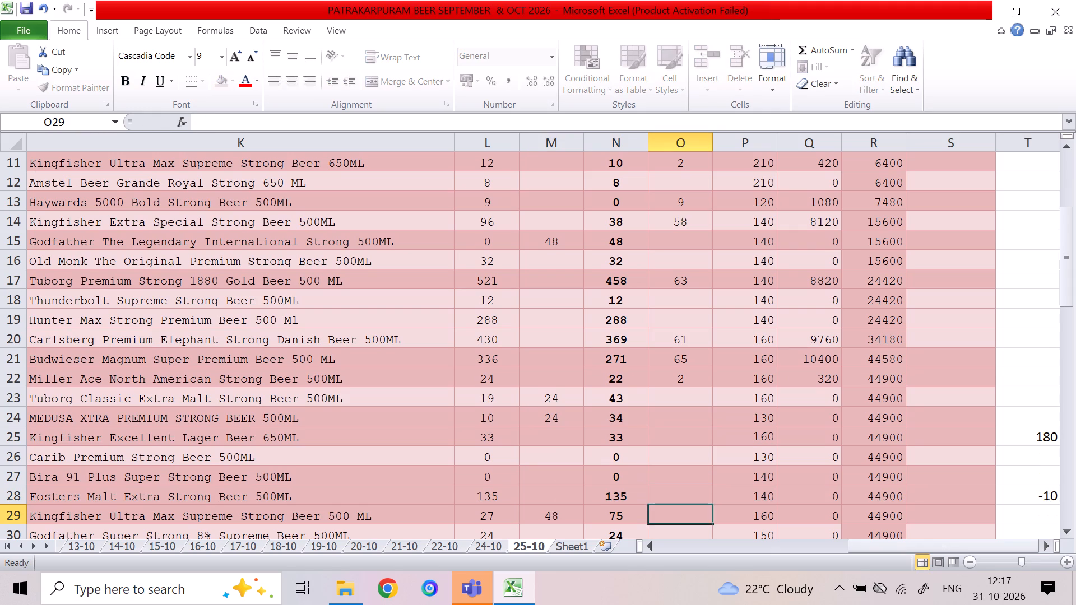
text(26)
key(Down)
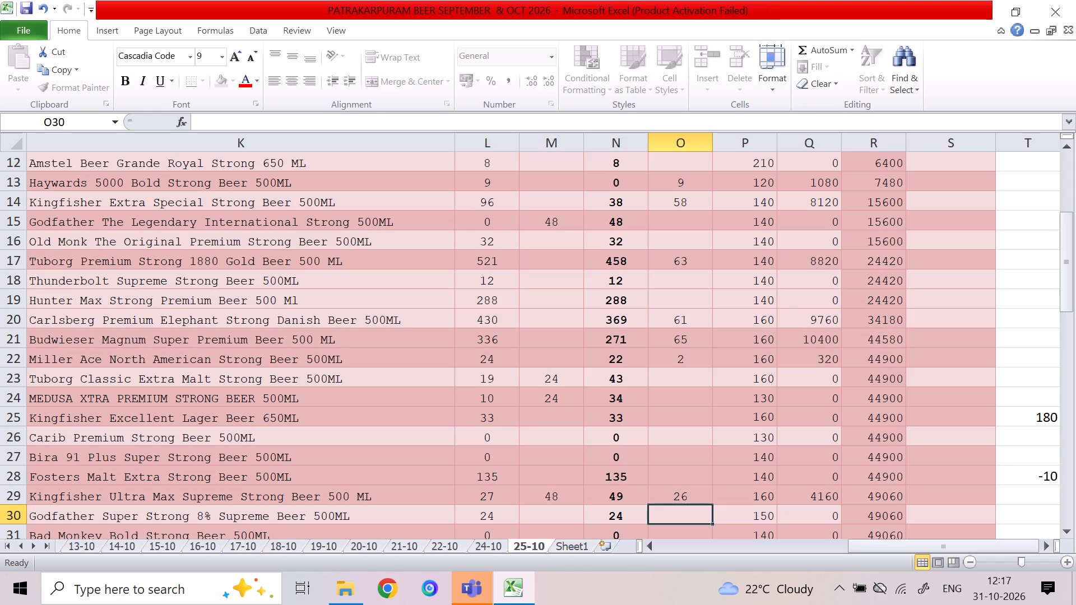
Enter C2 quantities 3 for Amstel Bier 500ML (O32), 2 for Six Fields Brute 500ML (O33) and 6 for Breezer All Flavoured 275ML (O34).
key(Down)
key(Up)
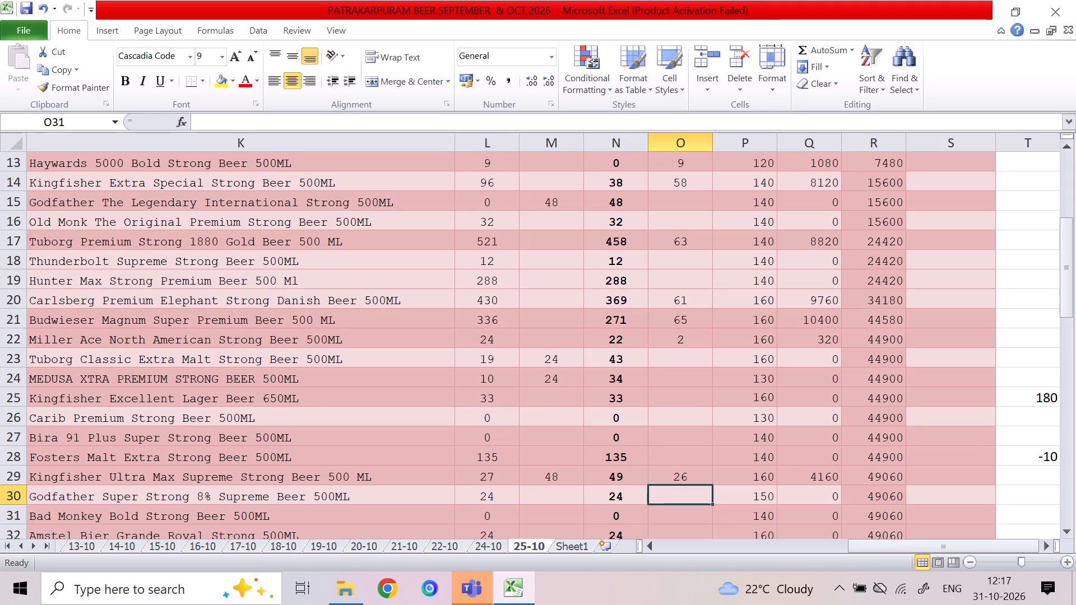
key(Down)
key(Down)
key(Up)
key(Up)
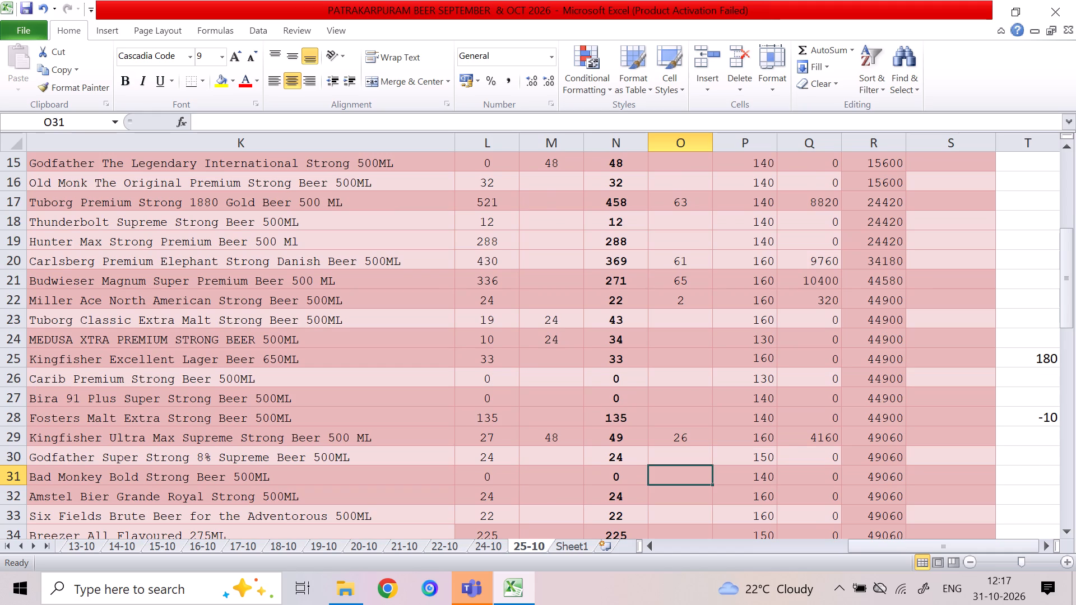
key(Down)
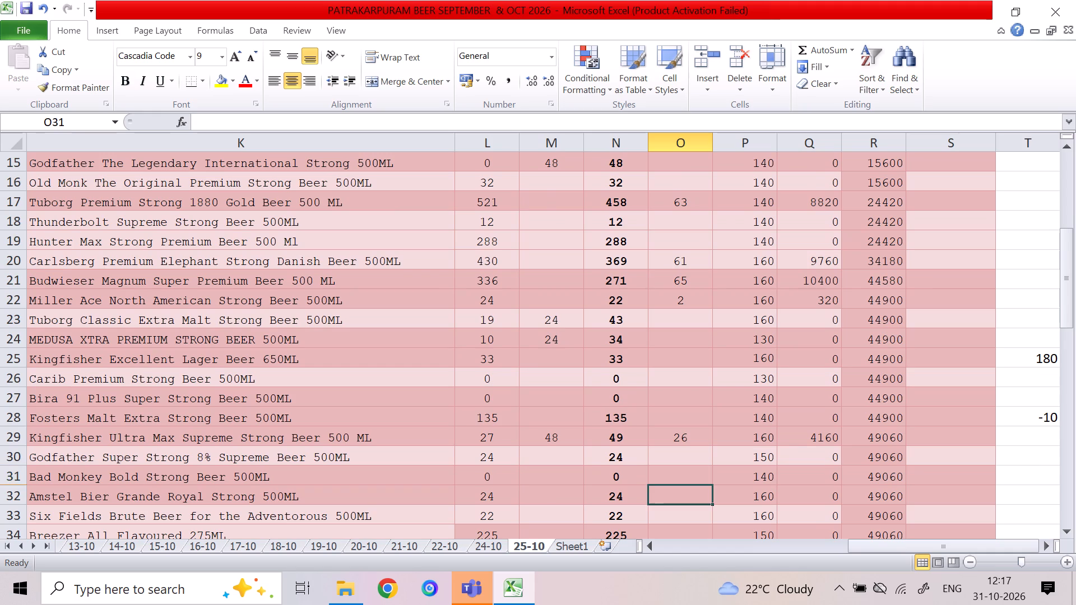
key(3)
key(Down)
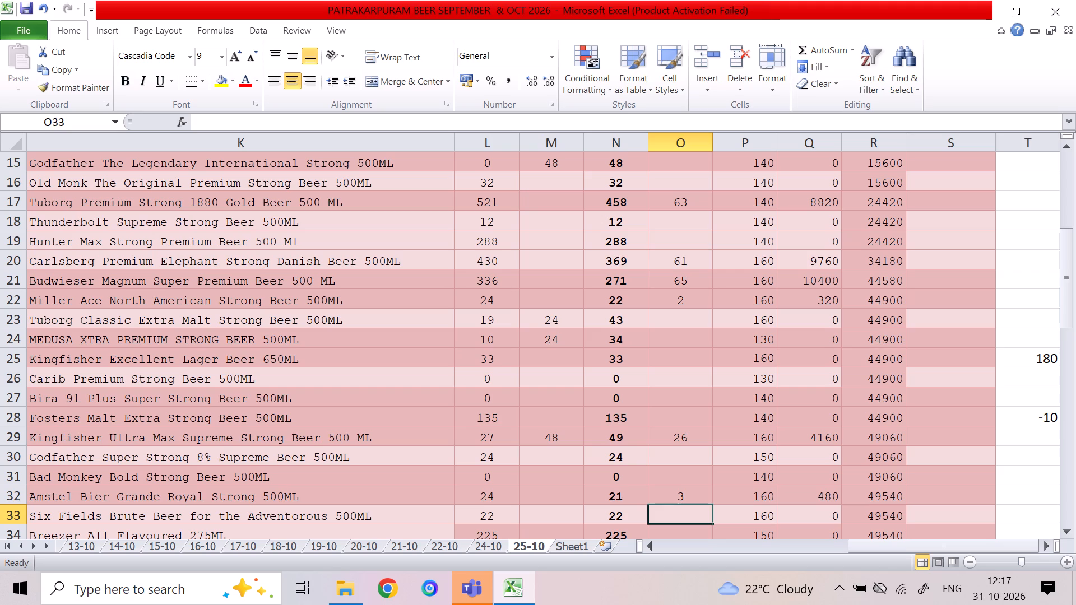
key(2)
key(Down)
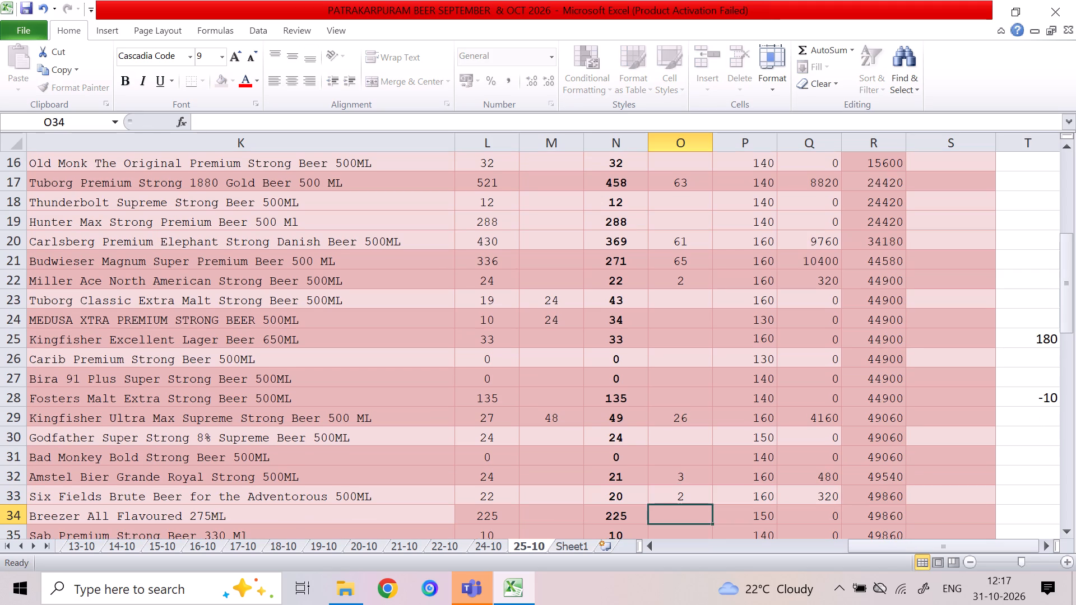
key(6)
key(Down)
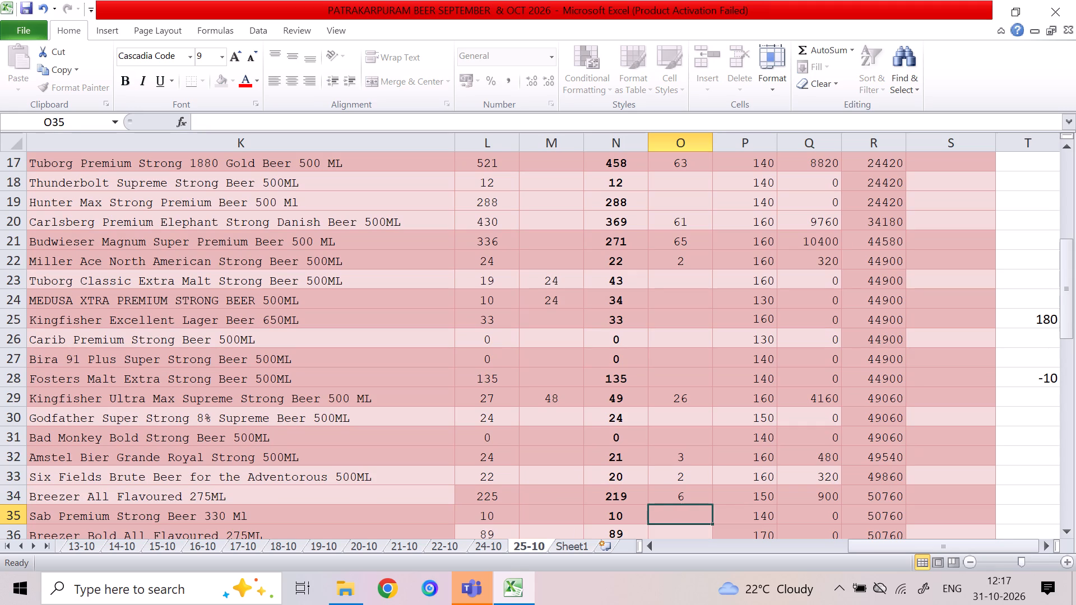
For Budweiser Super Premium 500ML Lager in row 40, enter 48 in the I column and 7 in the C2 column.
key(Down)
key(Down)
key(Up)
key(Up)
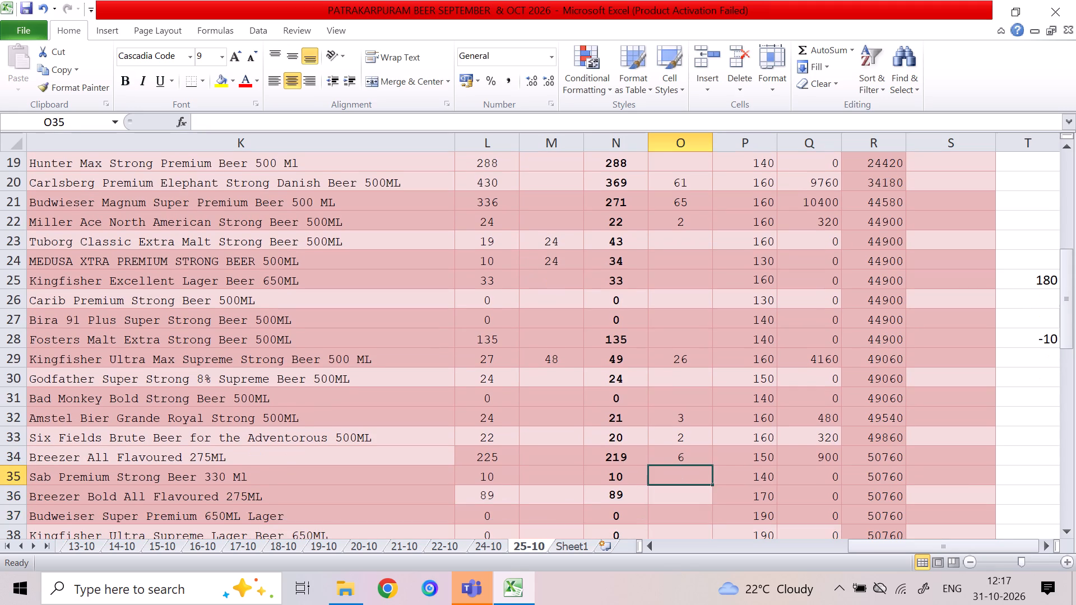
key(Down)
key(Down)
key(Down)
key(Down)
key(Up)
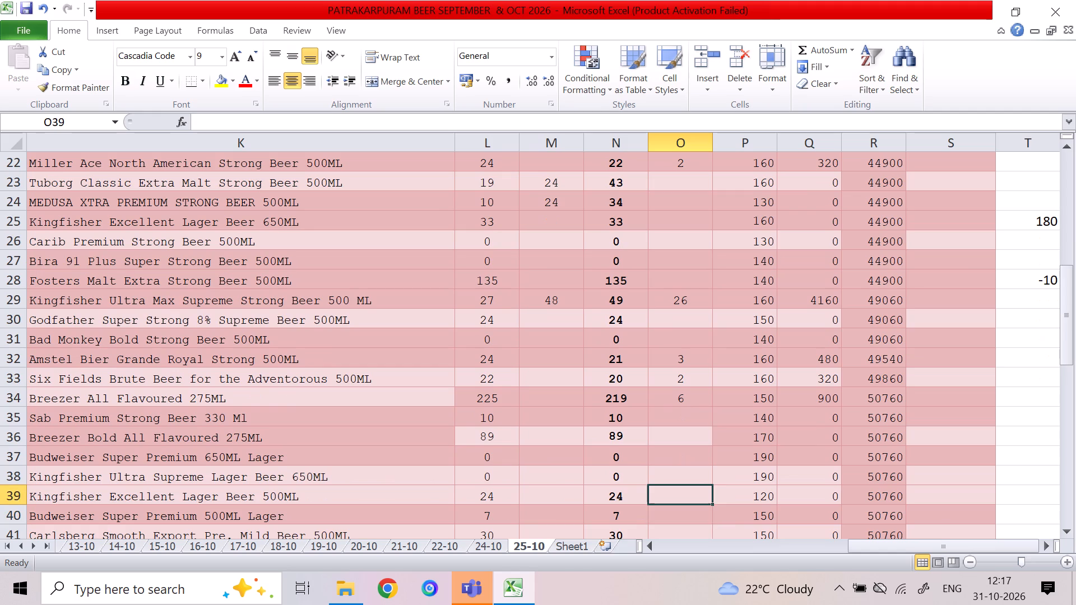
key(Down)
key(Down)
key(Down)
key(Up)
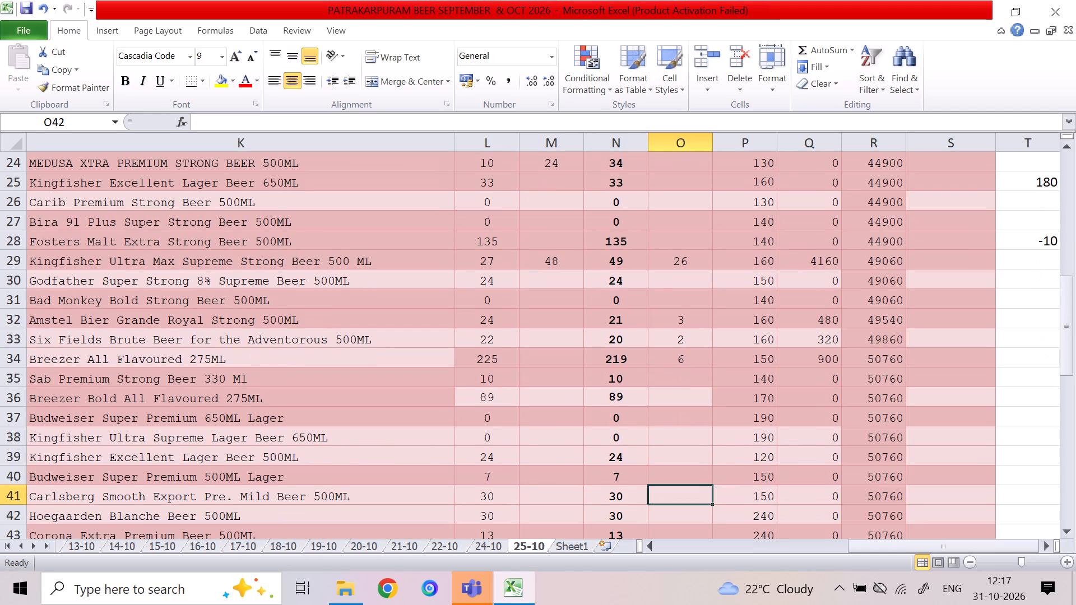
key(Down)
key(Up)
key(Up)
key(Up)
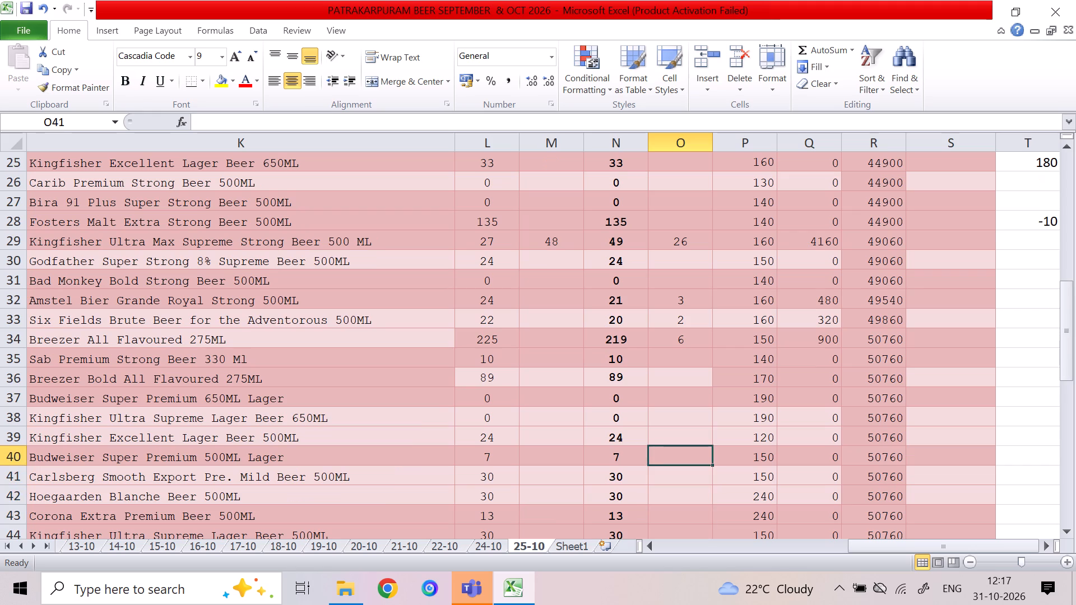
key(Left)
key(Left)
text(48)
key(Right)
key(Right)
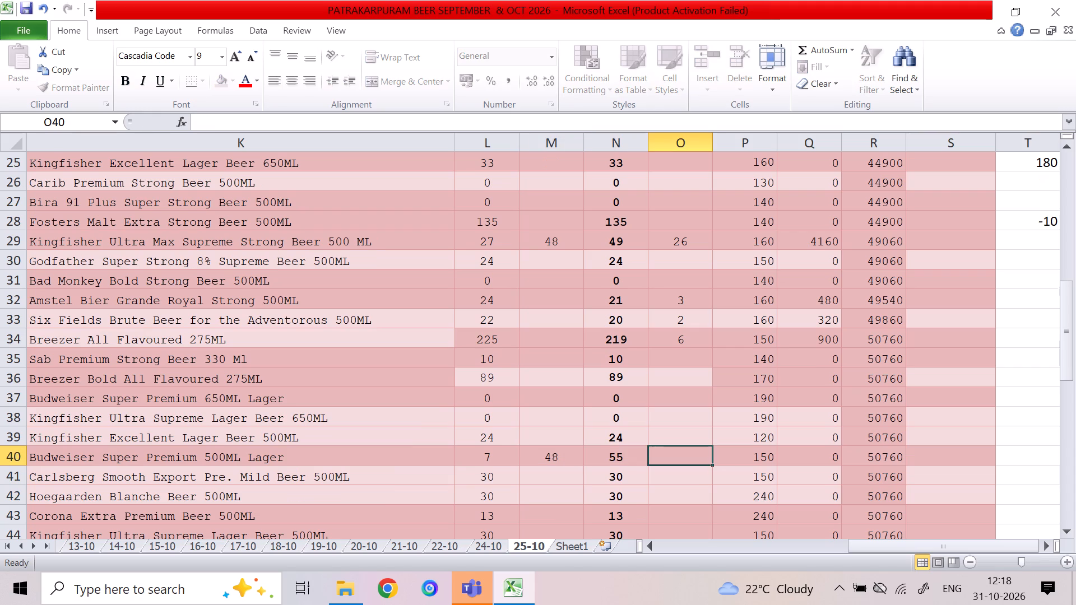
key(7)
key(Down)
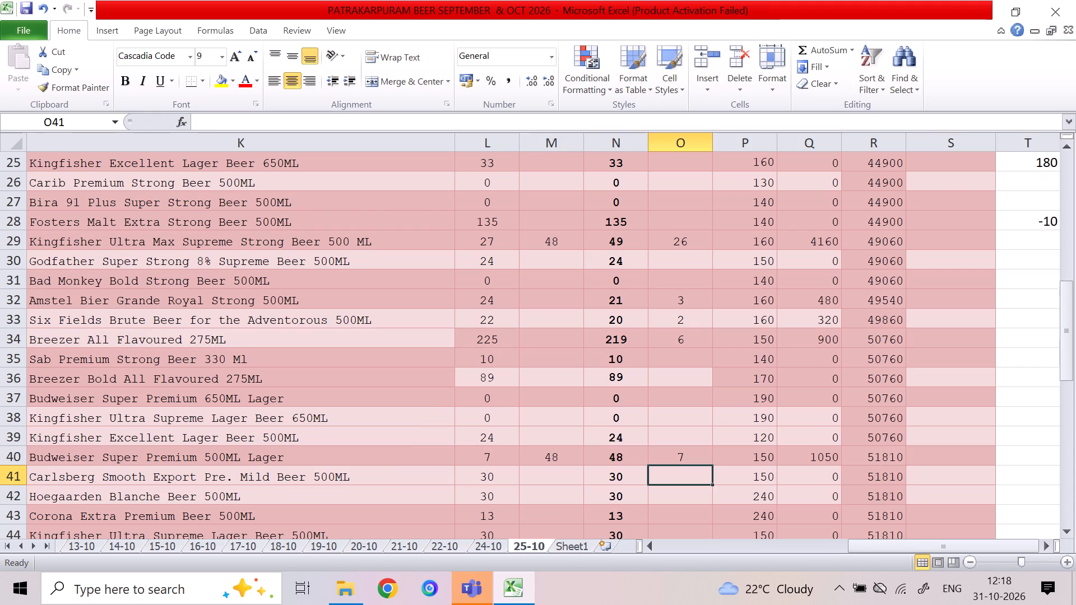
Enter C2 quantities 3 for Carlsberg Smooth 500ML (O41) and 2 for Hoegaarden Blanche 500ML (O42).
key(3)
key(Down)
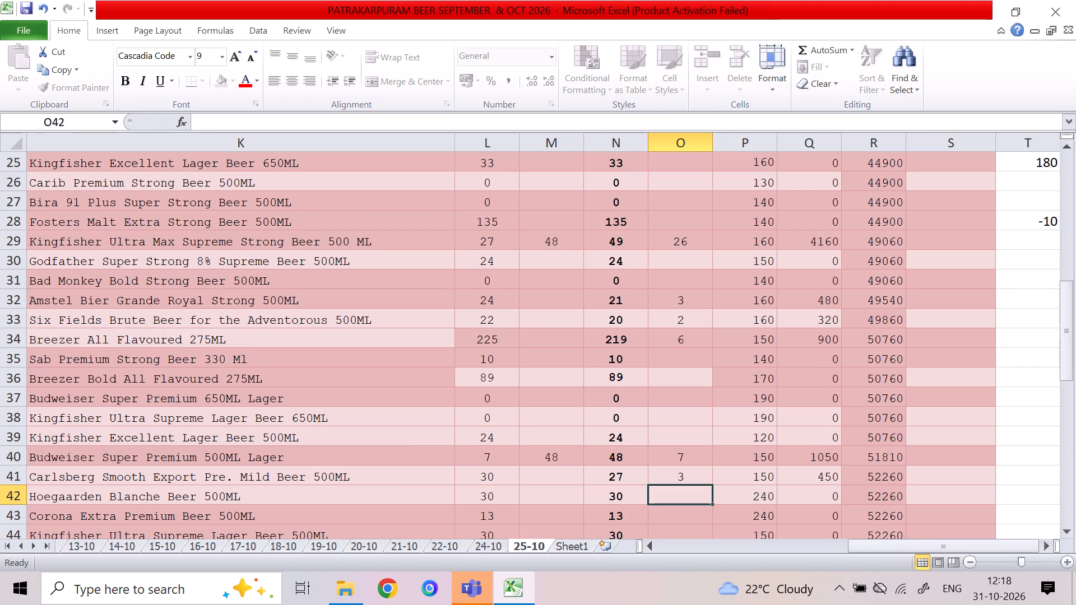
key(2)
key(Down)
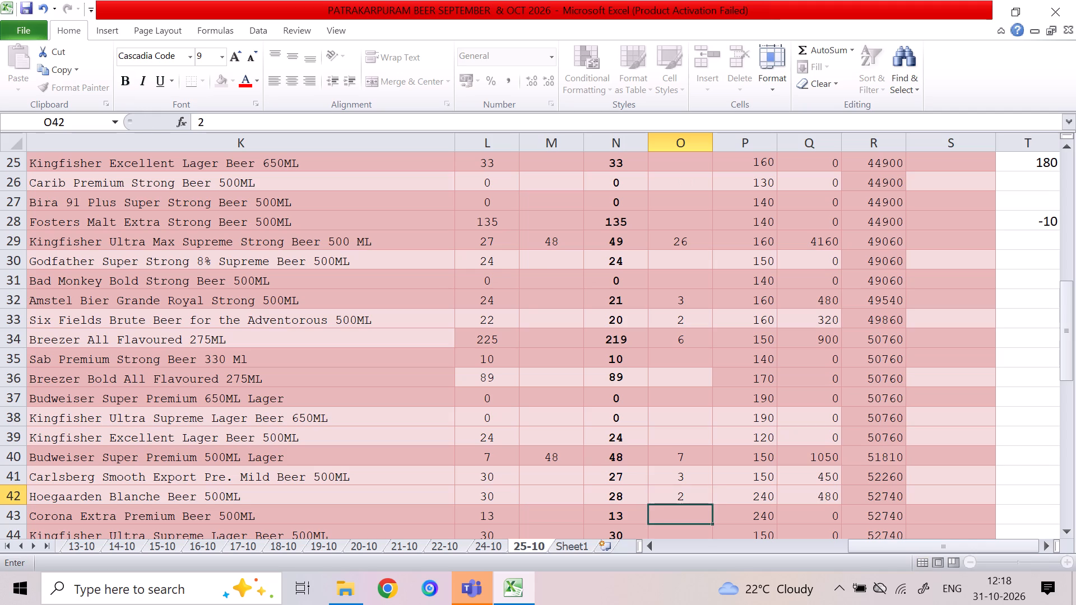
key(Left)
key(Left)
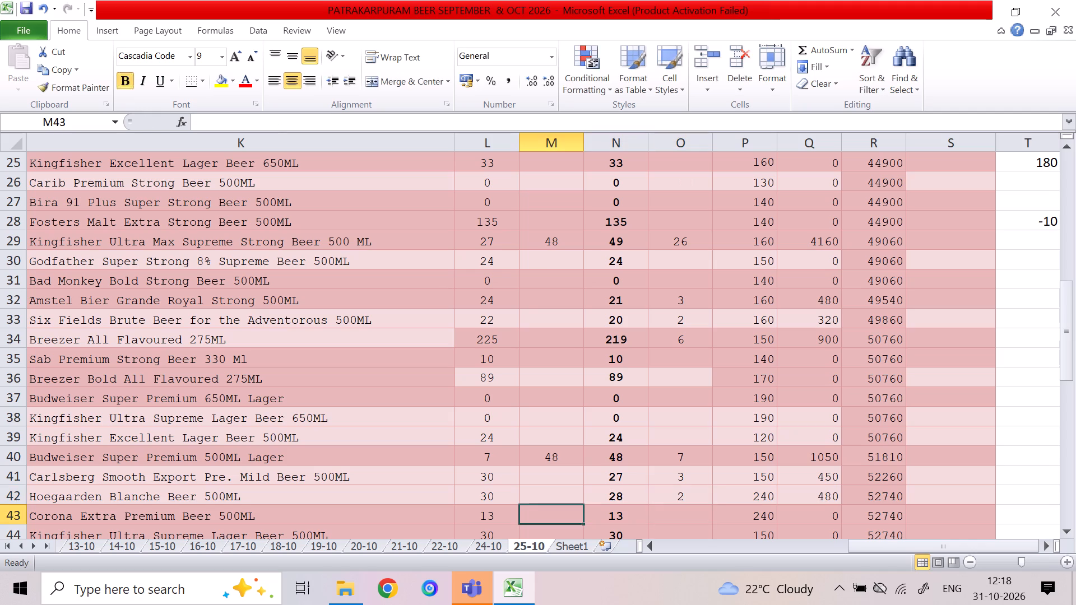
text(48)
key(Right)
key(Right)
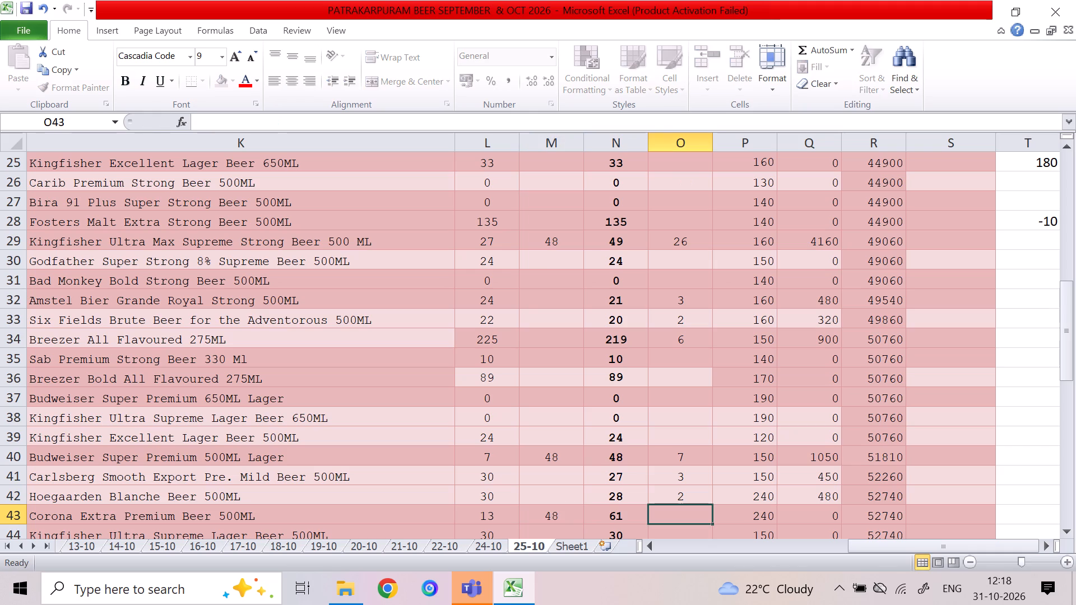
Enter Kingfisher Ultra Supreme Lager C2 quantities: 1 for the 500ML (O44) and 3 for the 330ML (O46).
key(Down)
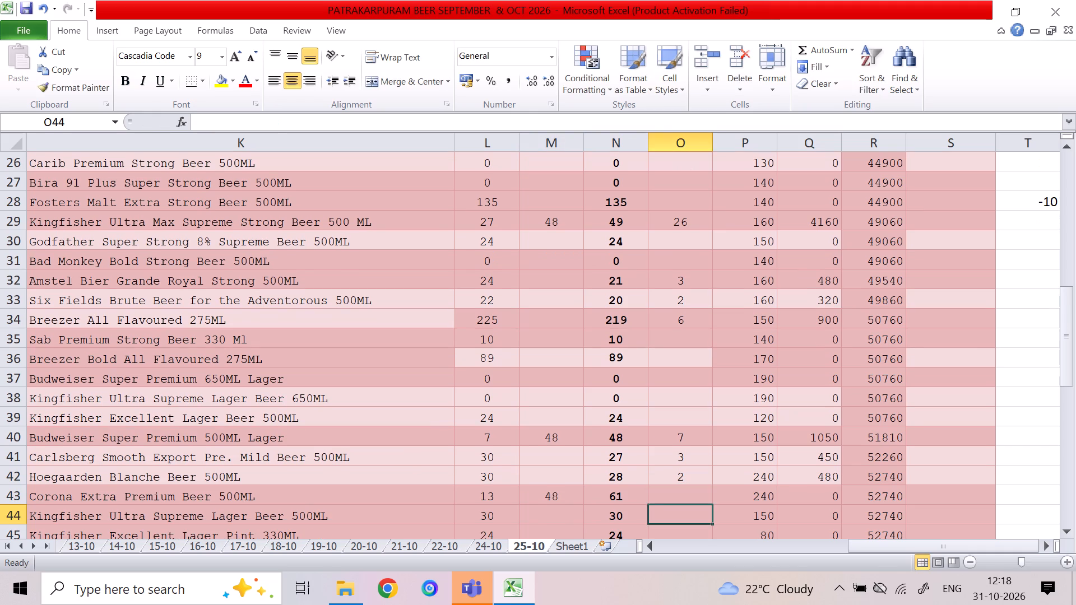
key(1)
key(Down)
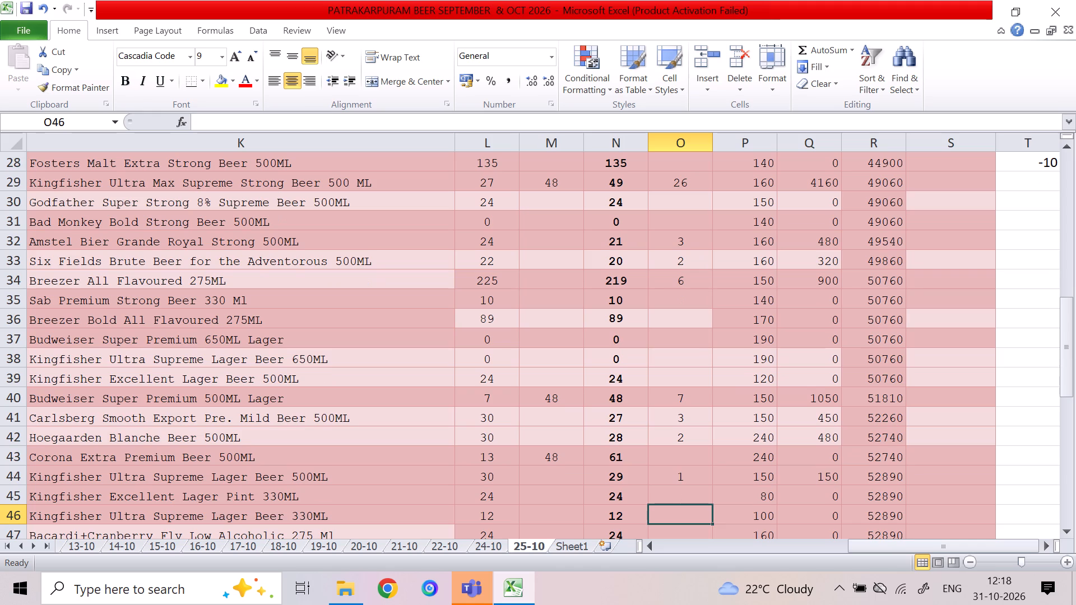
key(3)
key(Down)
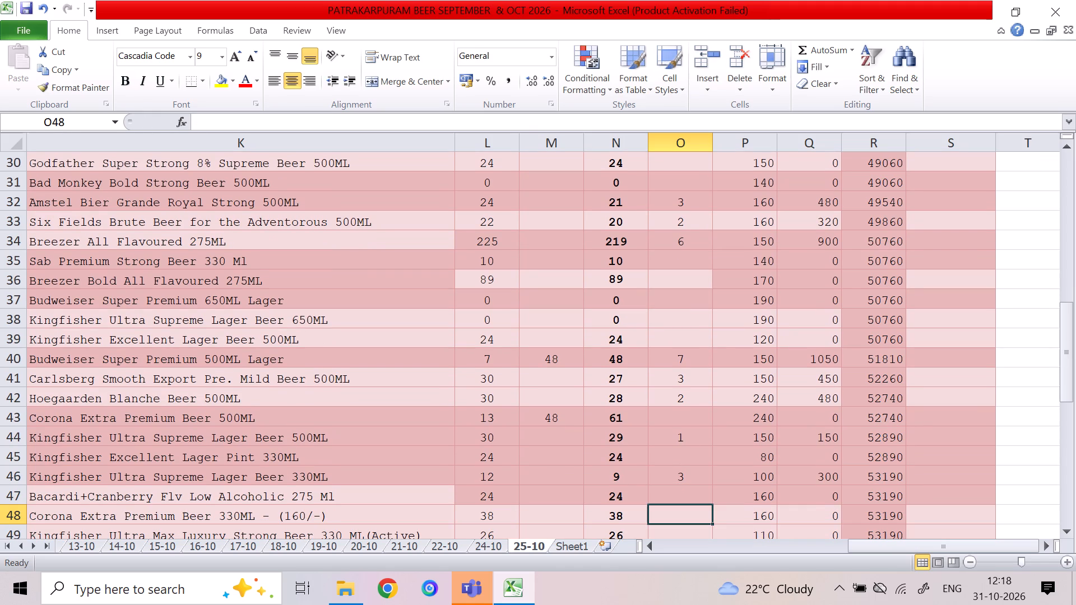
For Bacardi+Cranberry 275 Ml in row 47, enter 48 in the I column and 2 in the C2 column.
key(Left)
key(Left)
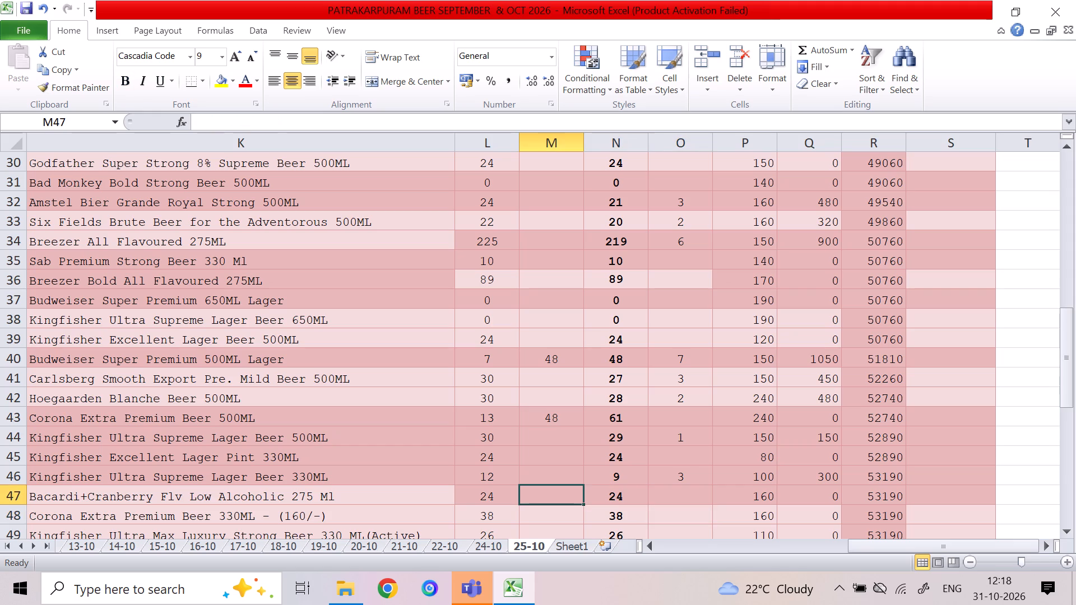
text(48)
key(Right)
key(Right)
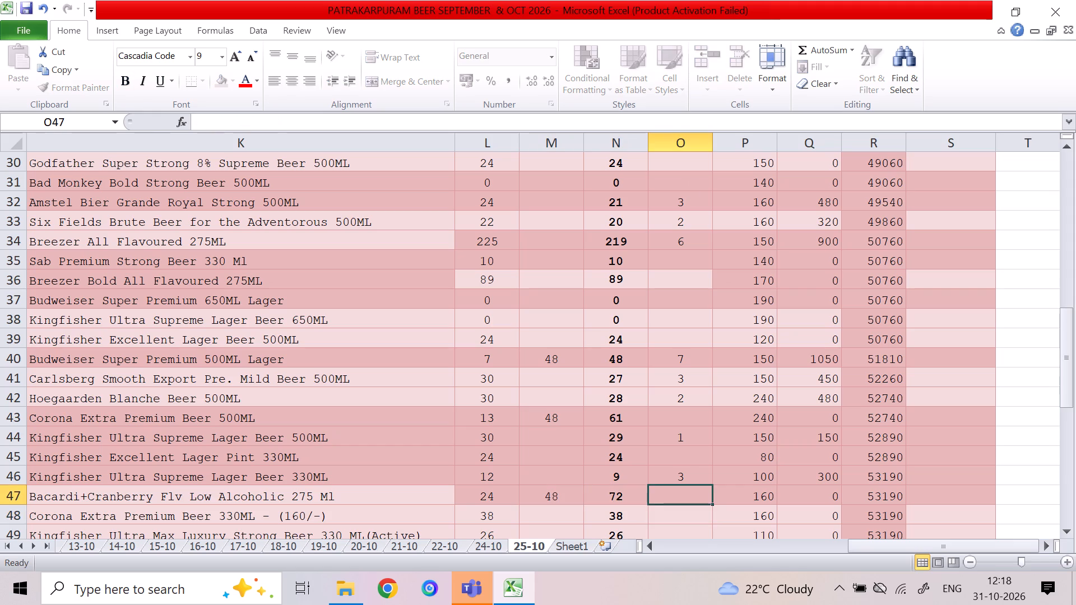
key(2)
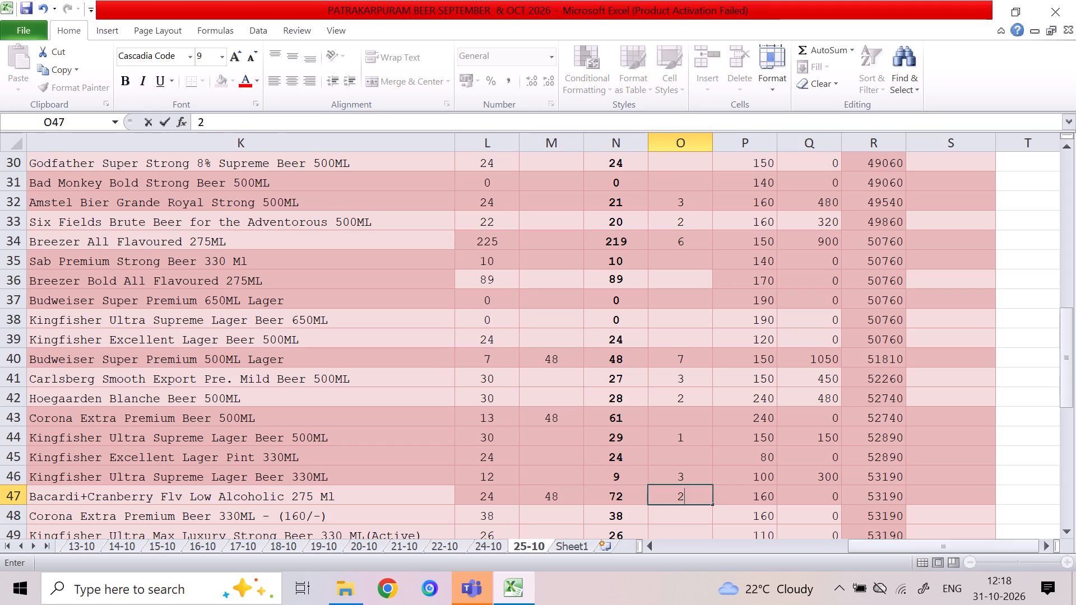
key(Down)
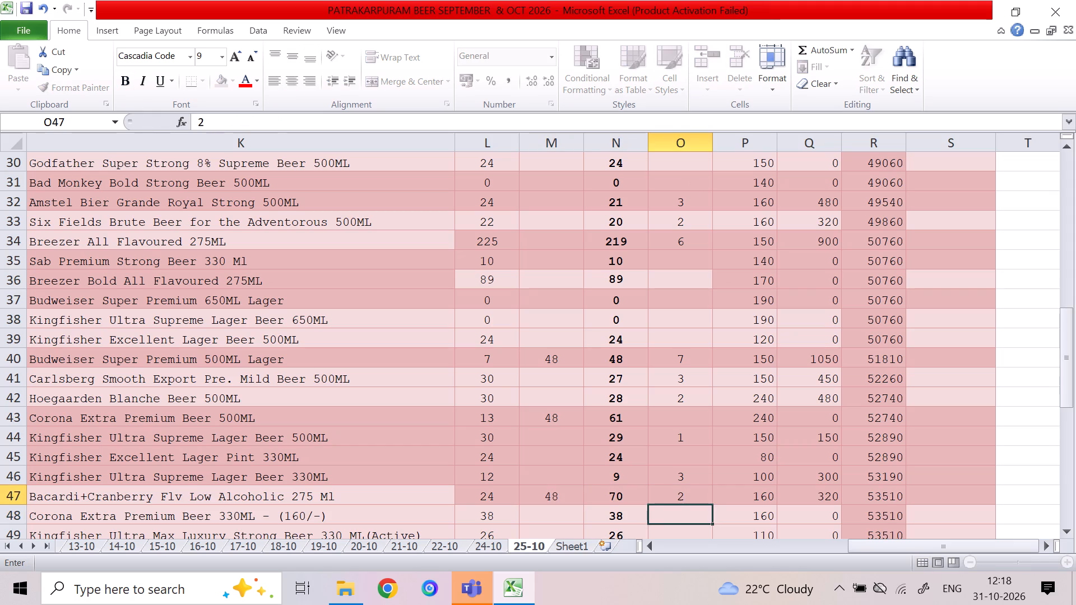
Enter 330ML C2 quantities: 4 for Corona Extra (O48), 1 for Kingfisher Ultra Max (O49), 3 for Budweiser Lager (O50) and 6 for Carlsberg Smooth (O51).
key(4)
key(Down)
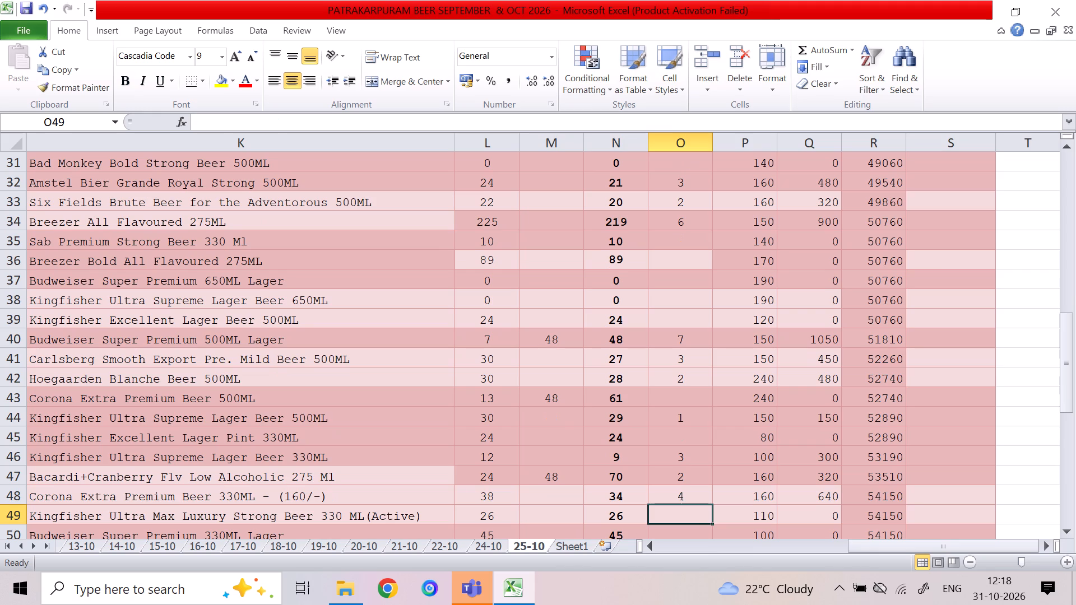
key(1)
key(Down)
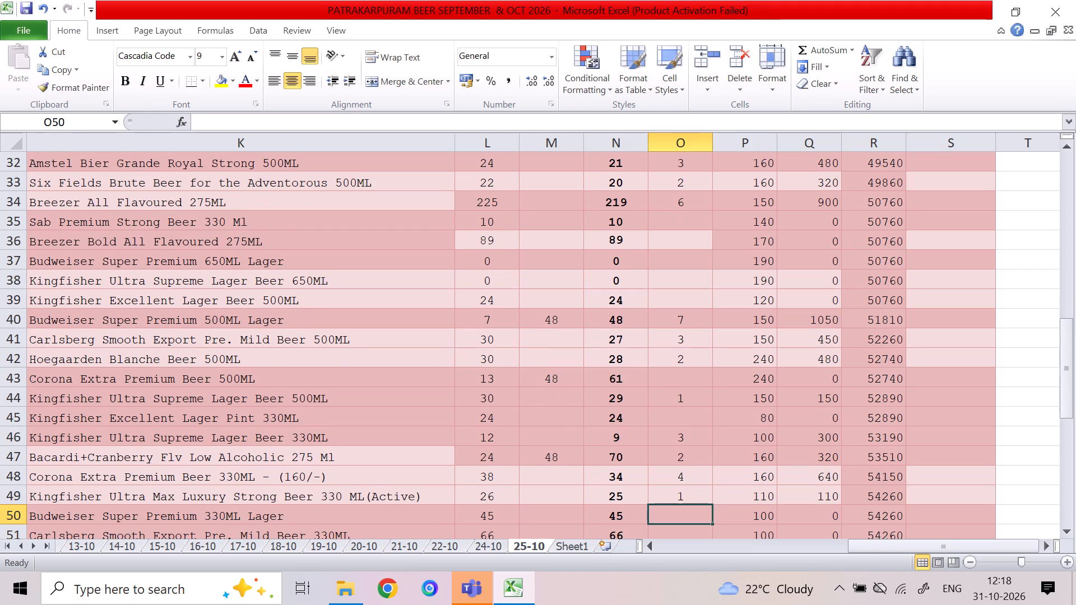
key(3)
key(Down)
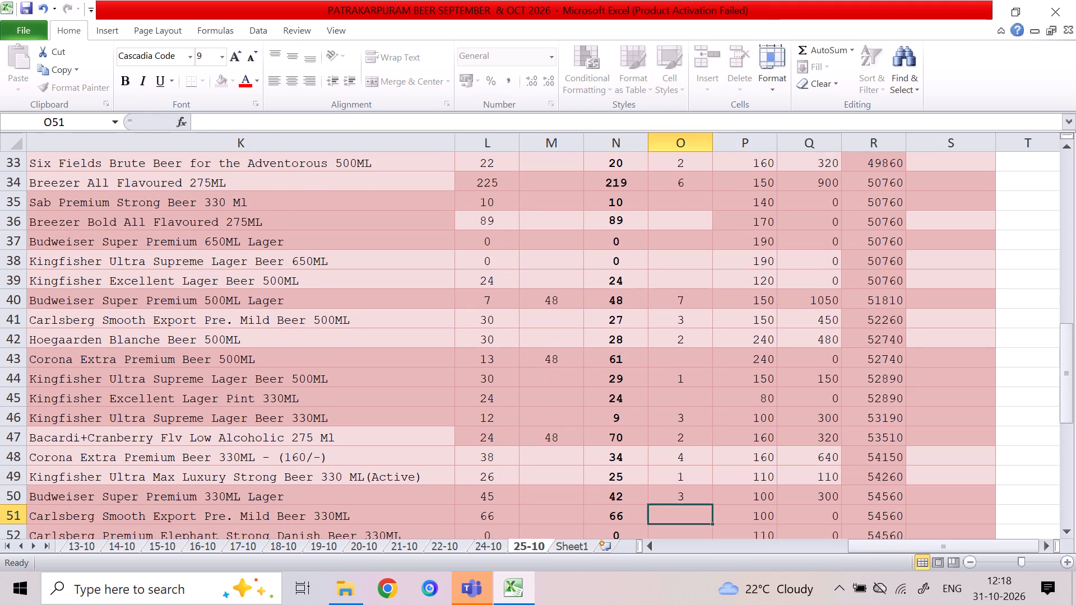
key(6)
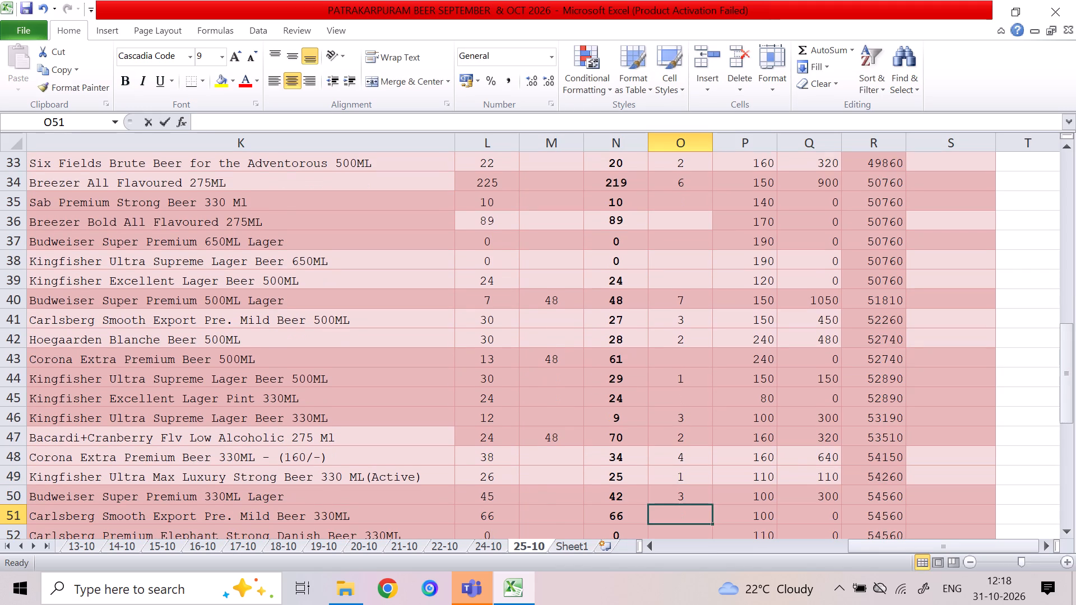
key(Down)
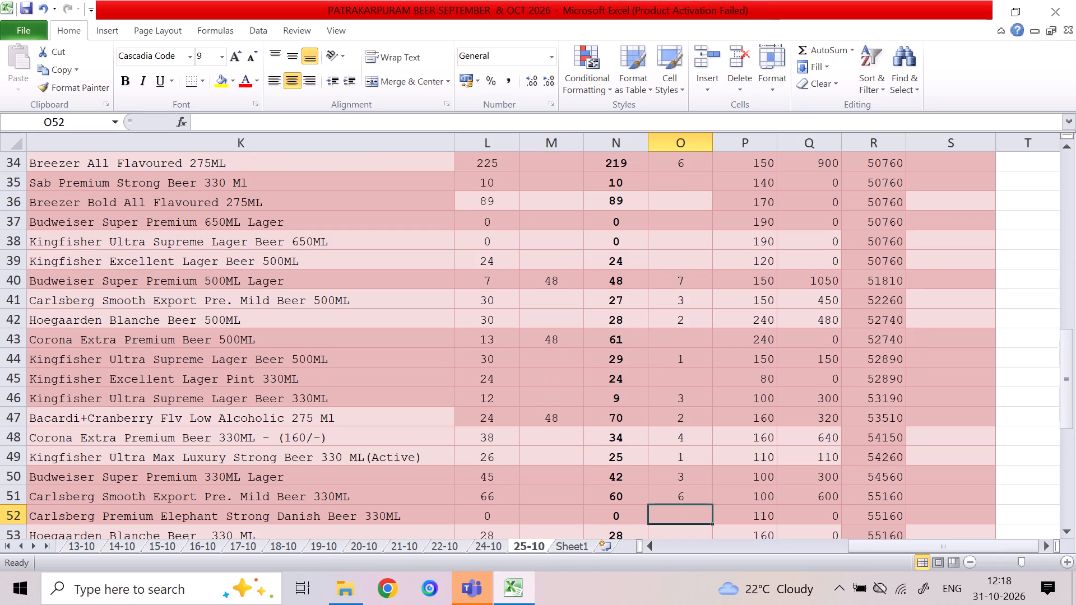
Enter 24 in the I column for Hoegaarden Blanche Beer 330 ML in row 53.
key(Left)
key(Left)
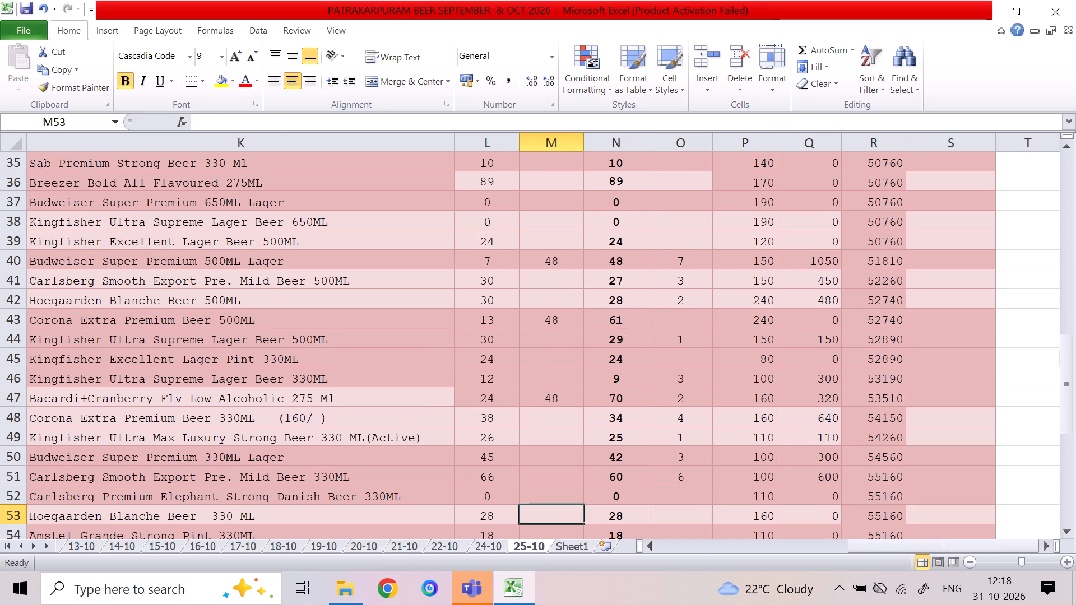
text(24)
key(Right)
key(Right)
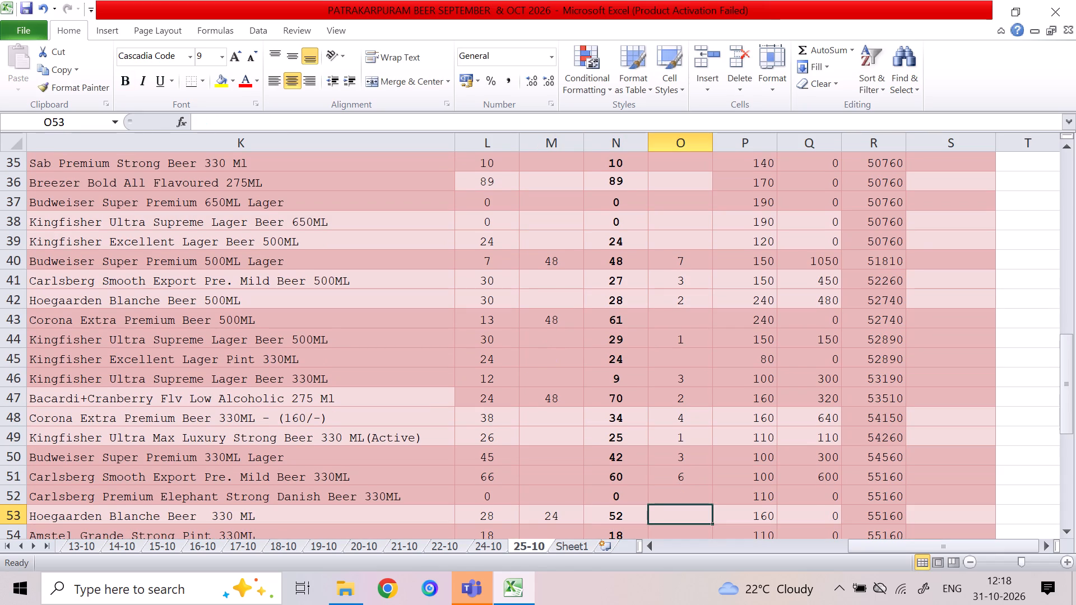
Review the remaining items from row 54 down and the totals rows at the end of the 25-10 sheet.
key(Down)
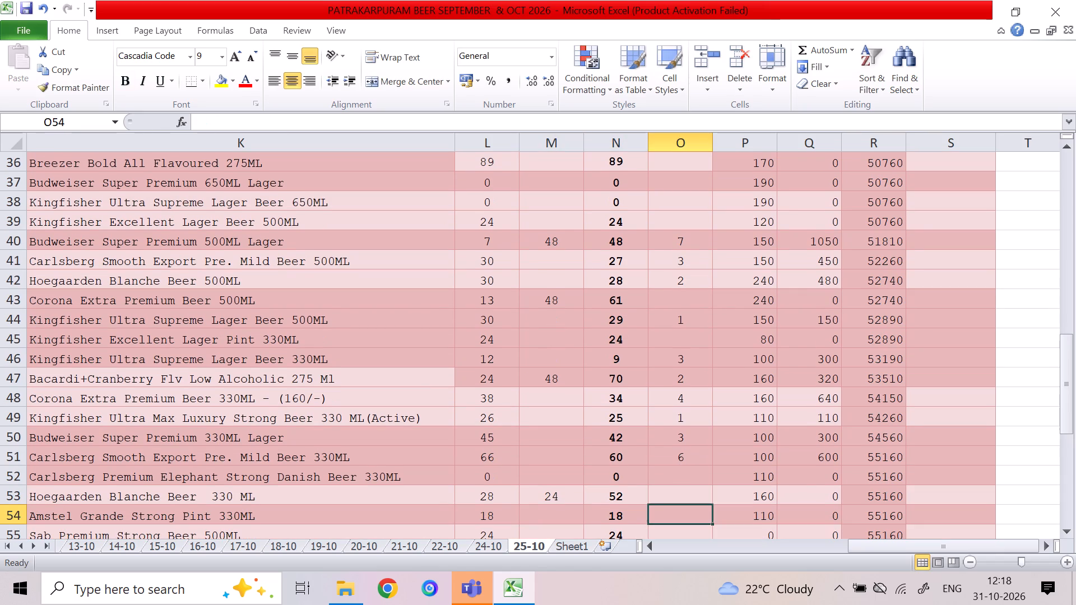
key(Down)
key(Down)
key(Down)
key(Down)
key(Down)
key(Down)
key(Down)
key(Down)
key(Down)
key(Down)
key(Down)
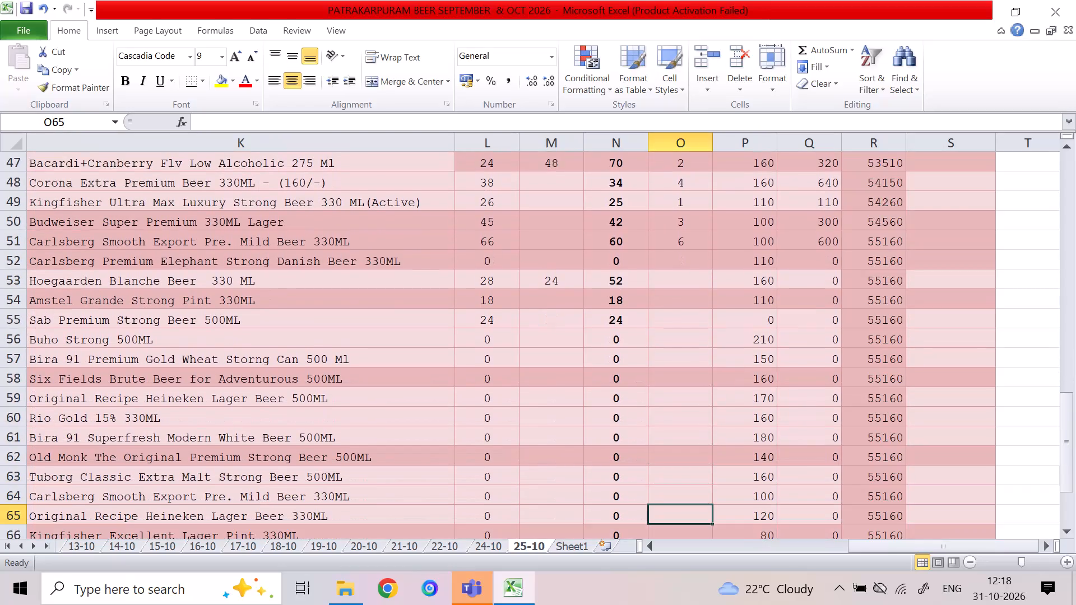
key(Down)
key(Down)
key(Down)
key(Down)
key(Down)
key(Down)
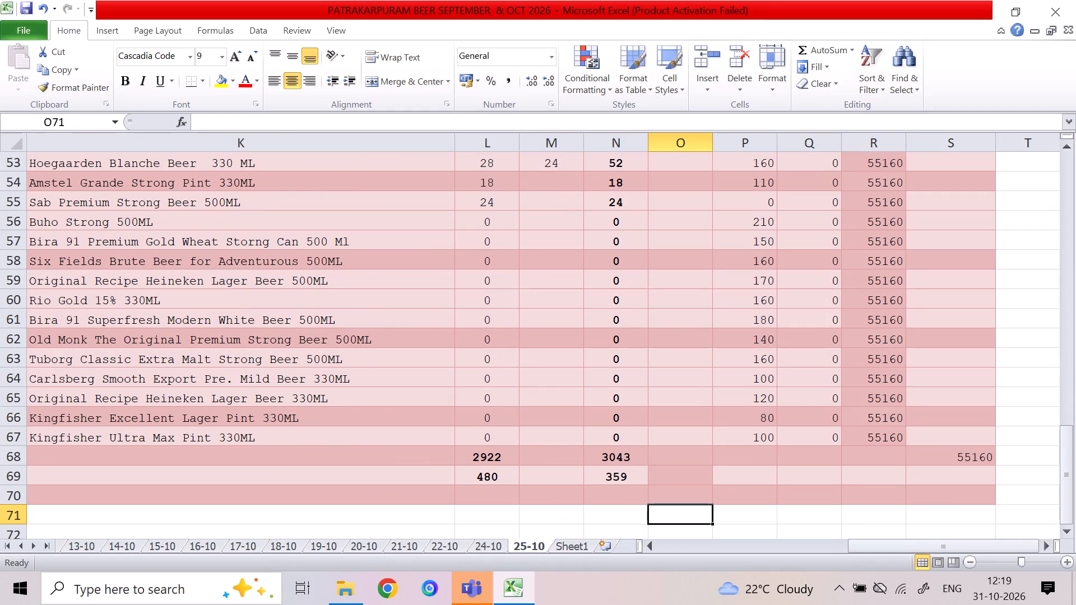
Save the Patrakarpuram beer workbook.
key(ctrl+s)
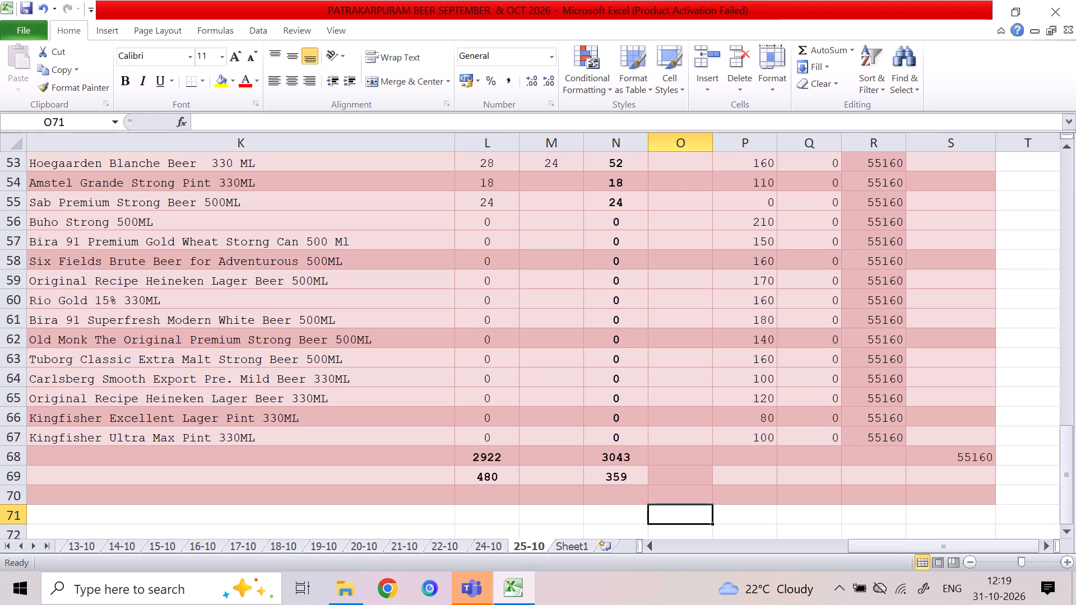
key(ctrl+s)
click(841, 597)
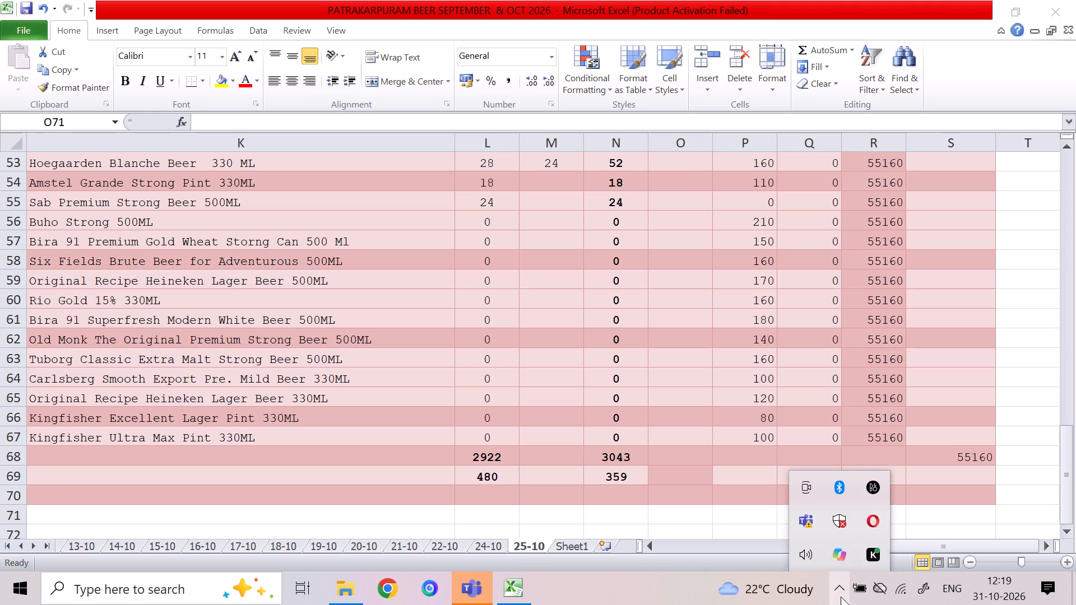